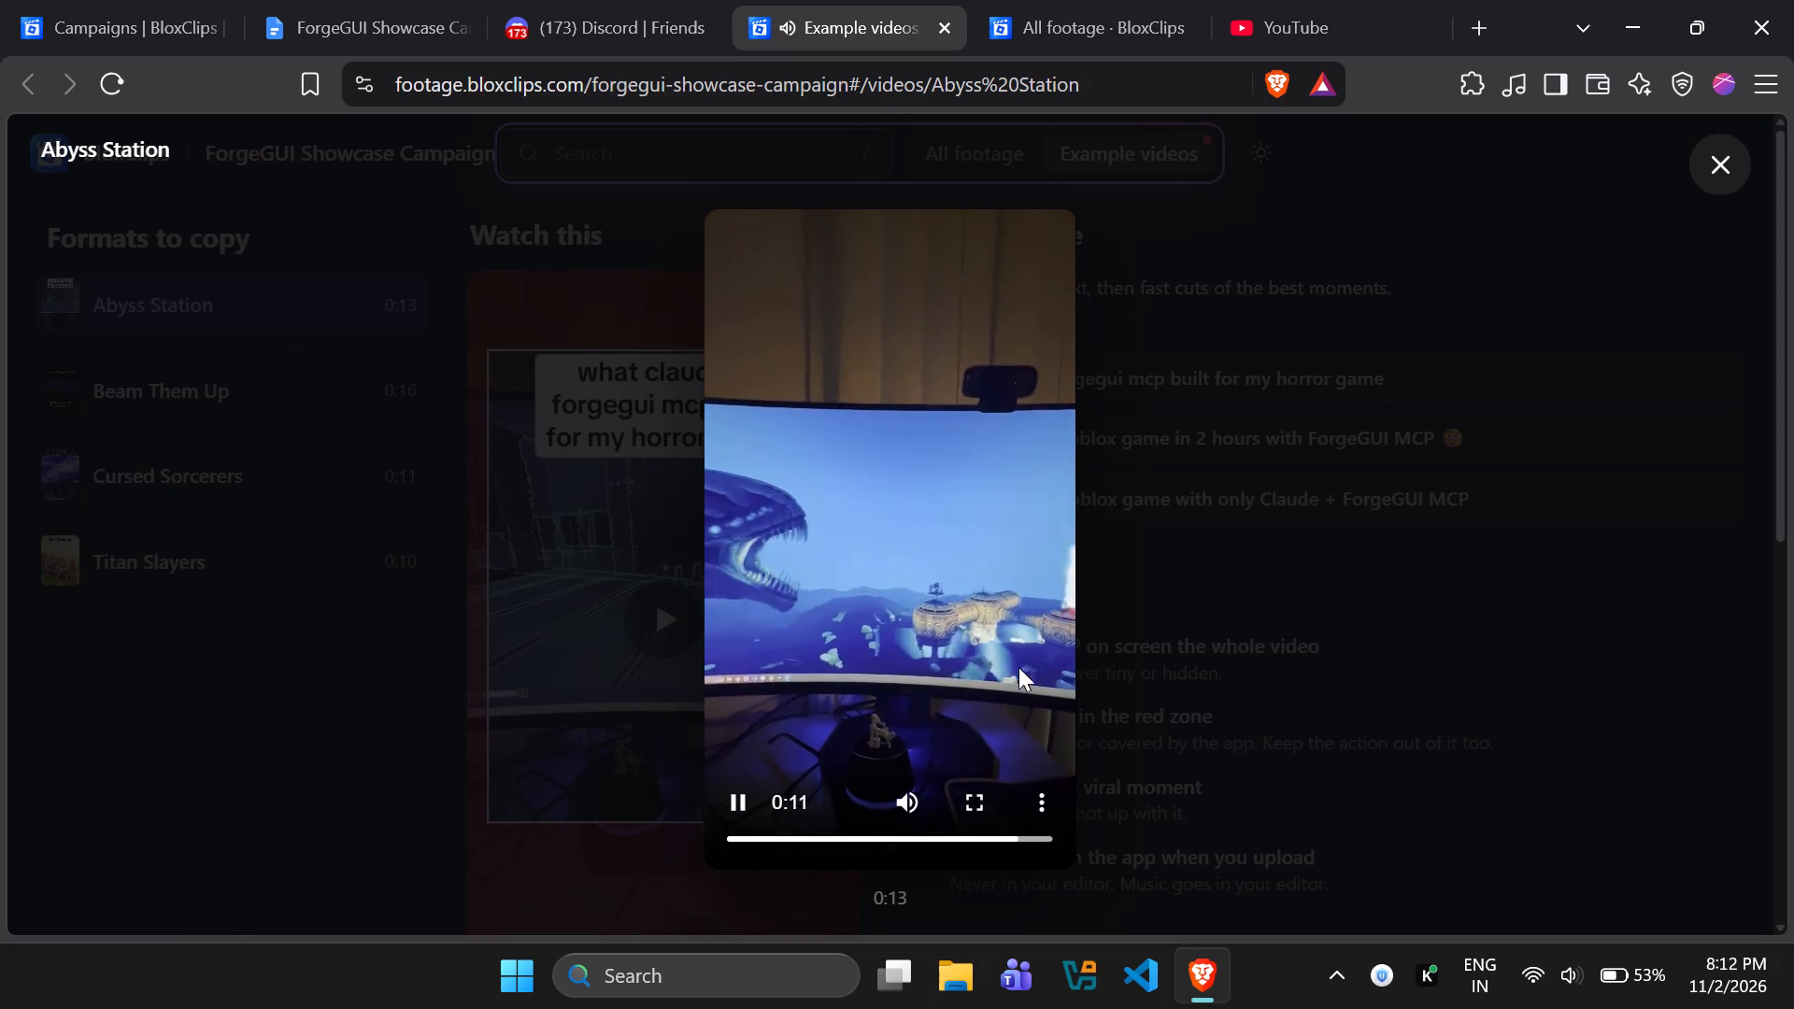
# Close the Abyss Station example and watch the Beam Them Up example video, skipping ahead in it.
pyautogui.click(1194, 628)
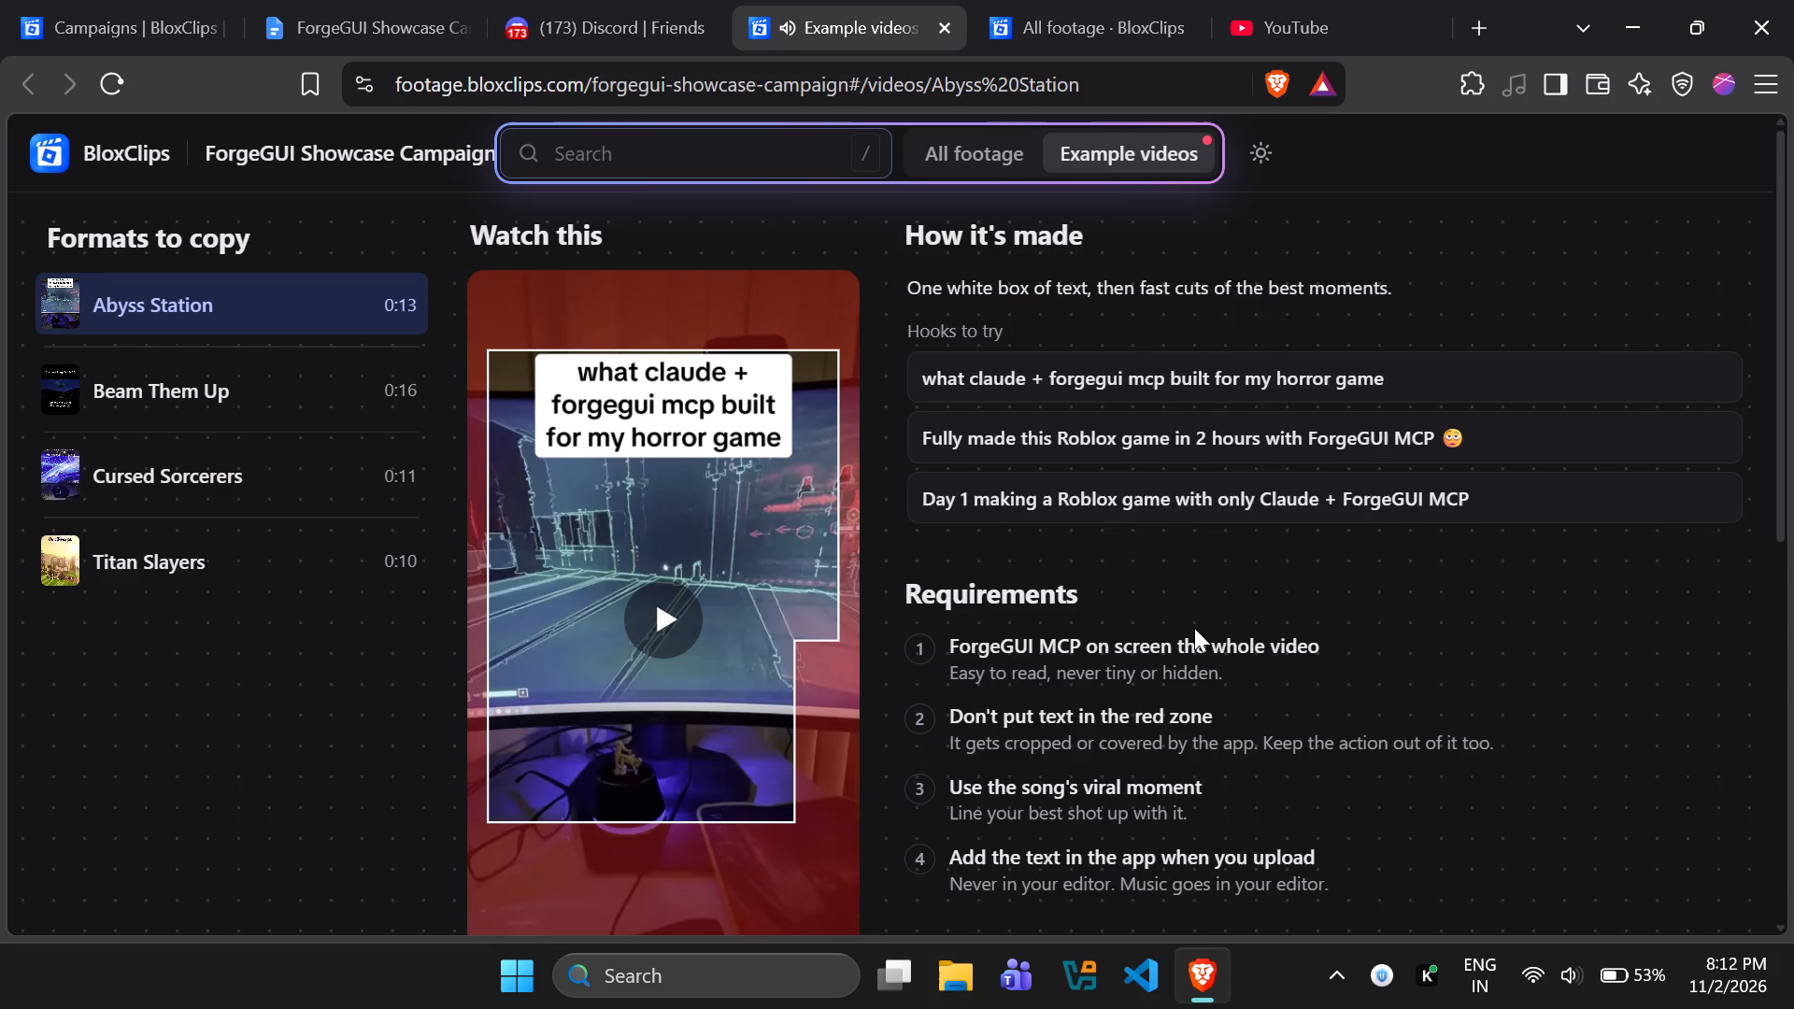
pyautogui.click(321, 377)
pyautogui.click(669, 583)
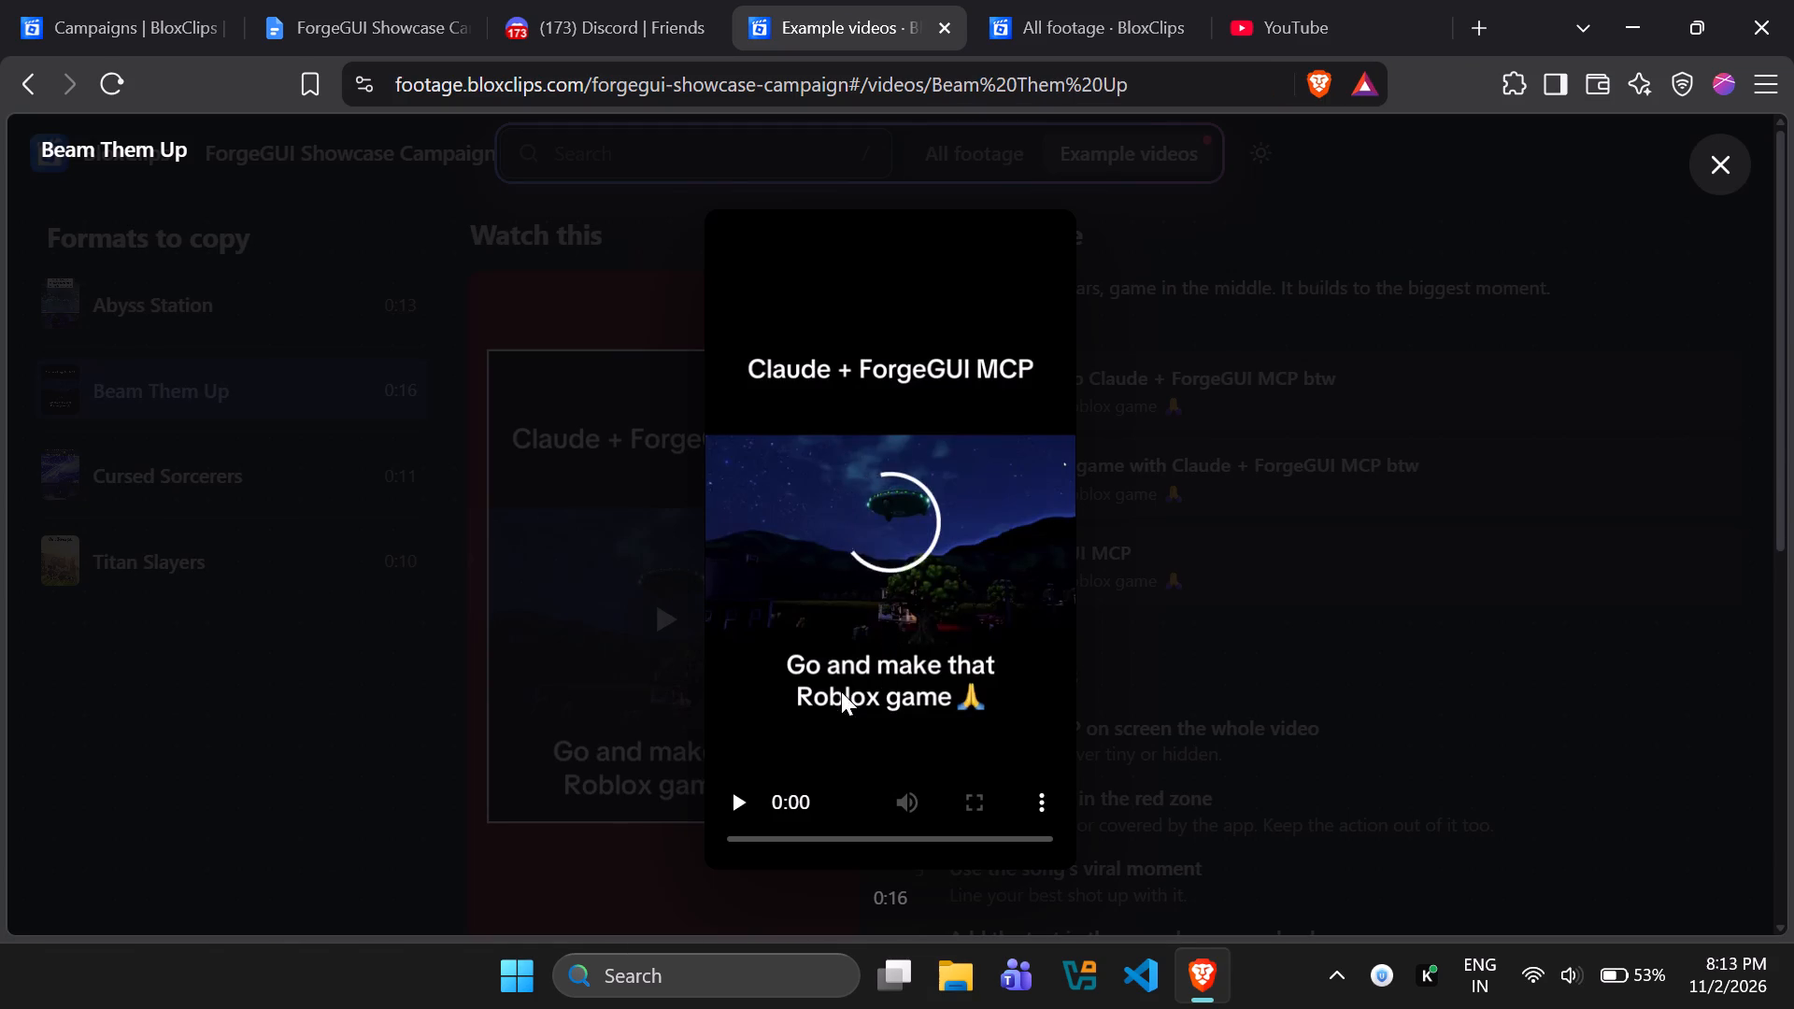
pyautogui.click(742, 803)
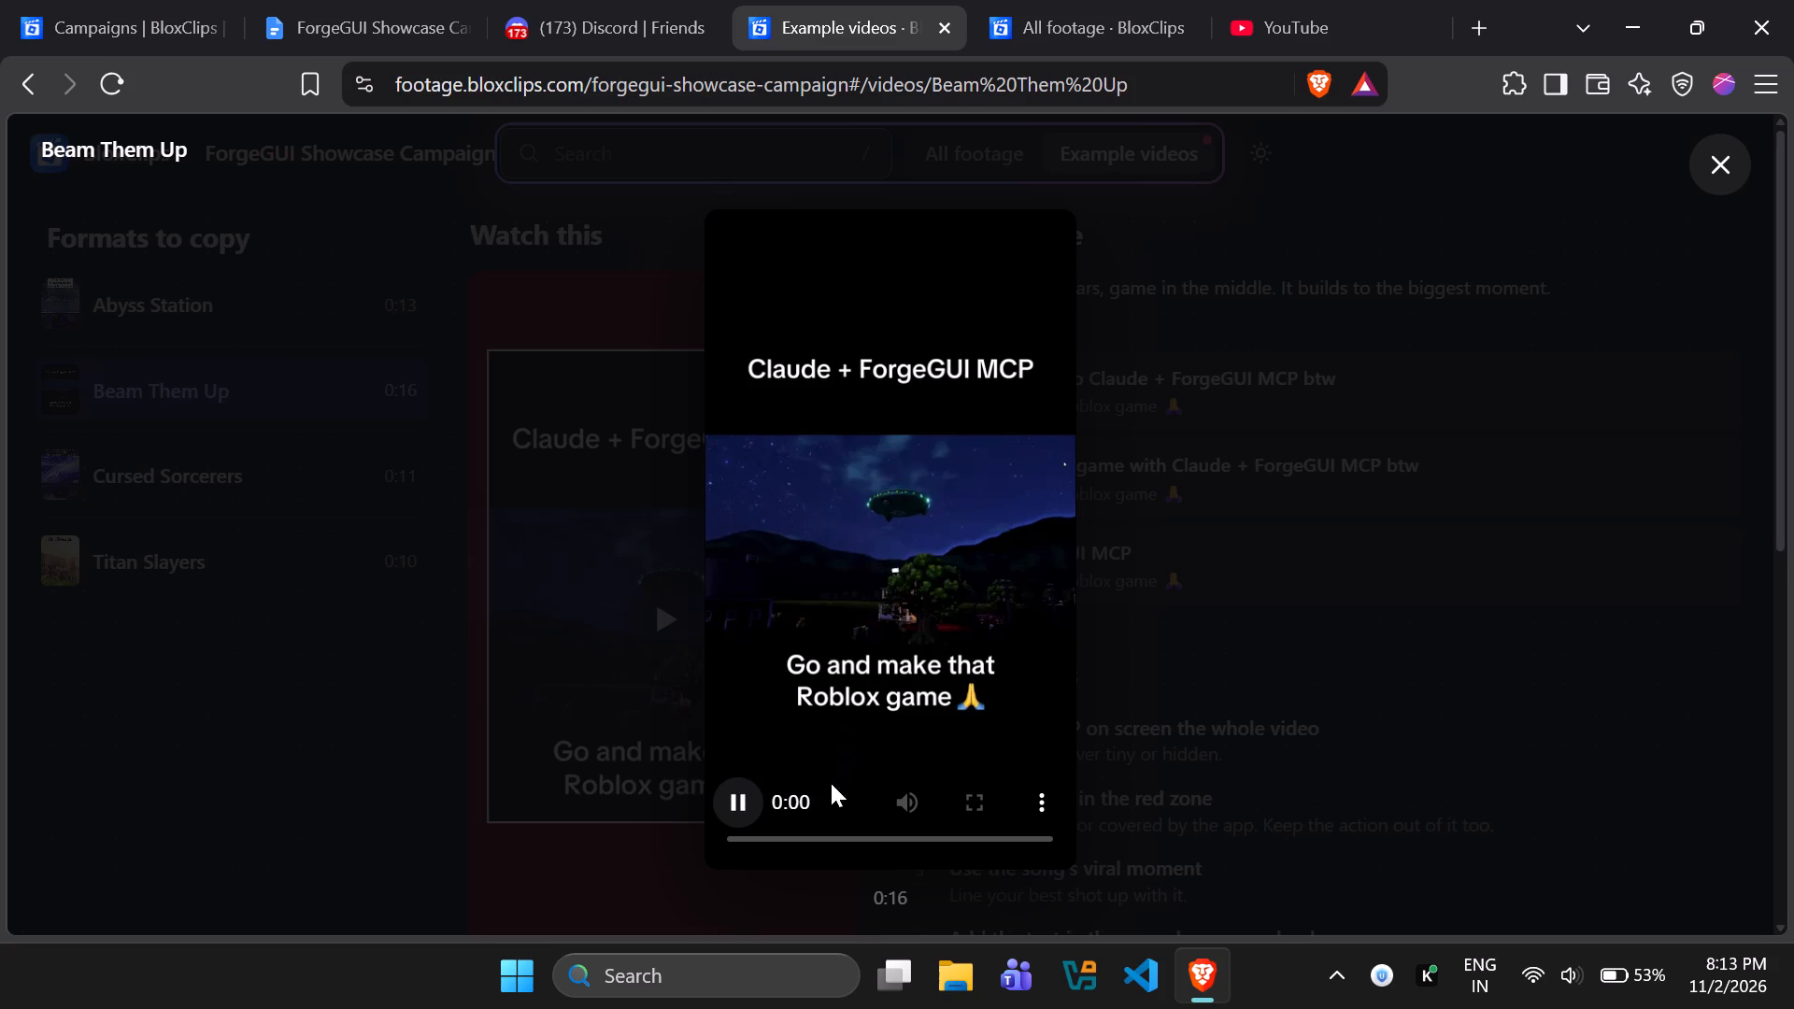
pyautogui.click(817, 836)
pyautogui.moveTo(817, 836); pyautogui.dragTo(892, 850)
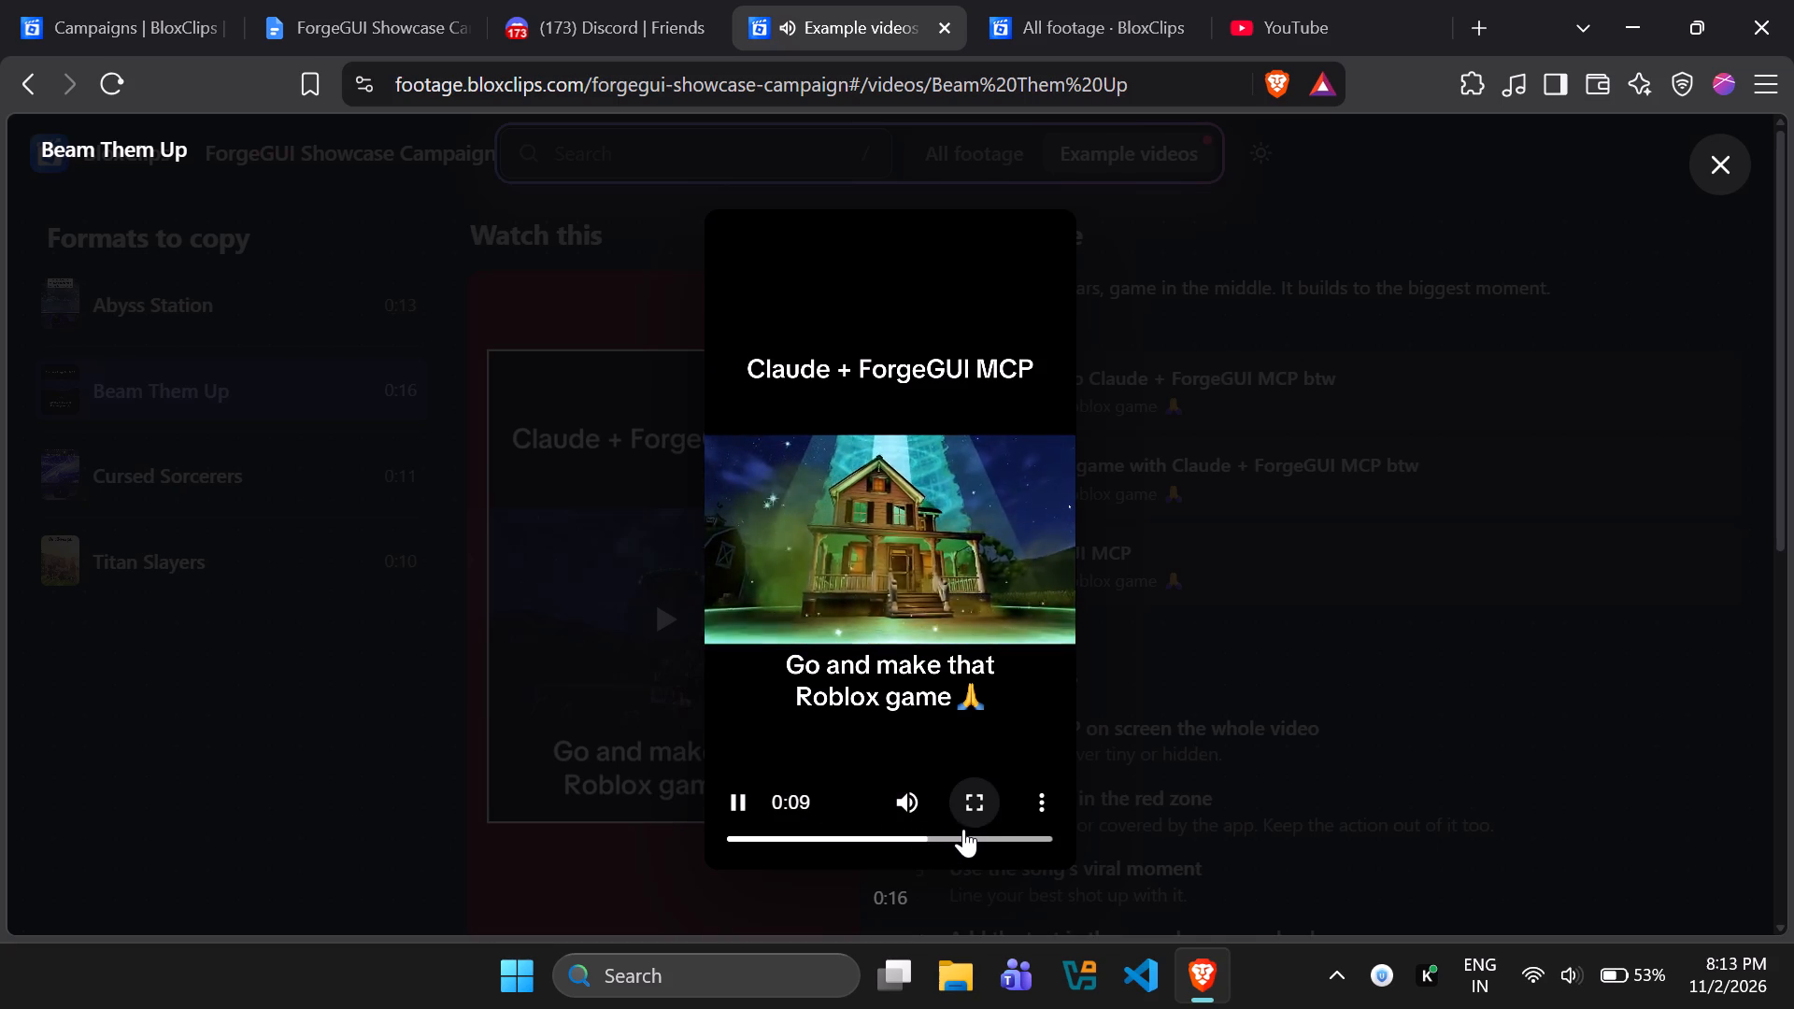
pyautogui.click(1152, 638)
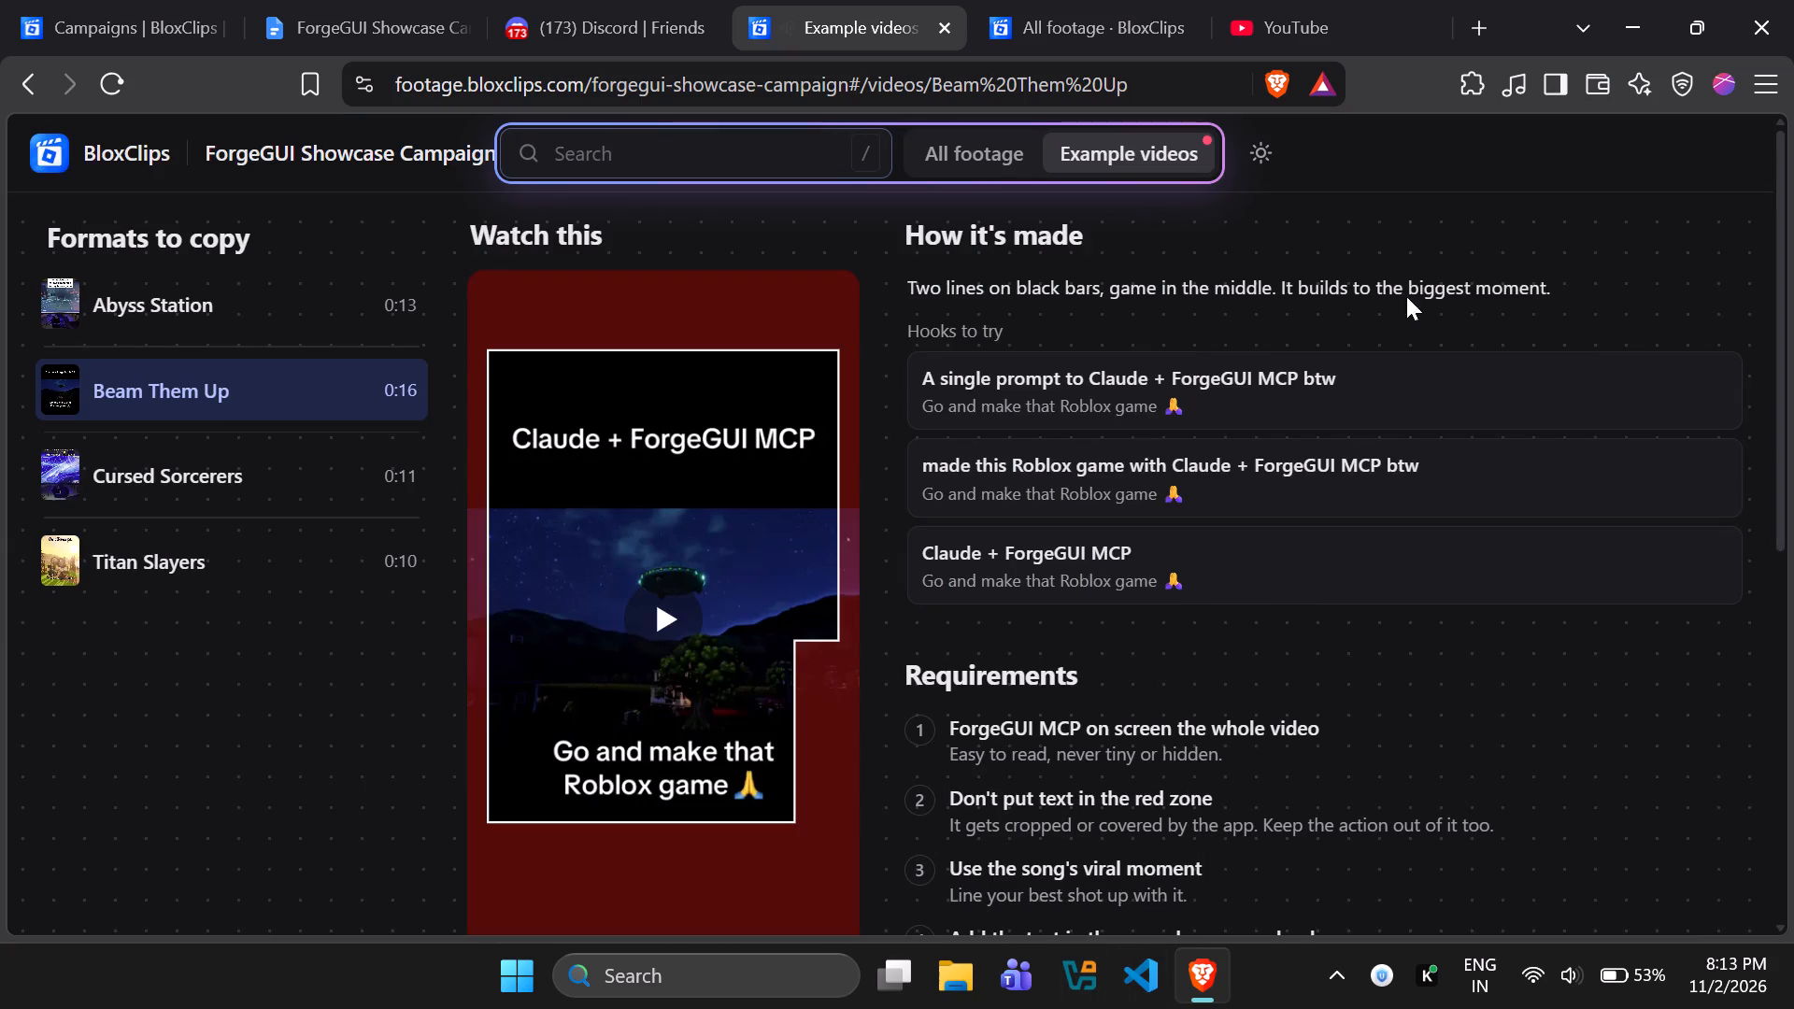
# Switch to UrbanVPN, connect to the United States location, and minimize the VPN window.
pyautogui.click(1614, 7)
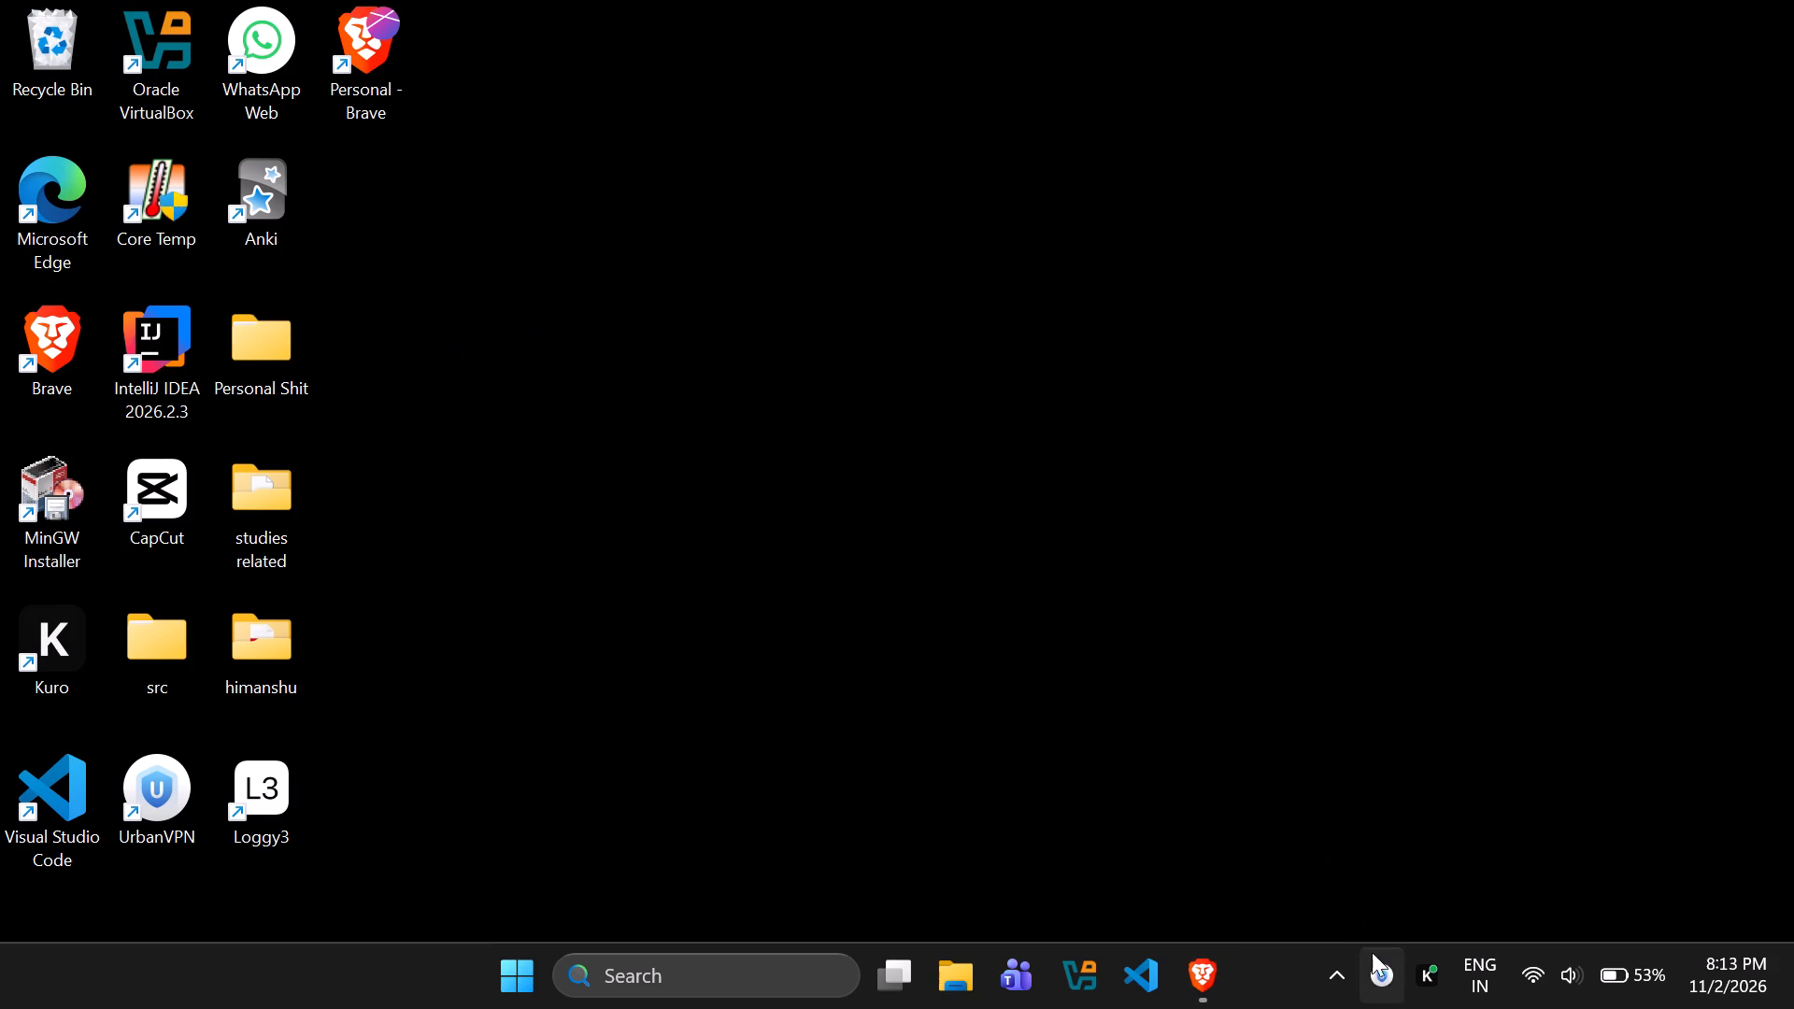
pyautogui.click(1374, 959)
pyautogui.click(286, 577)
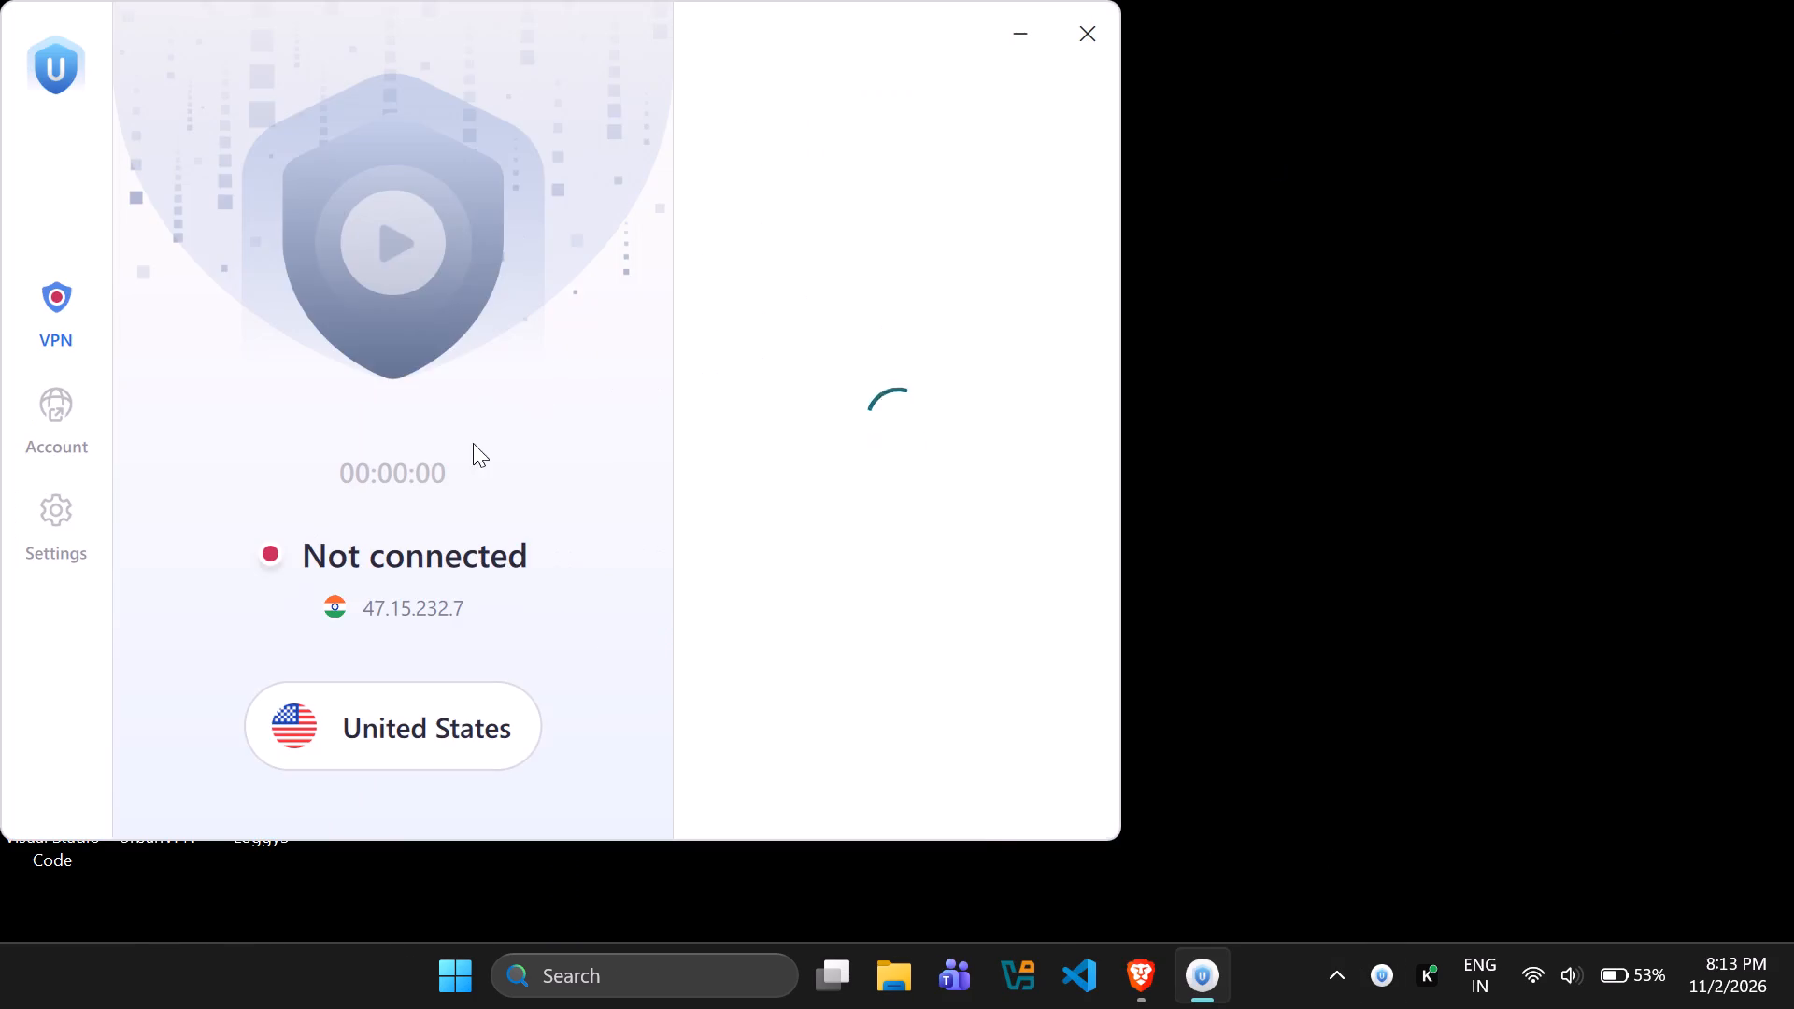
pyautogui.click(374, 614)
pyautogui.doubleClick(407, 237)
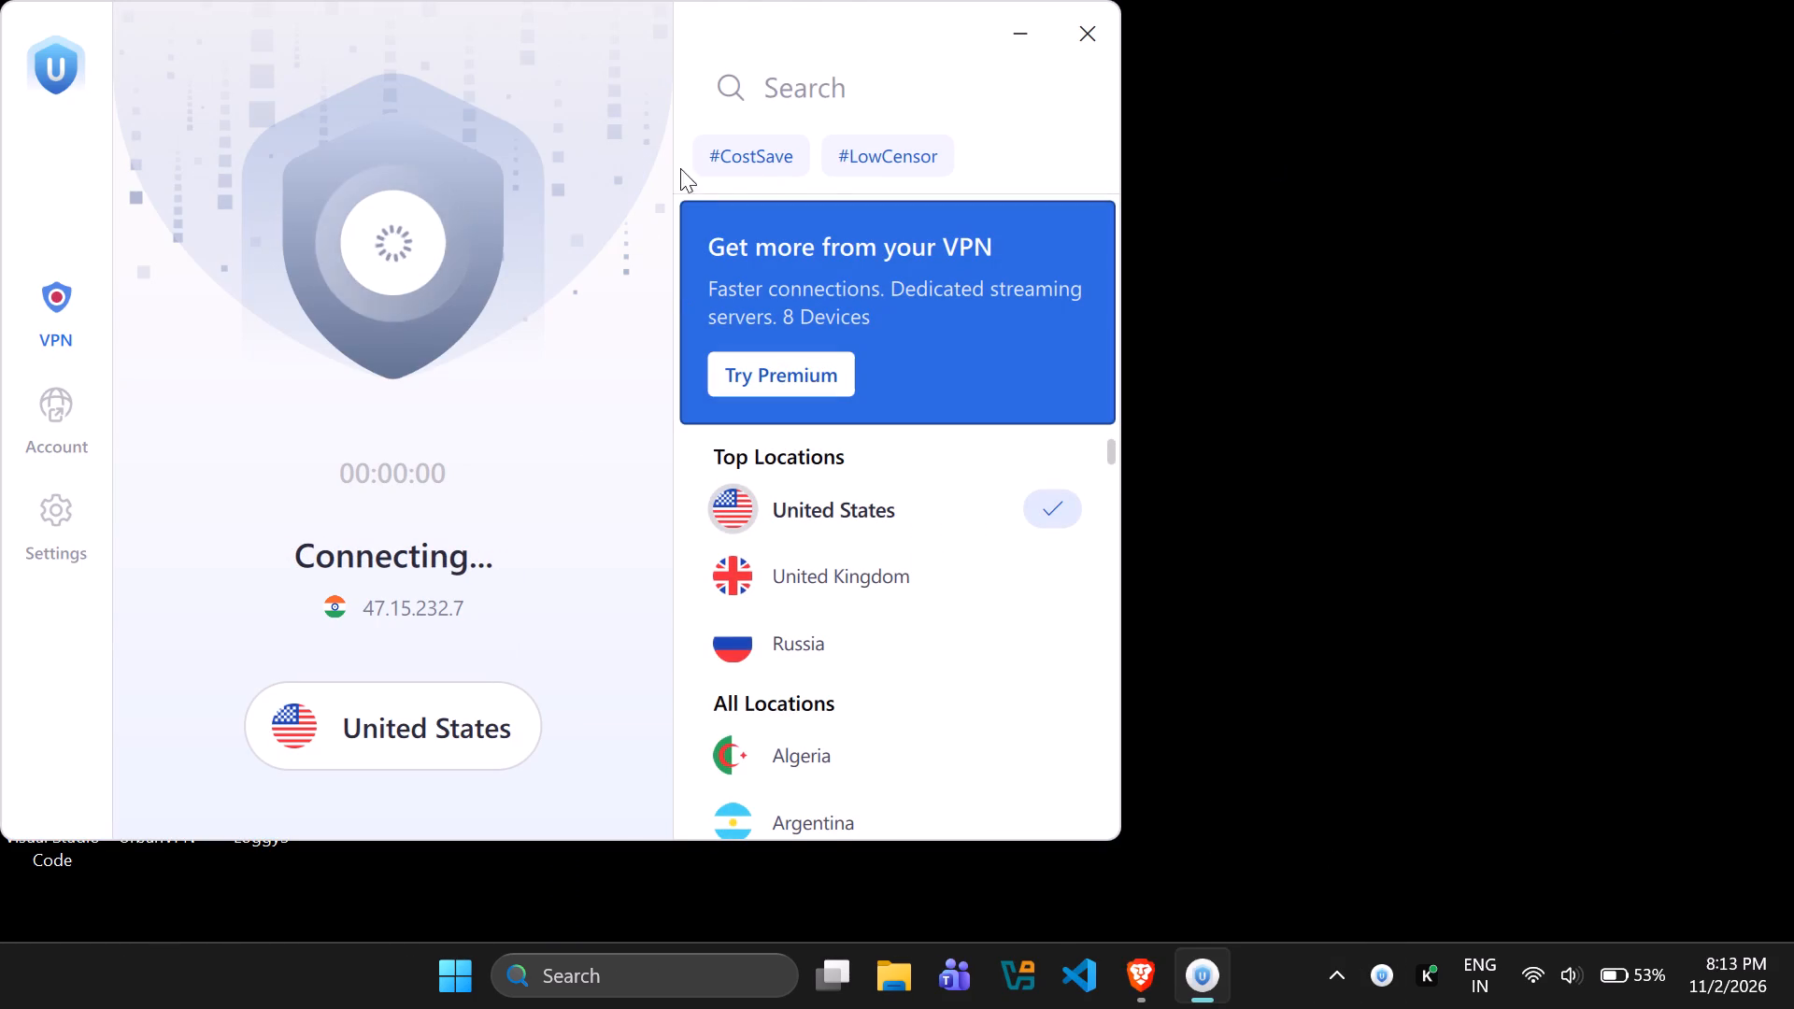
pyautogui.click(1012, 27)
# Launch CapCut from the desktop.
pyautogui.doubleClick(159, 517)
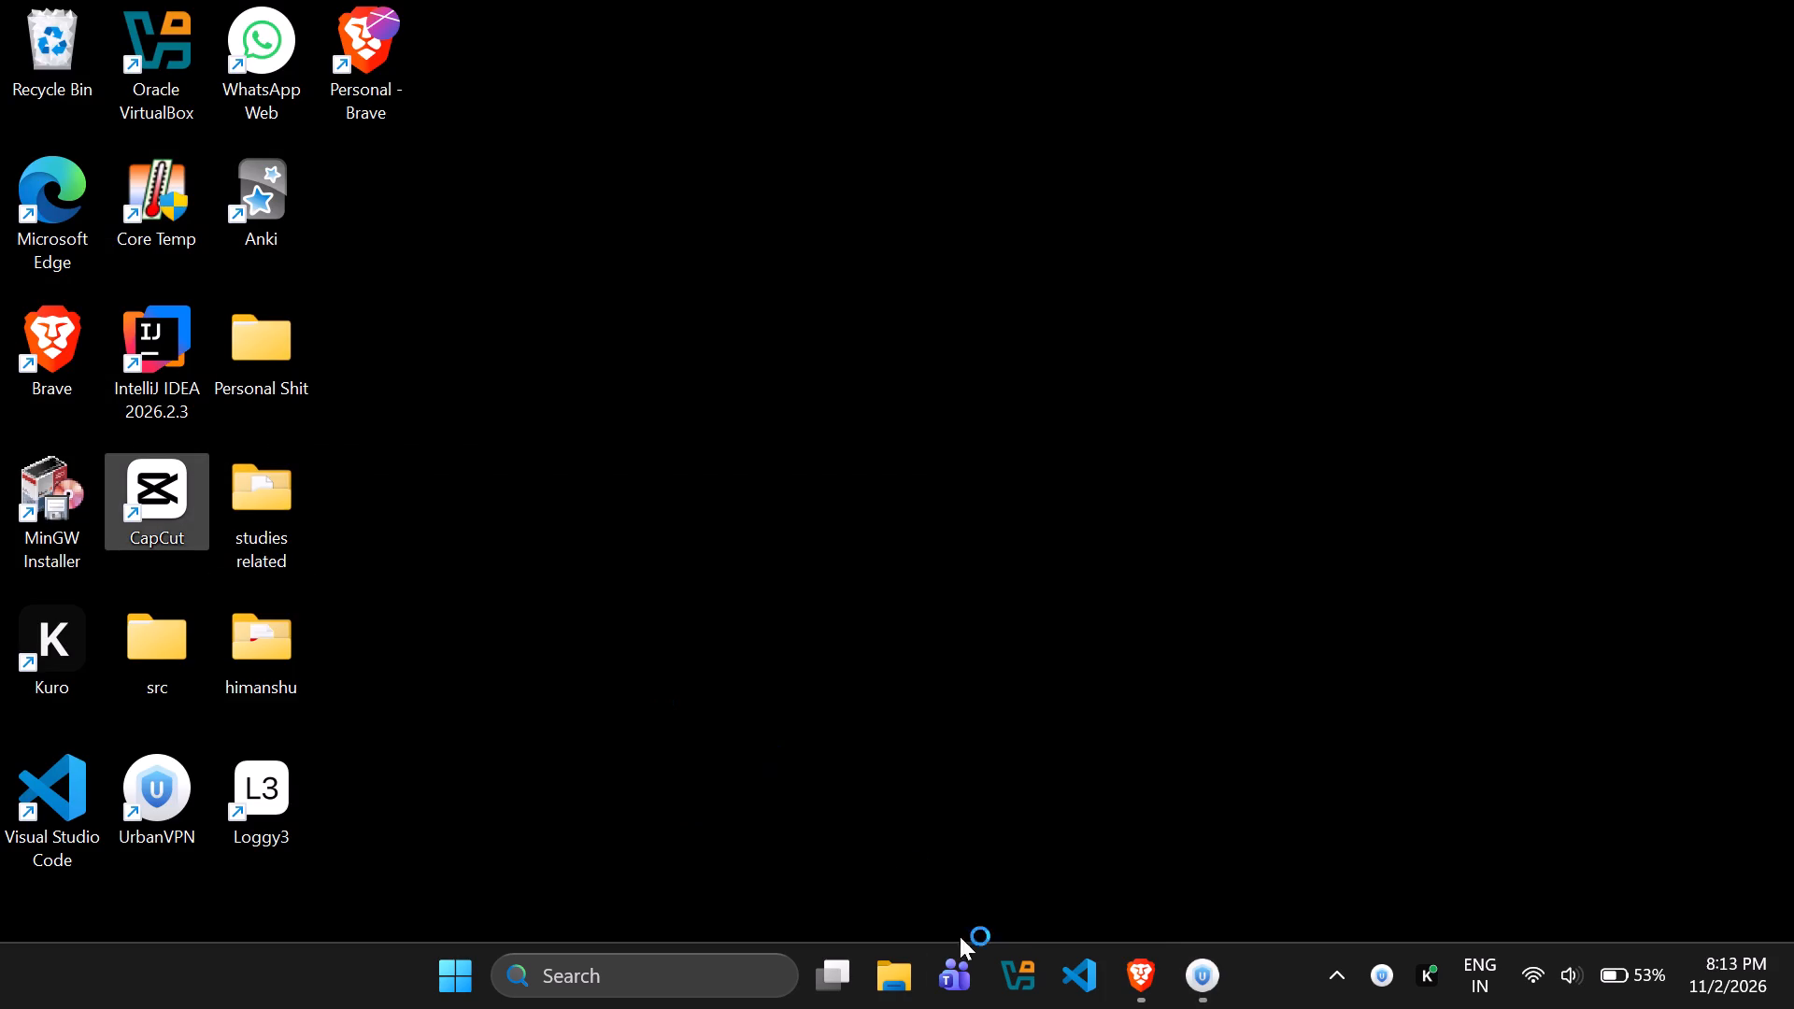
# Check the UrbanVPN connection status and return to the campaign page in Brave.
pyautogui.click(1133, 967)
pyautogui.click(1210, 982)
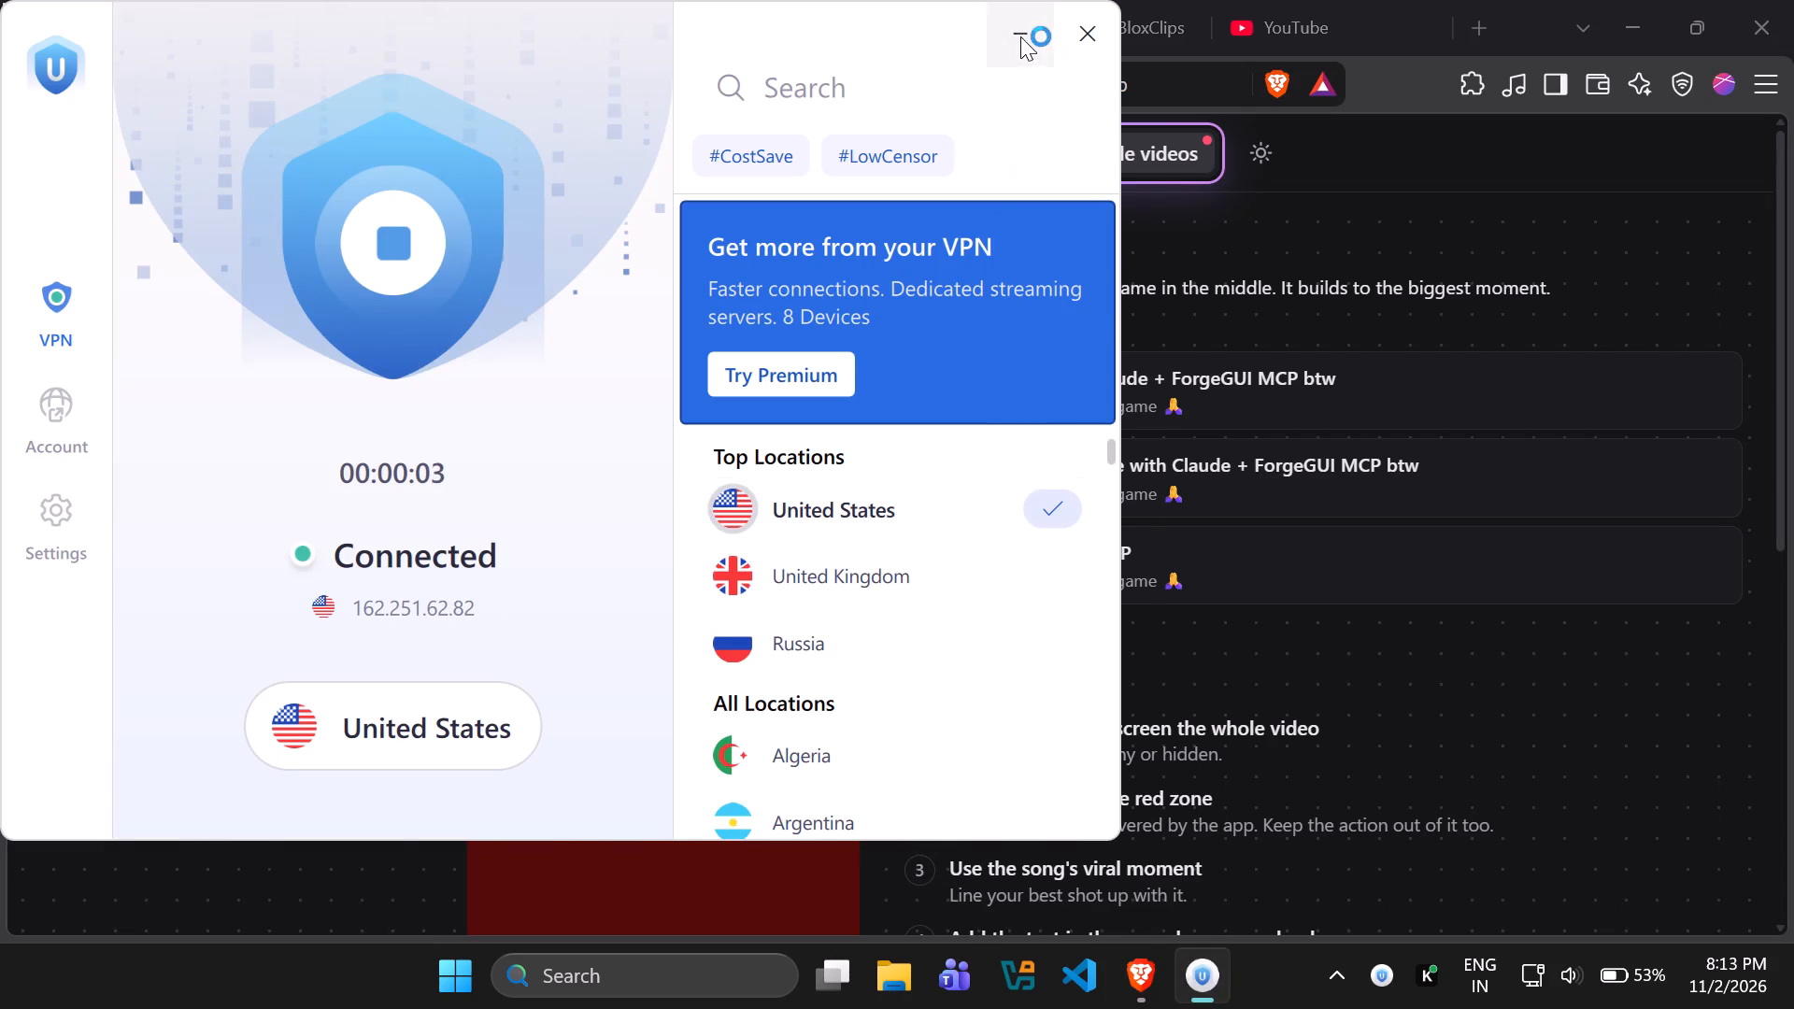
pyautogui.click(1020, 36)
# Replay the Beam Them Up example briefly and review its requirements and the clips used.
pyautogui.click(683, 578)
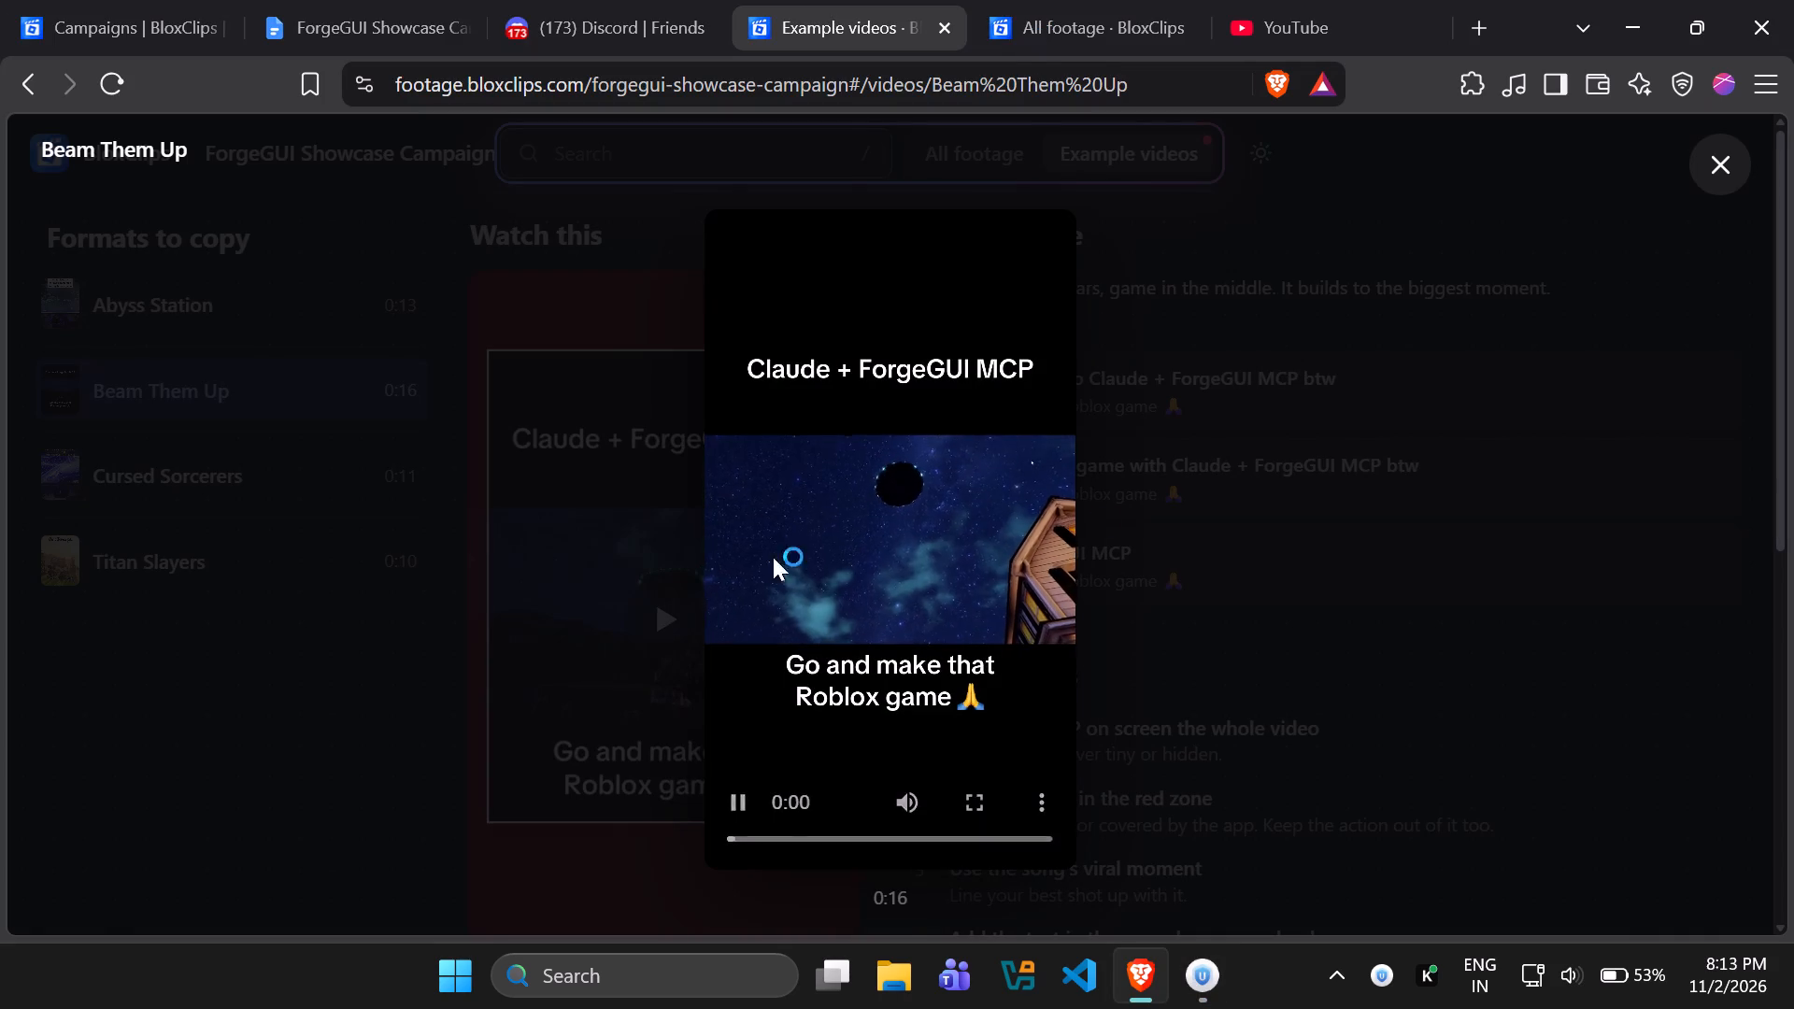
pyautogui.click(1390, 713)
pyautogui.scroll(-1, 1389, 709)
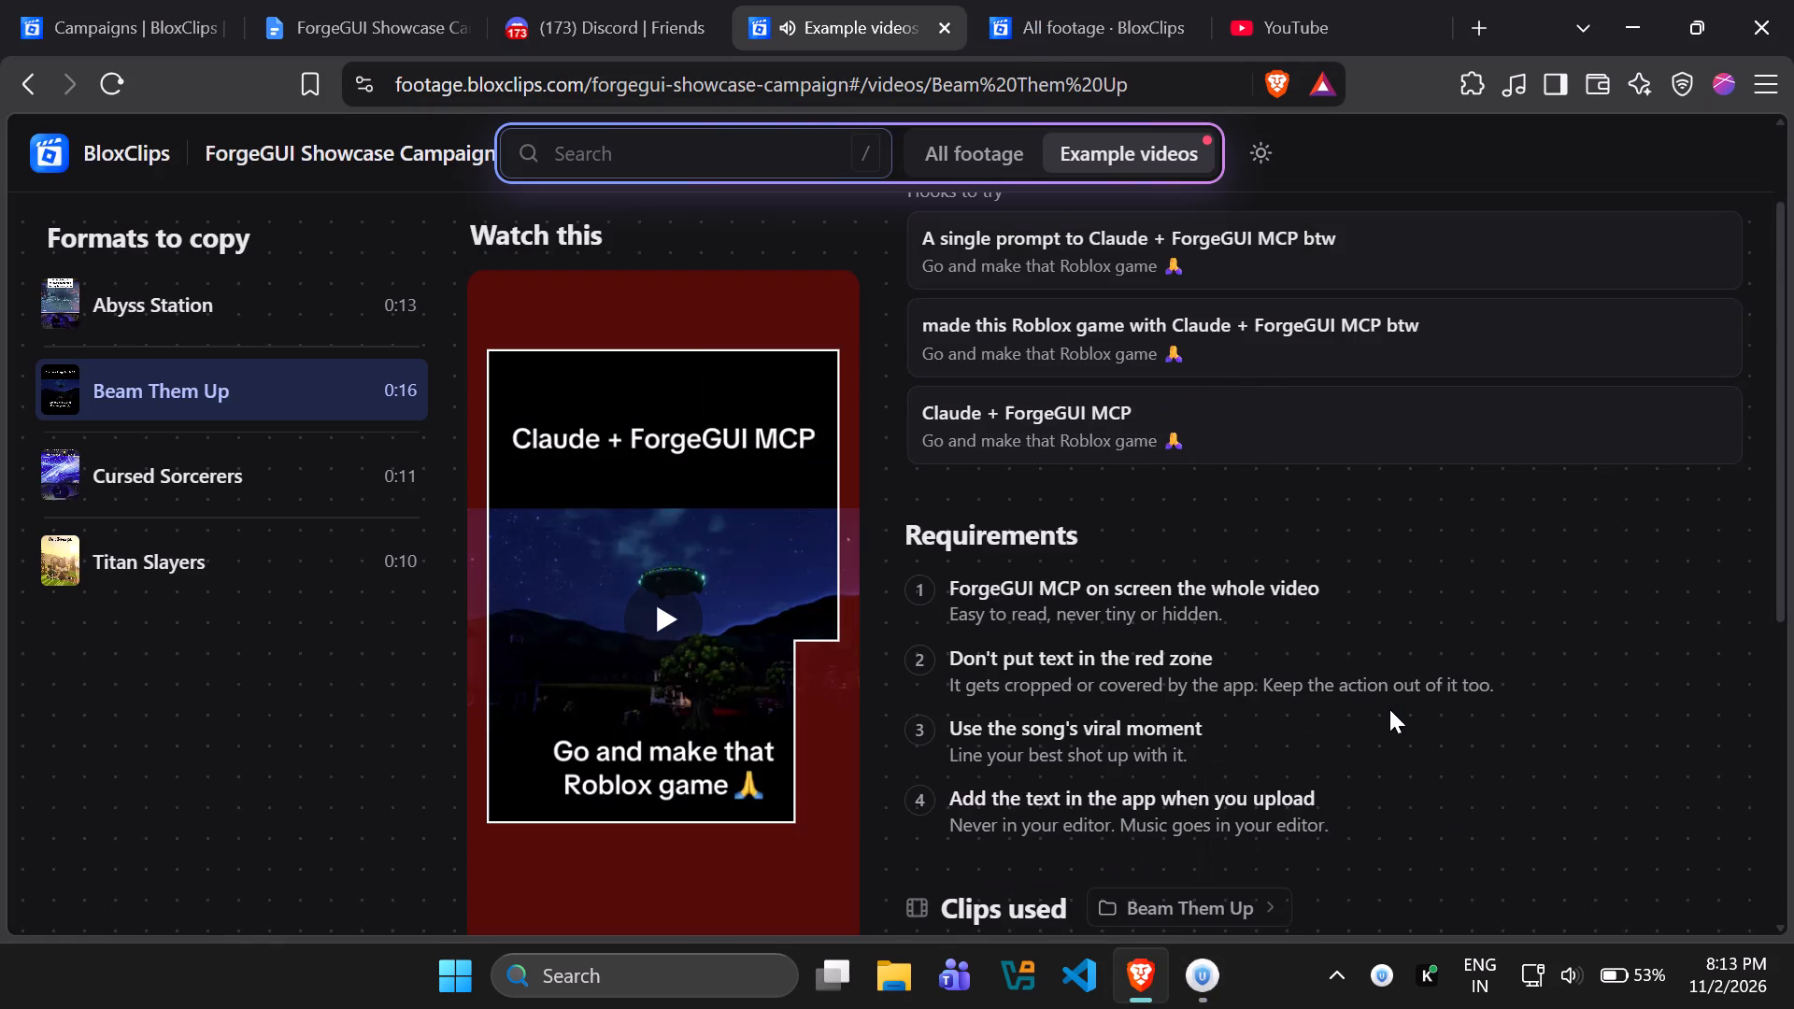
pyautogui.scroll(-2, 1389, 709)
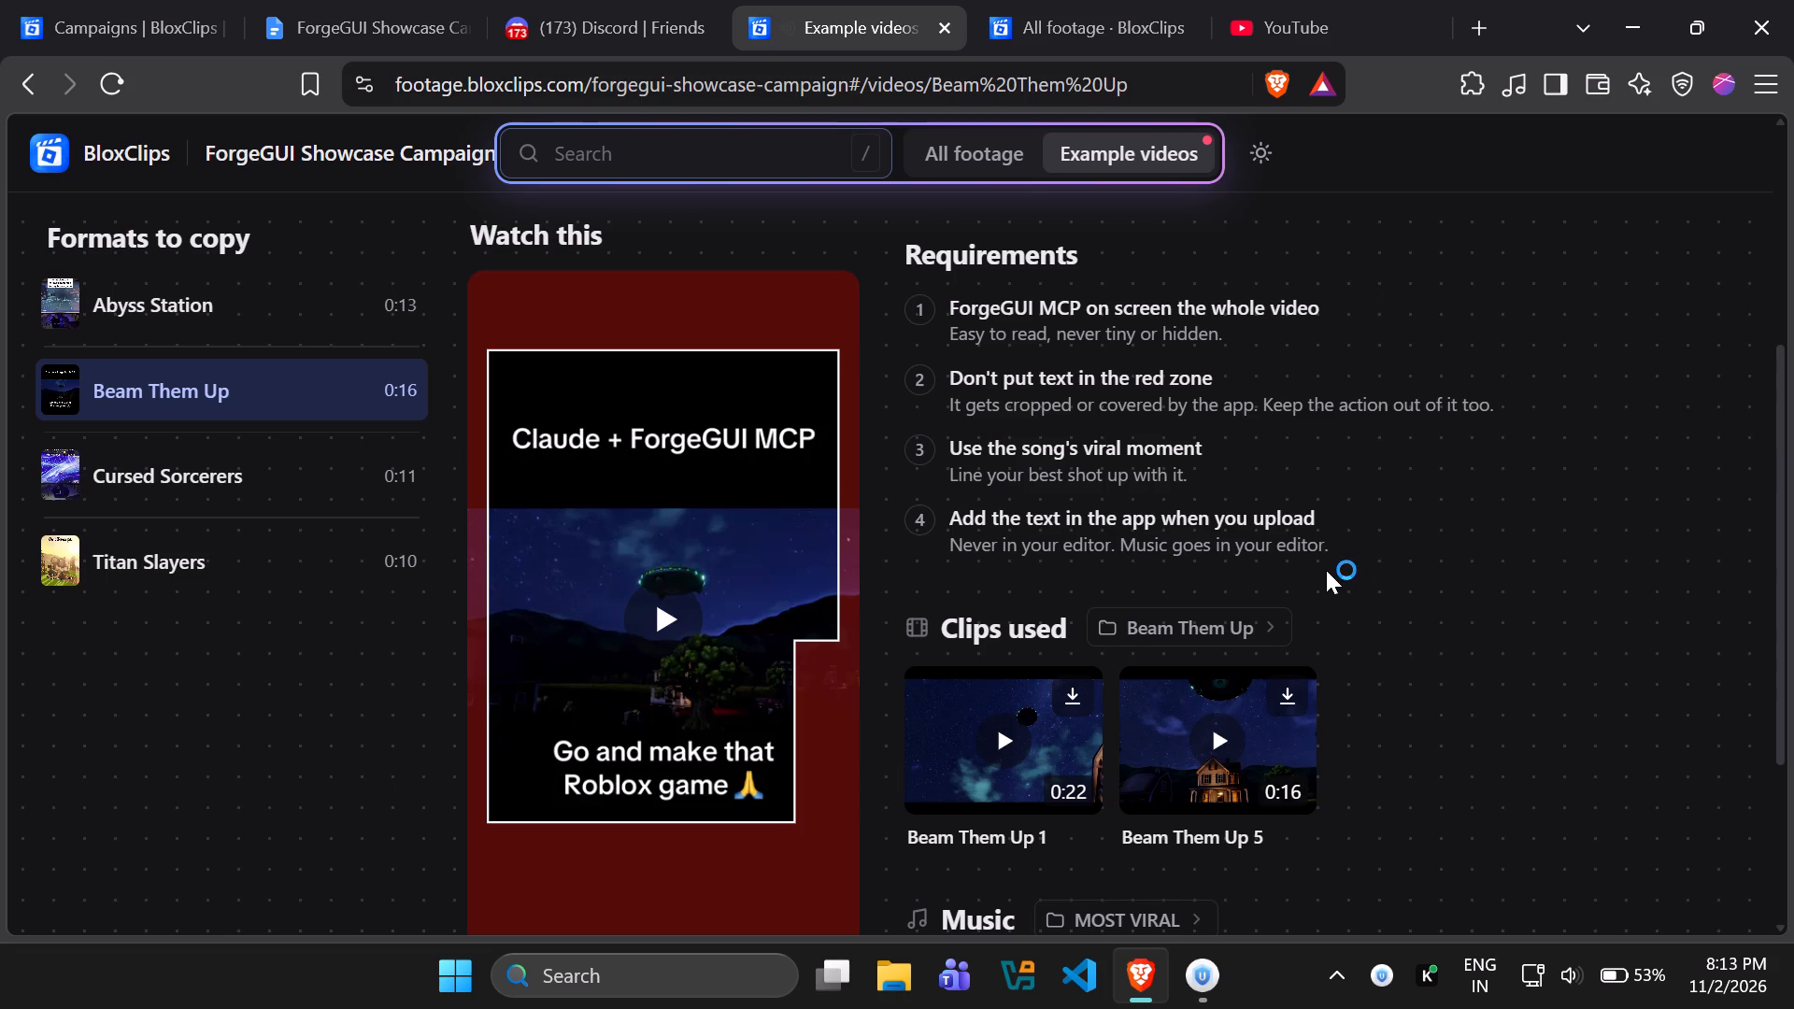
pyautogui.scroll(-1, 1263, 682)
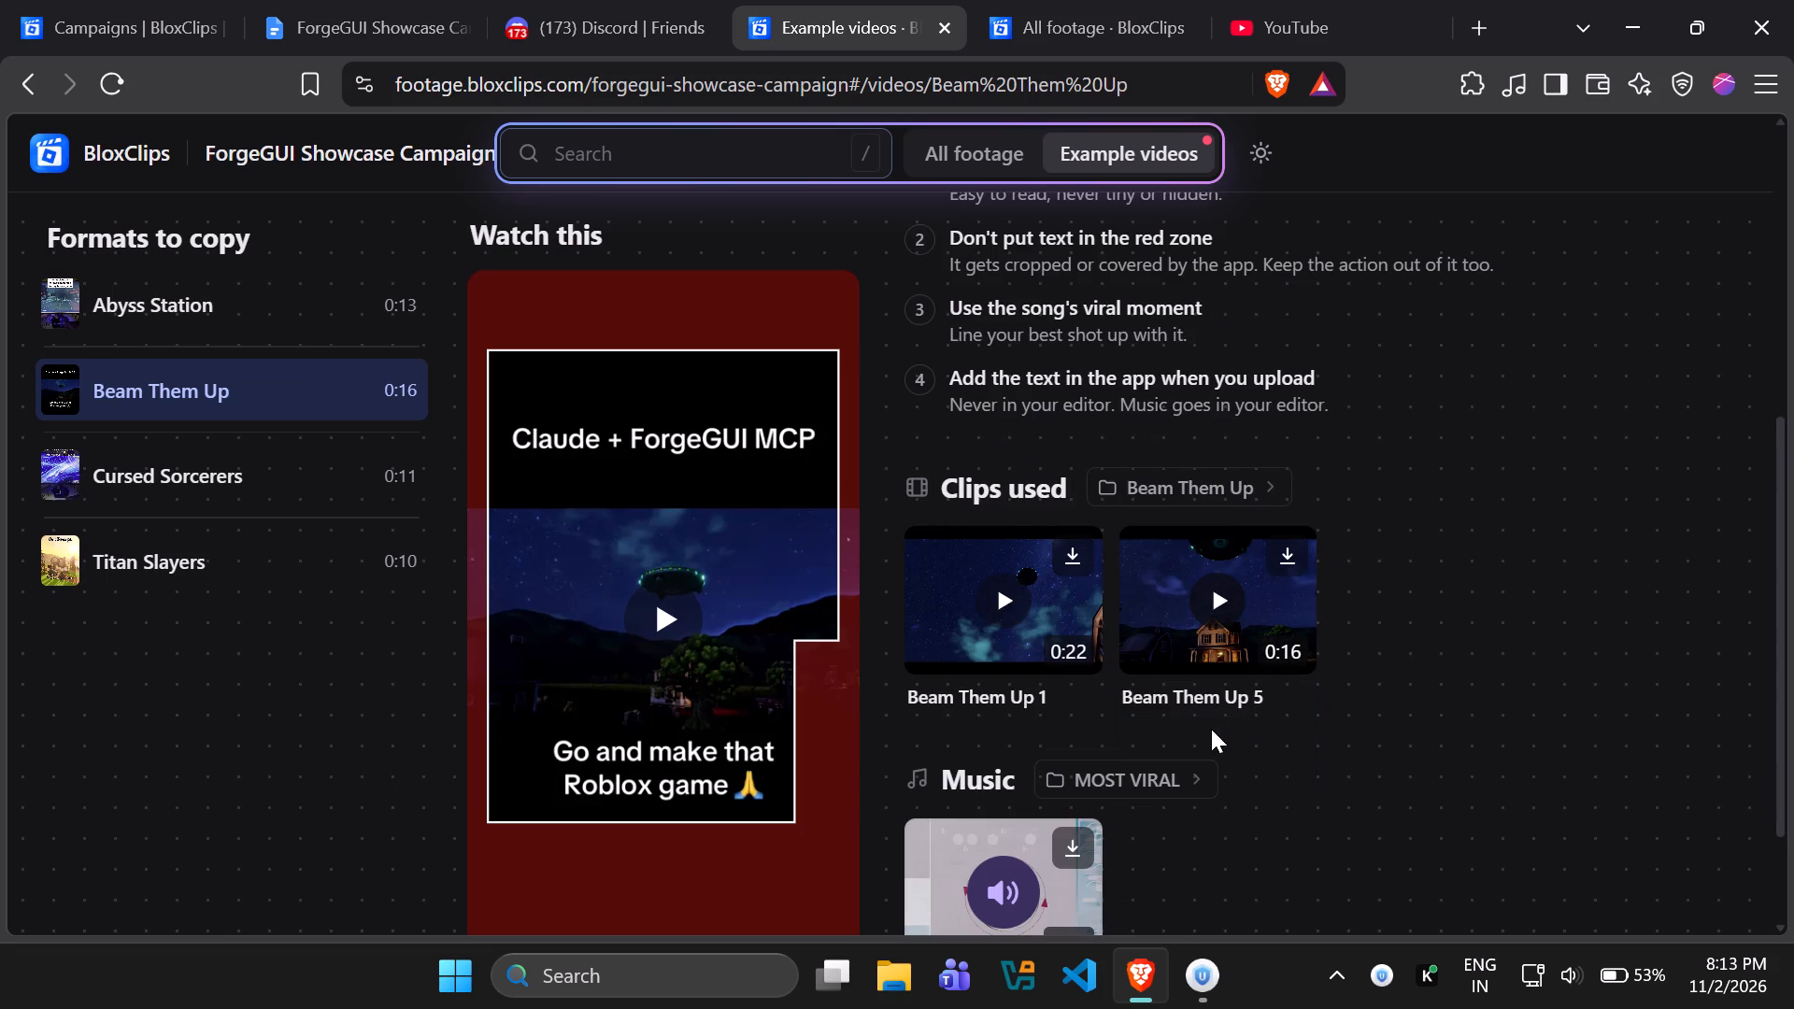
# Preview the Beam Them Up 5 and Beam Them Up 1 source clips, skipping through each.
pyautogui.click(1226, 582)
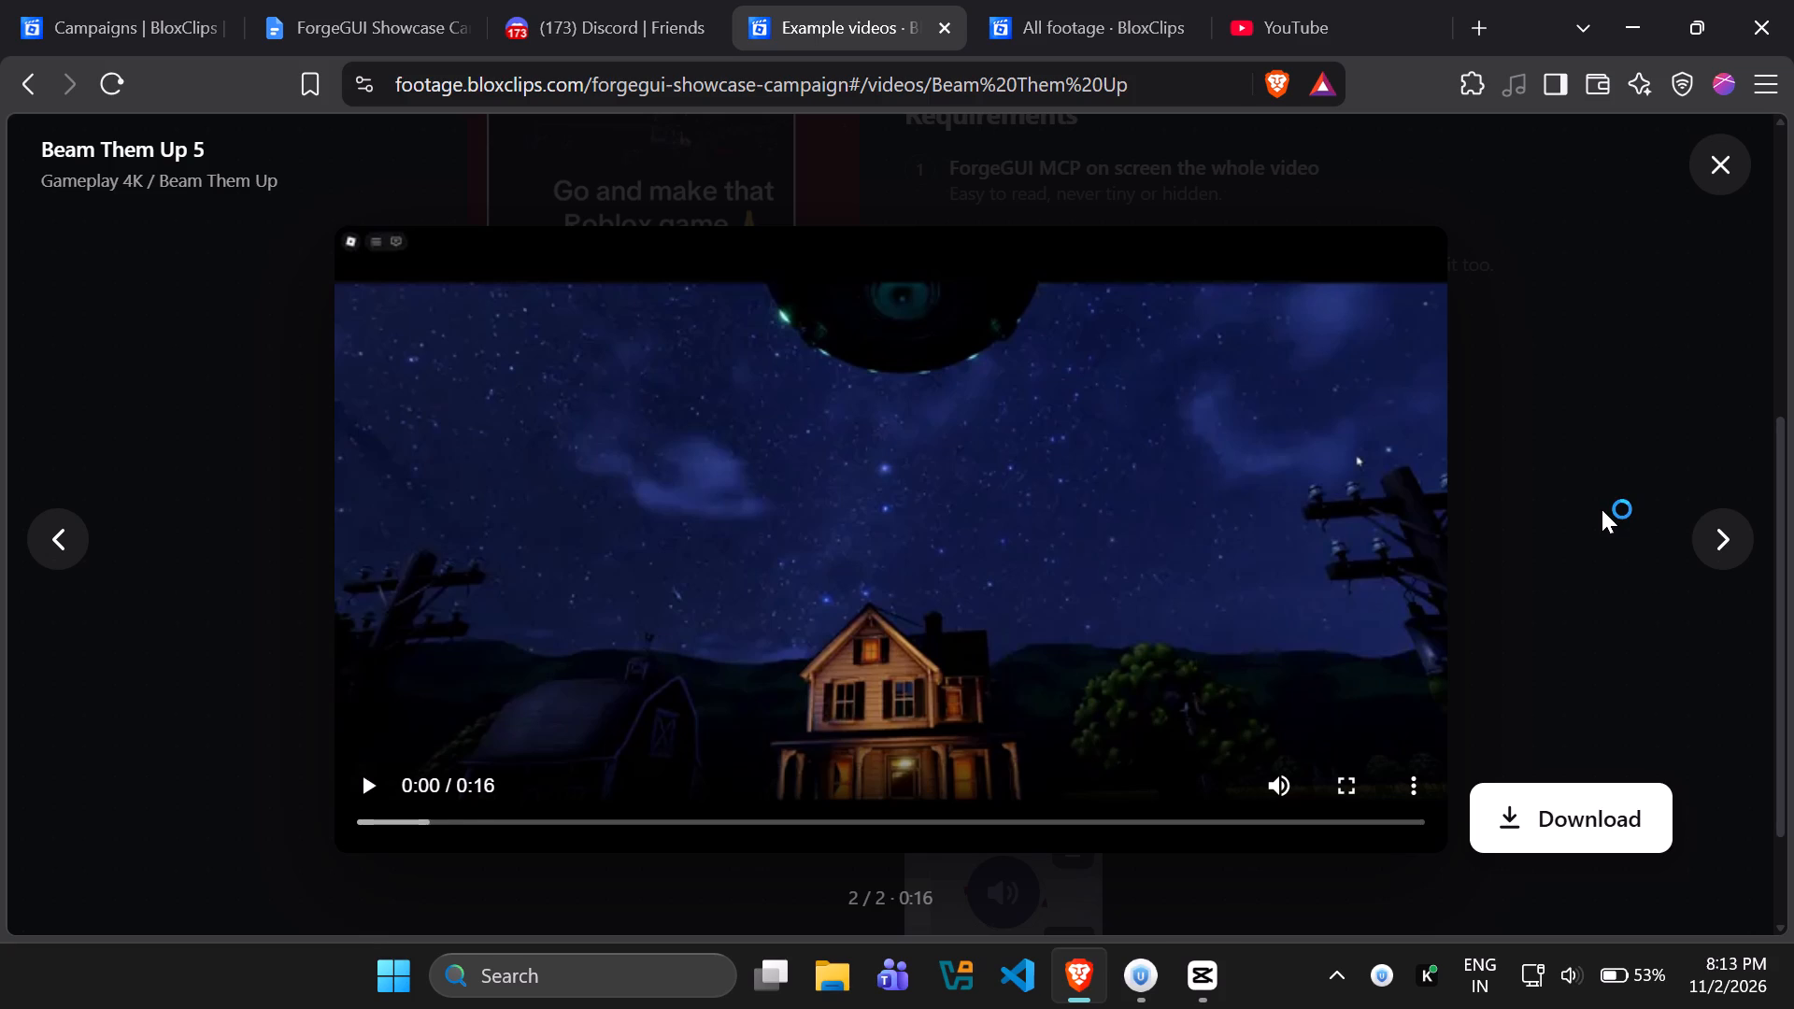
pyautogui.press('space')
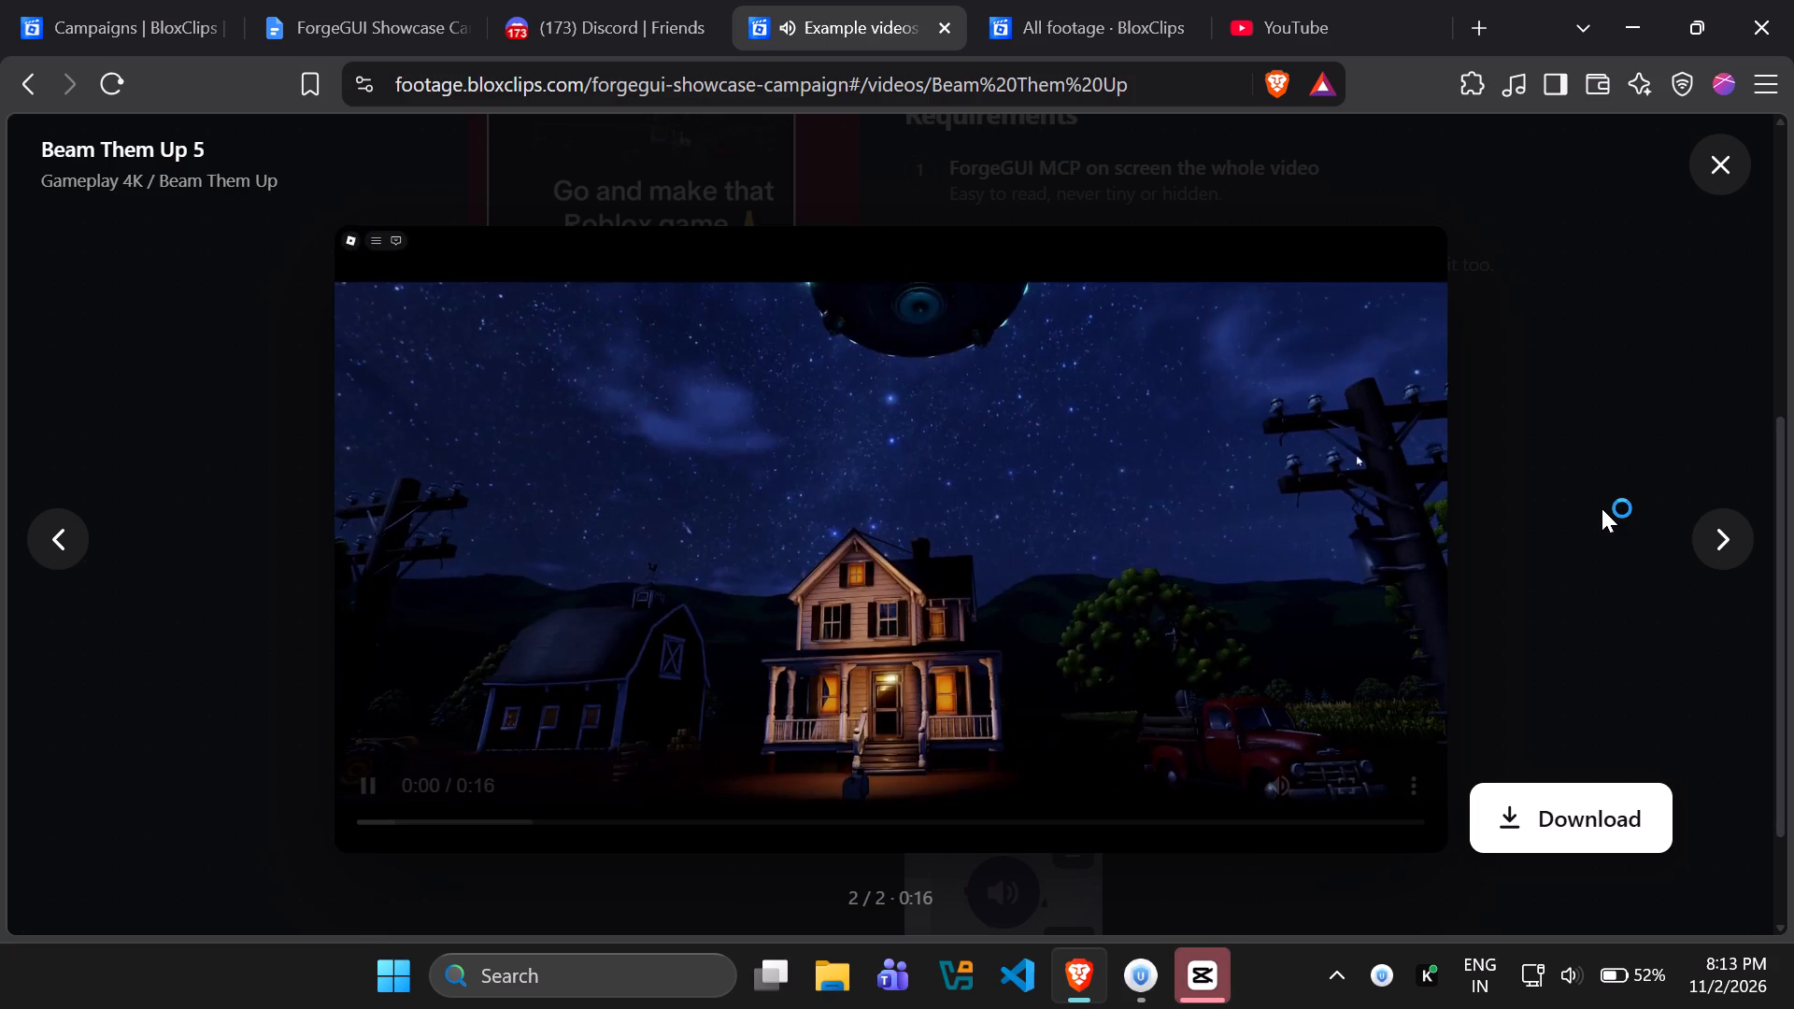
pyautogui.moveTo(628, 813); pyautogui.dragTo(648, 816)
pyautogui.click(768, 826)
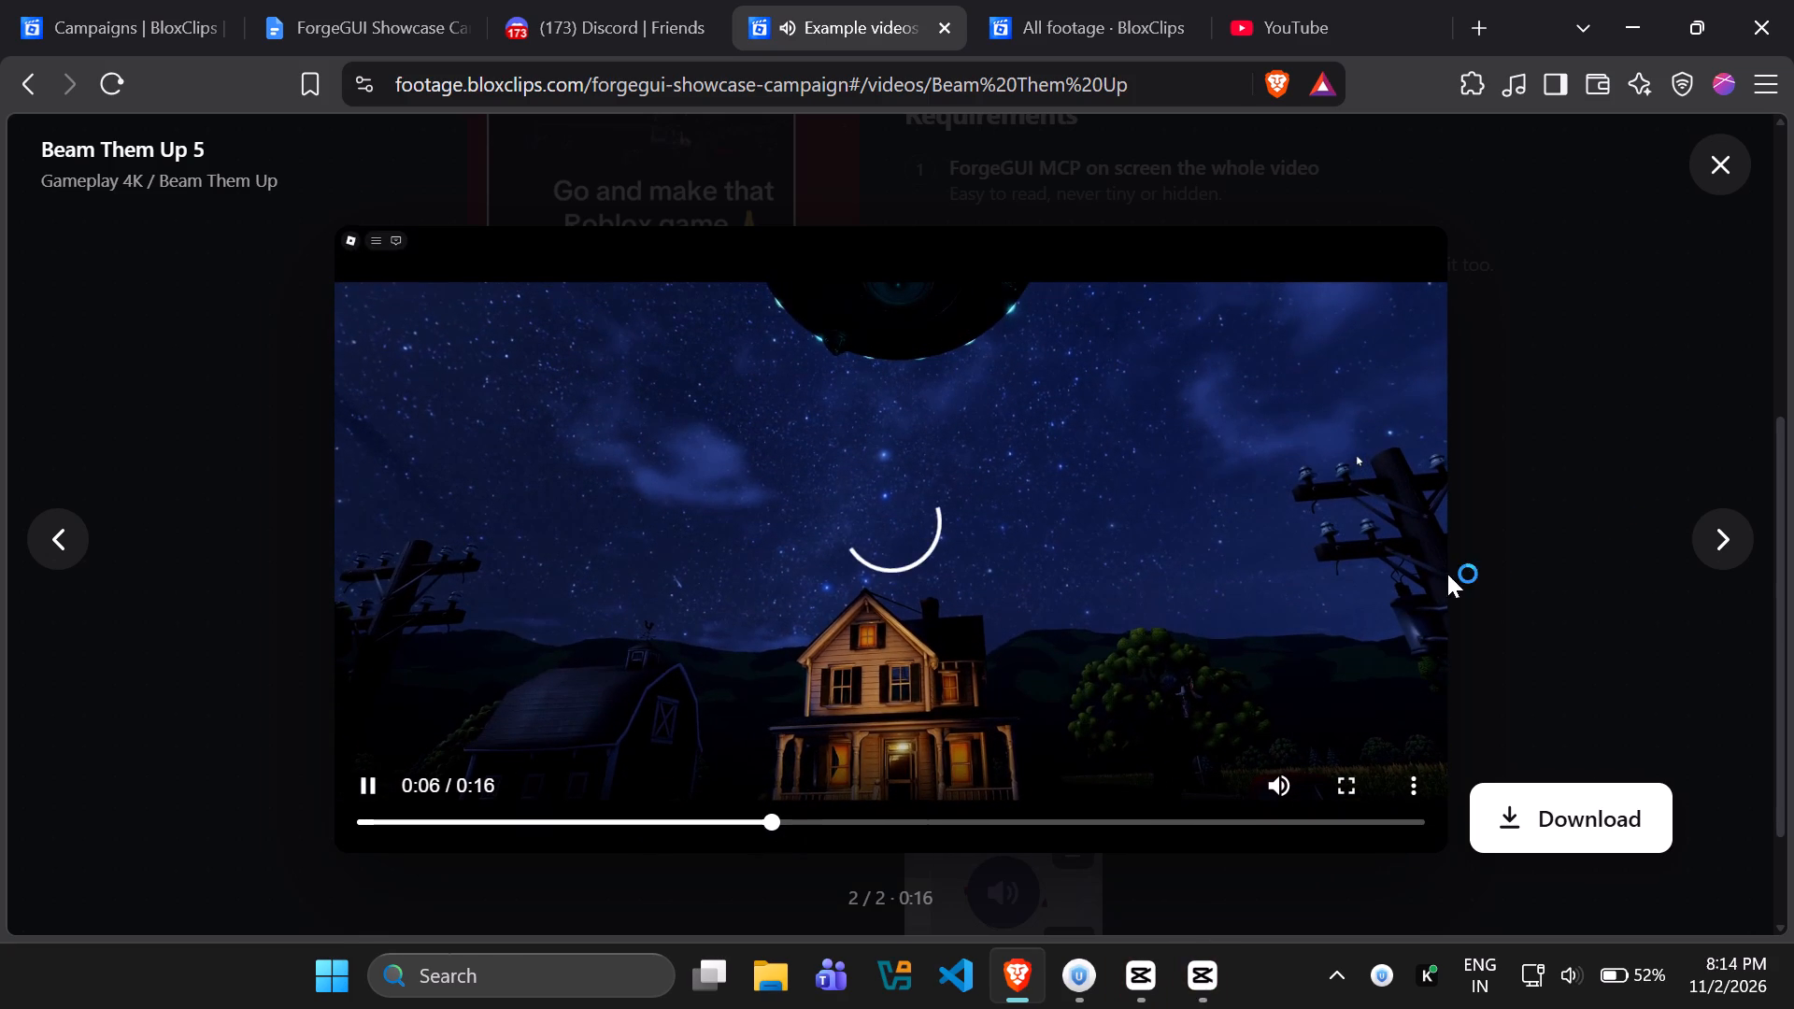
pyautogui.click(1557, 544)
pyautogui.click(996, 604)
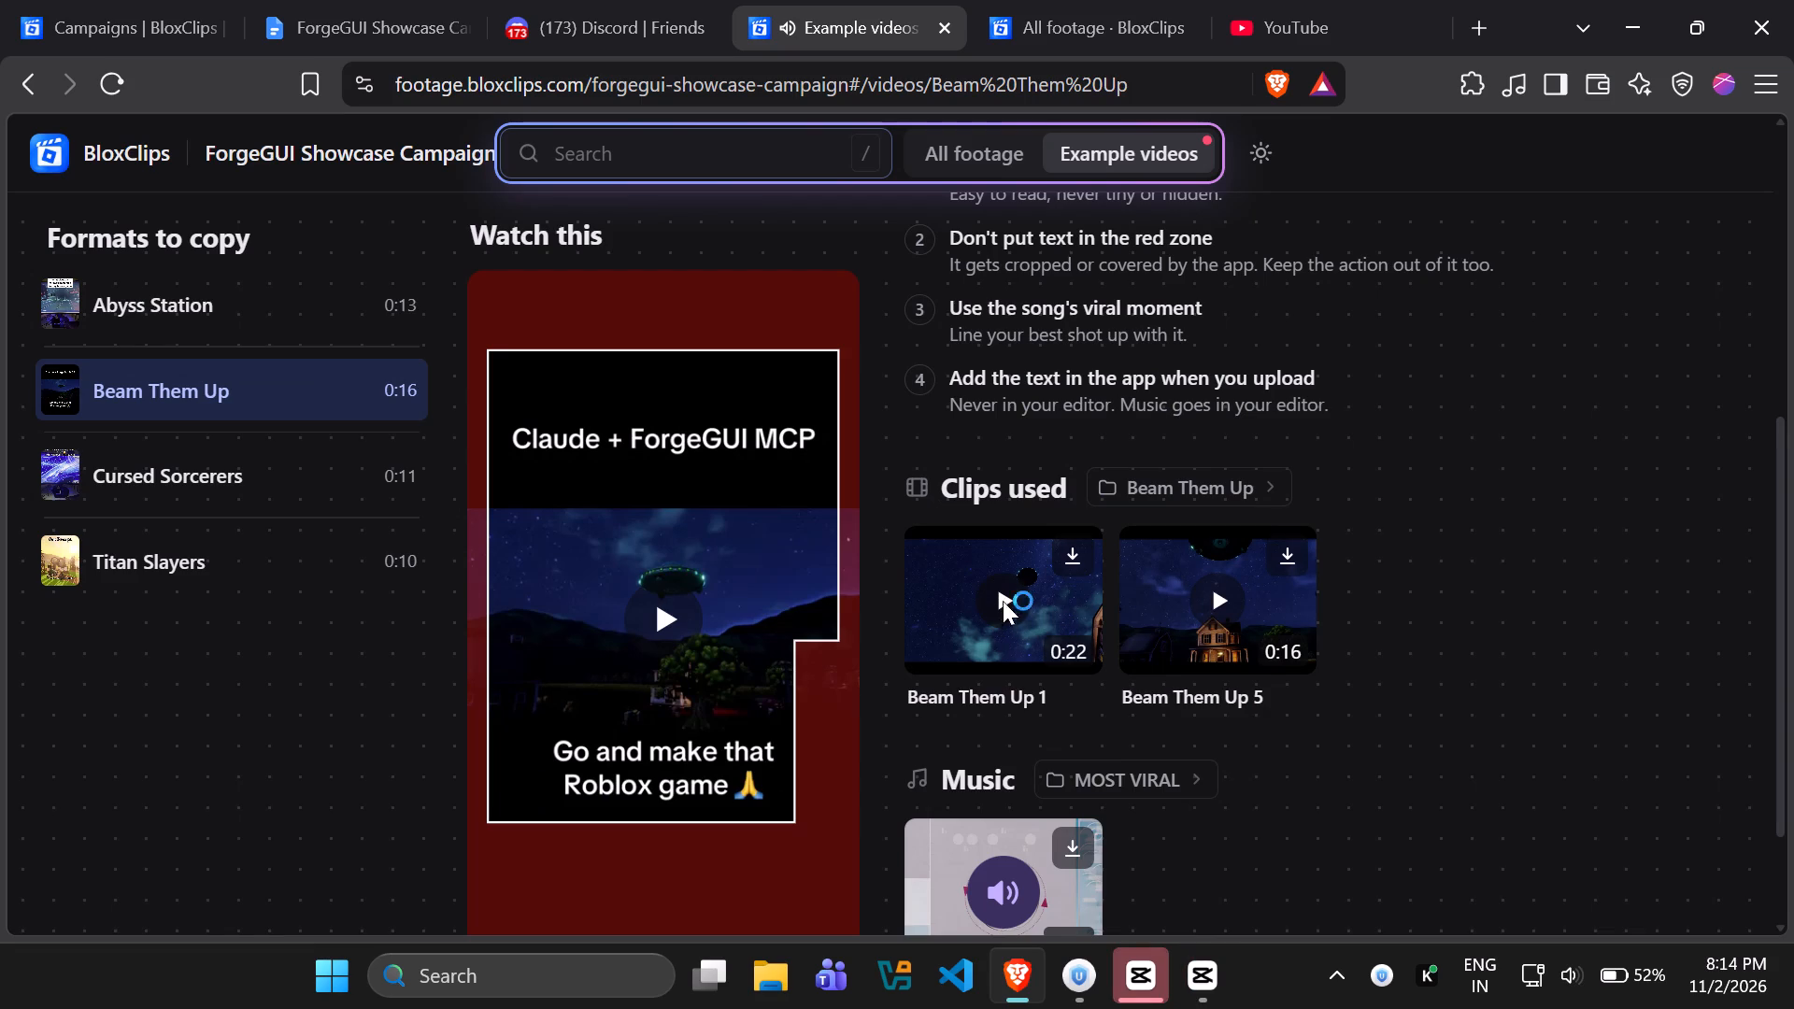
pyautogui.moveTo(750, 819); pyautogui.dragTo(891, 816)
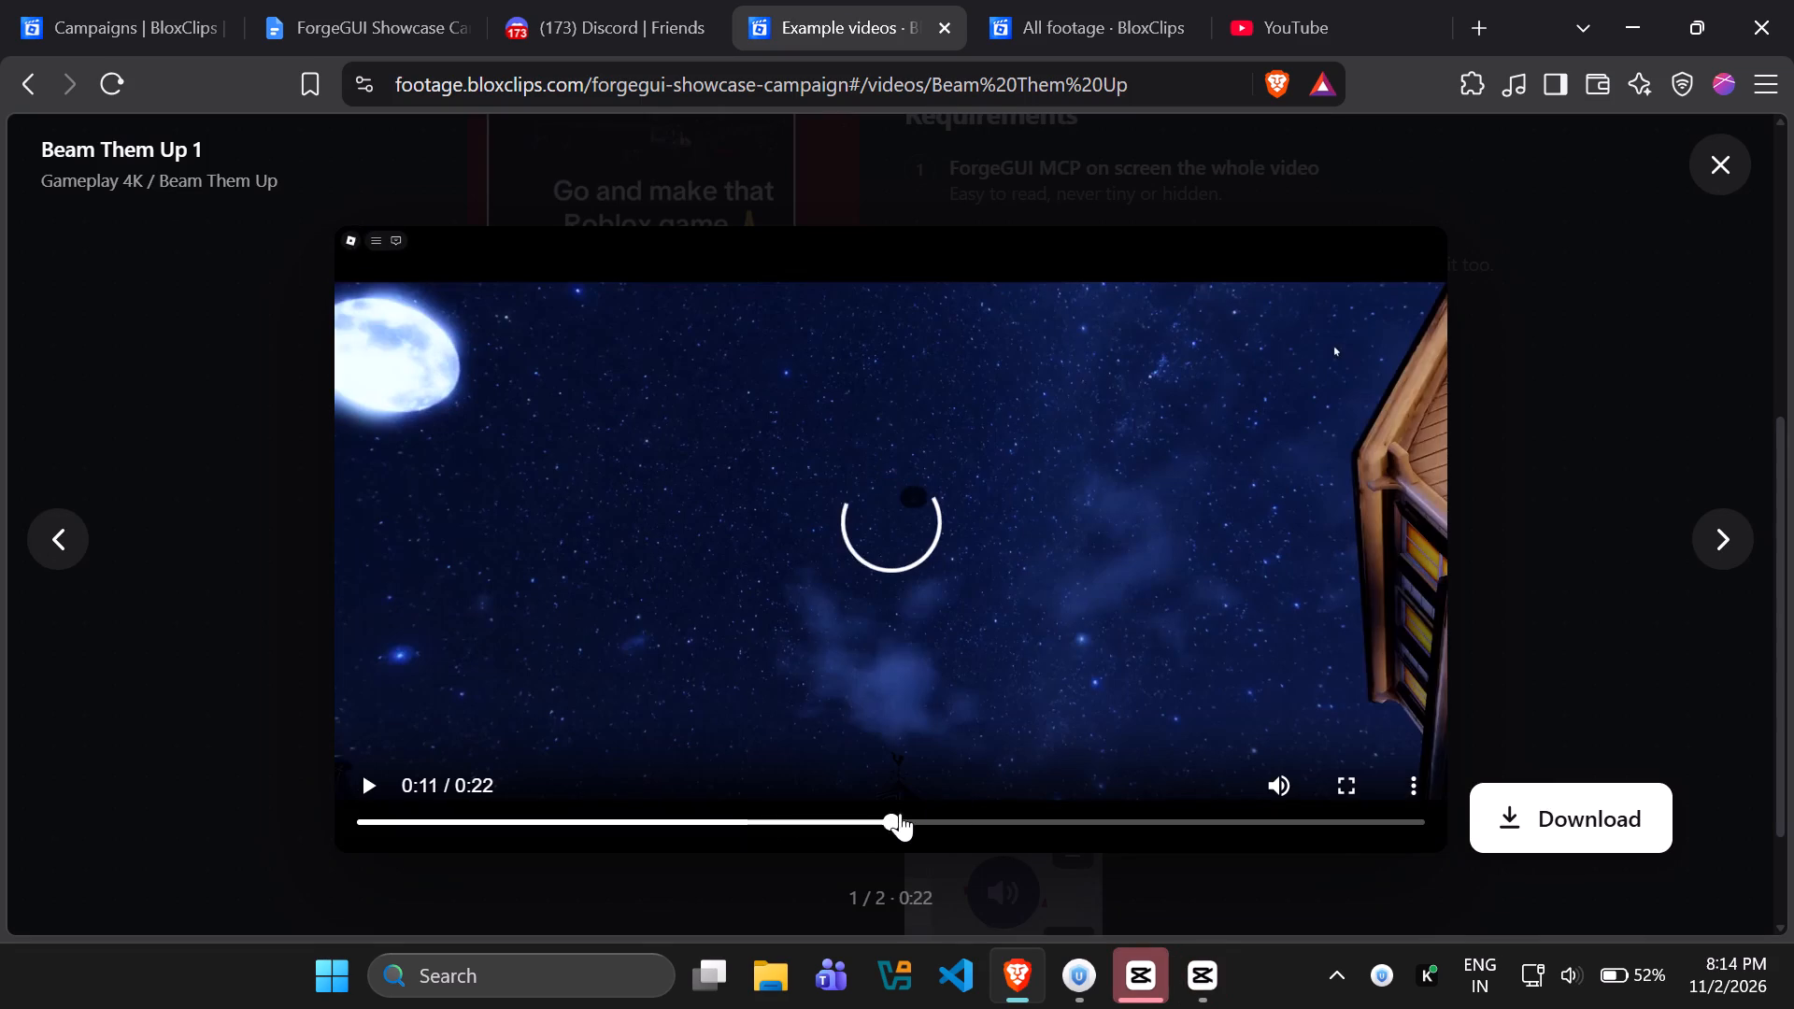
pyautogui.click(1650, 533)
# Switch to CapCut, dismiss the version update and Pro trial windows, and create a new project.
pyautogui.click(1192, 975)
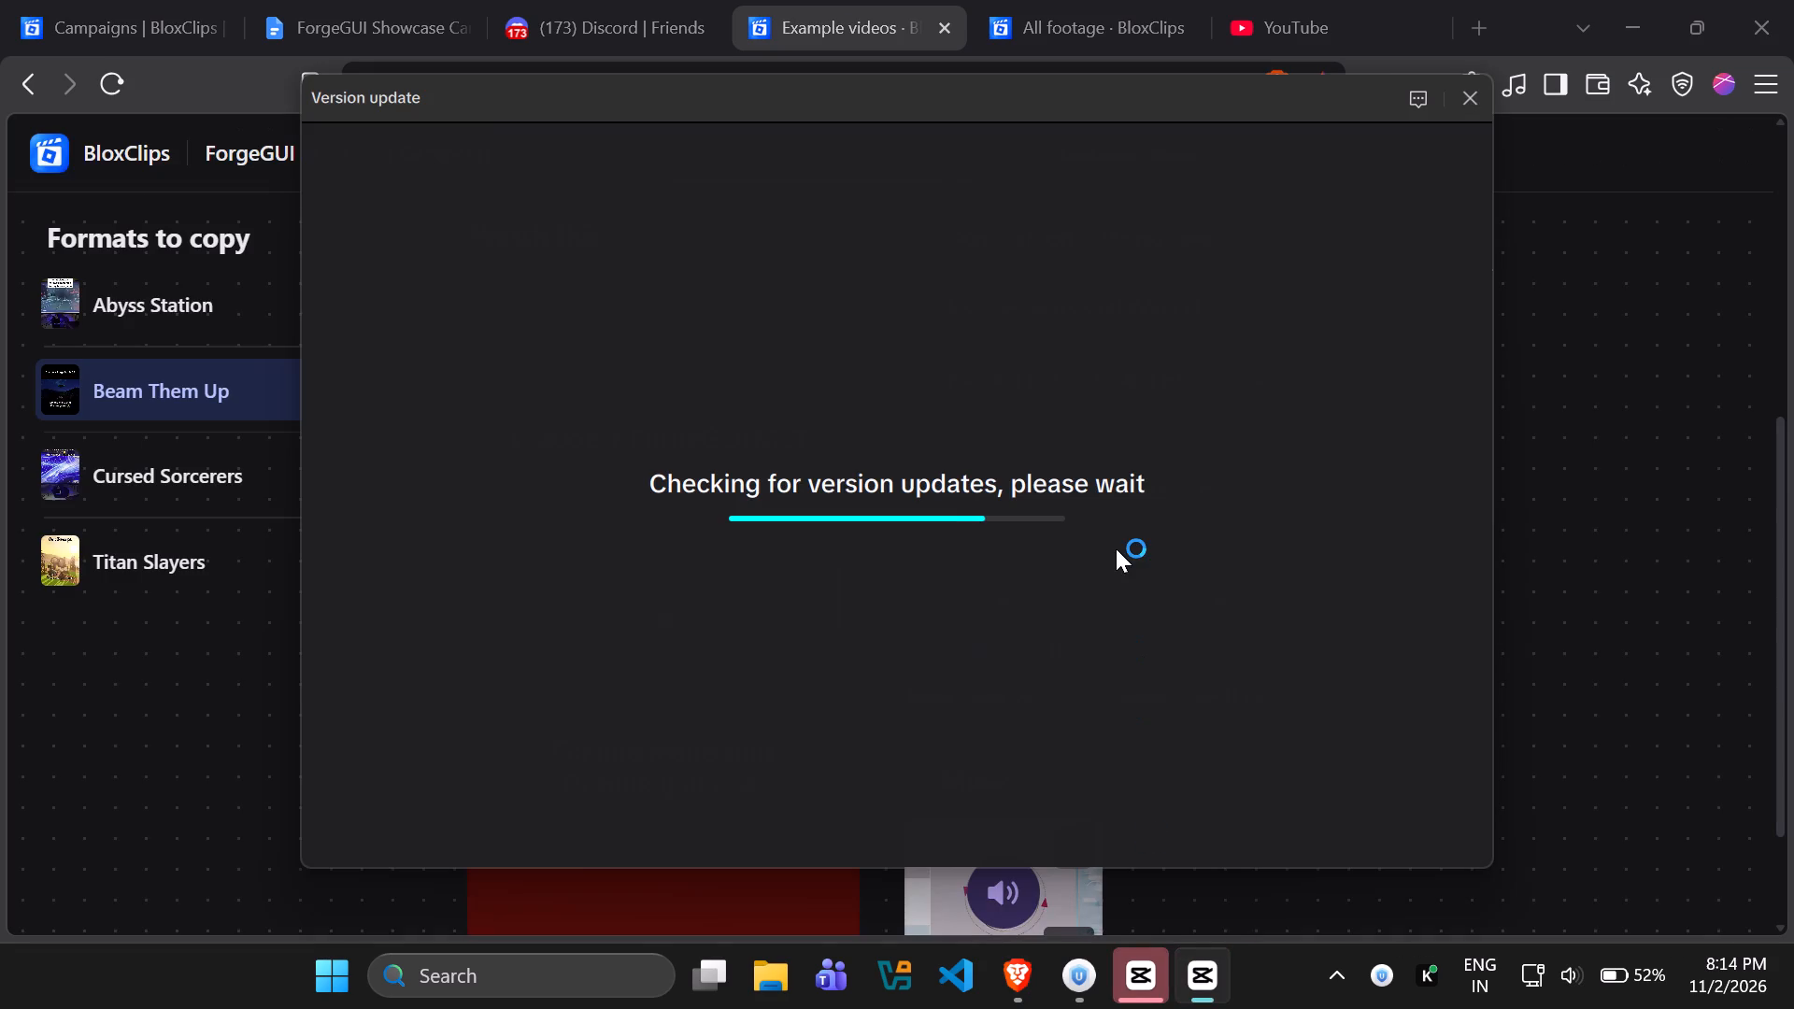
pyautogui.click(1466, 102)
pyautogui.click(1202, 962)
pyautogui.scroll(-5, 790, 586)
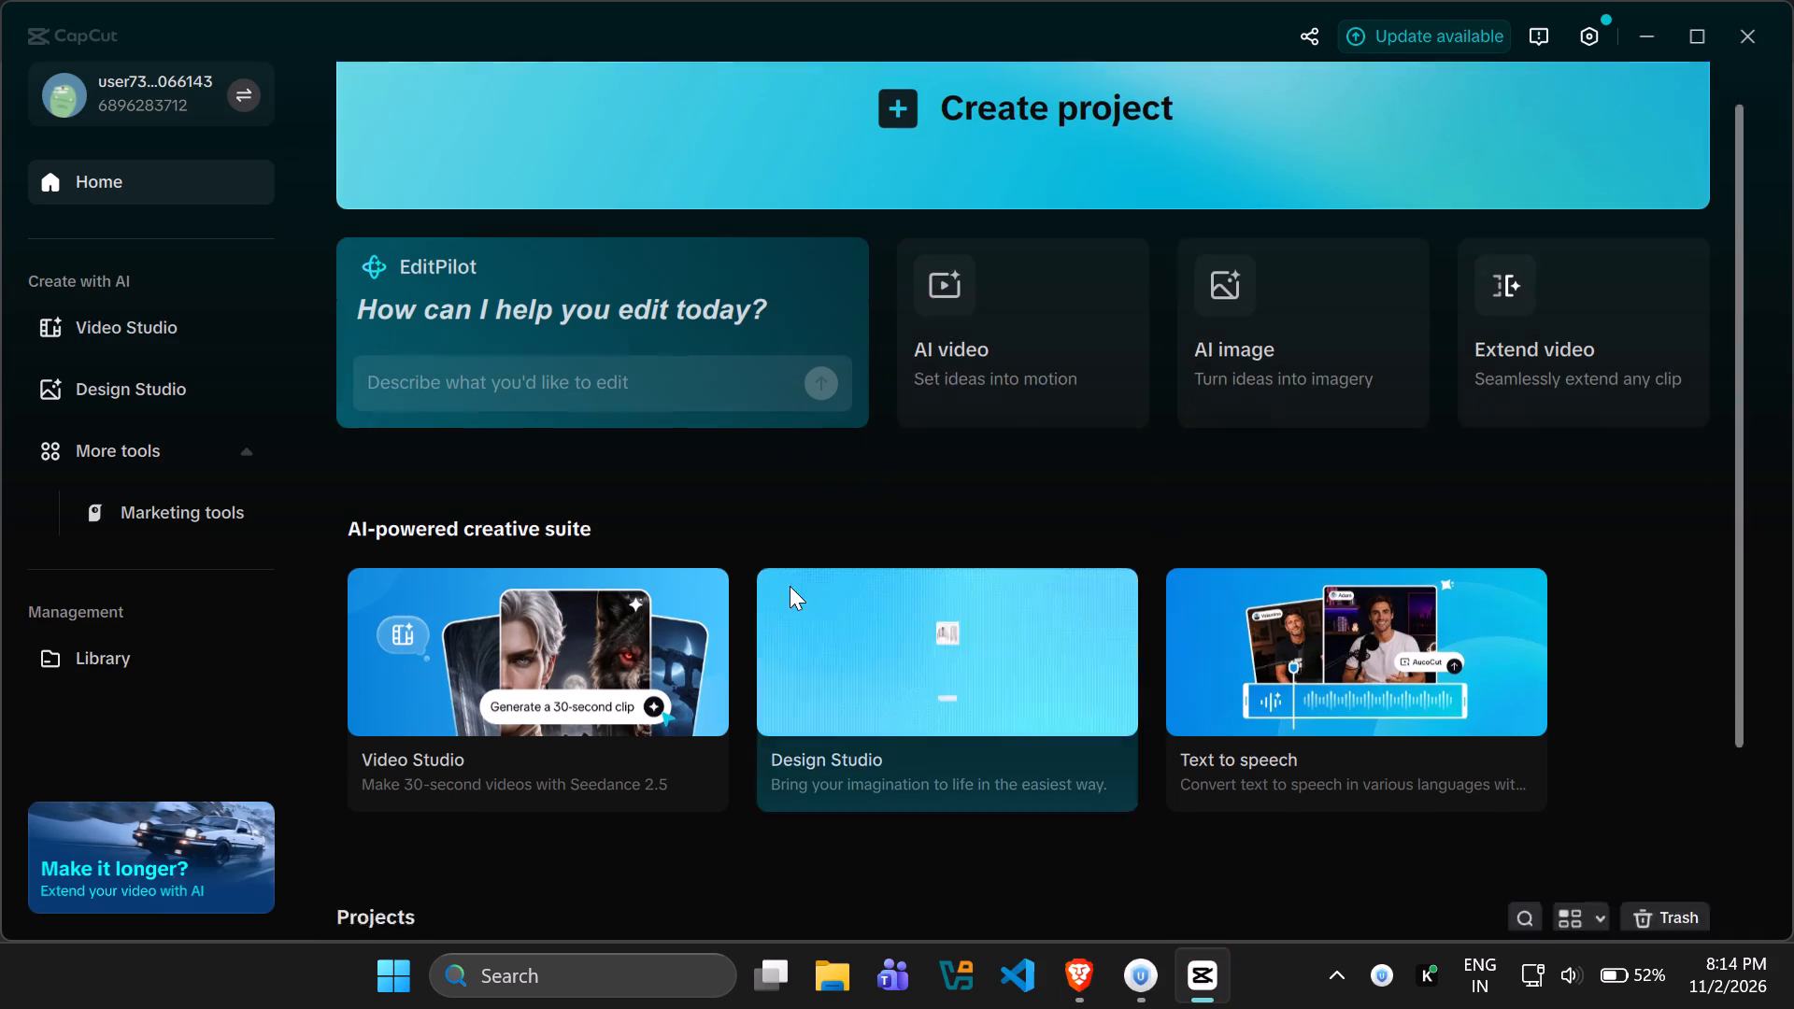
pyautogui.scroll(-8, 790, 586)
pyautogui.click(1589, 25)
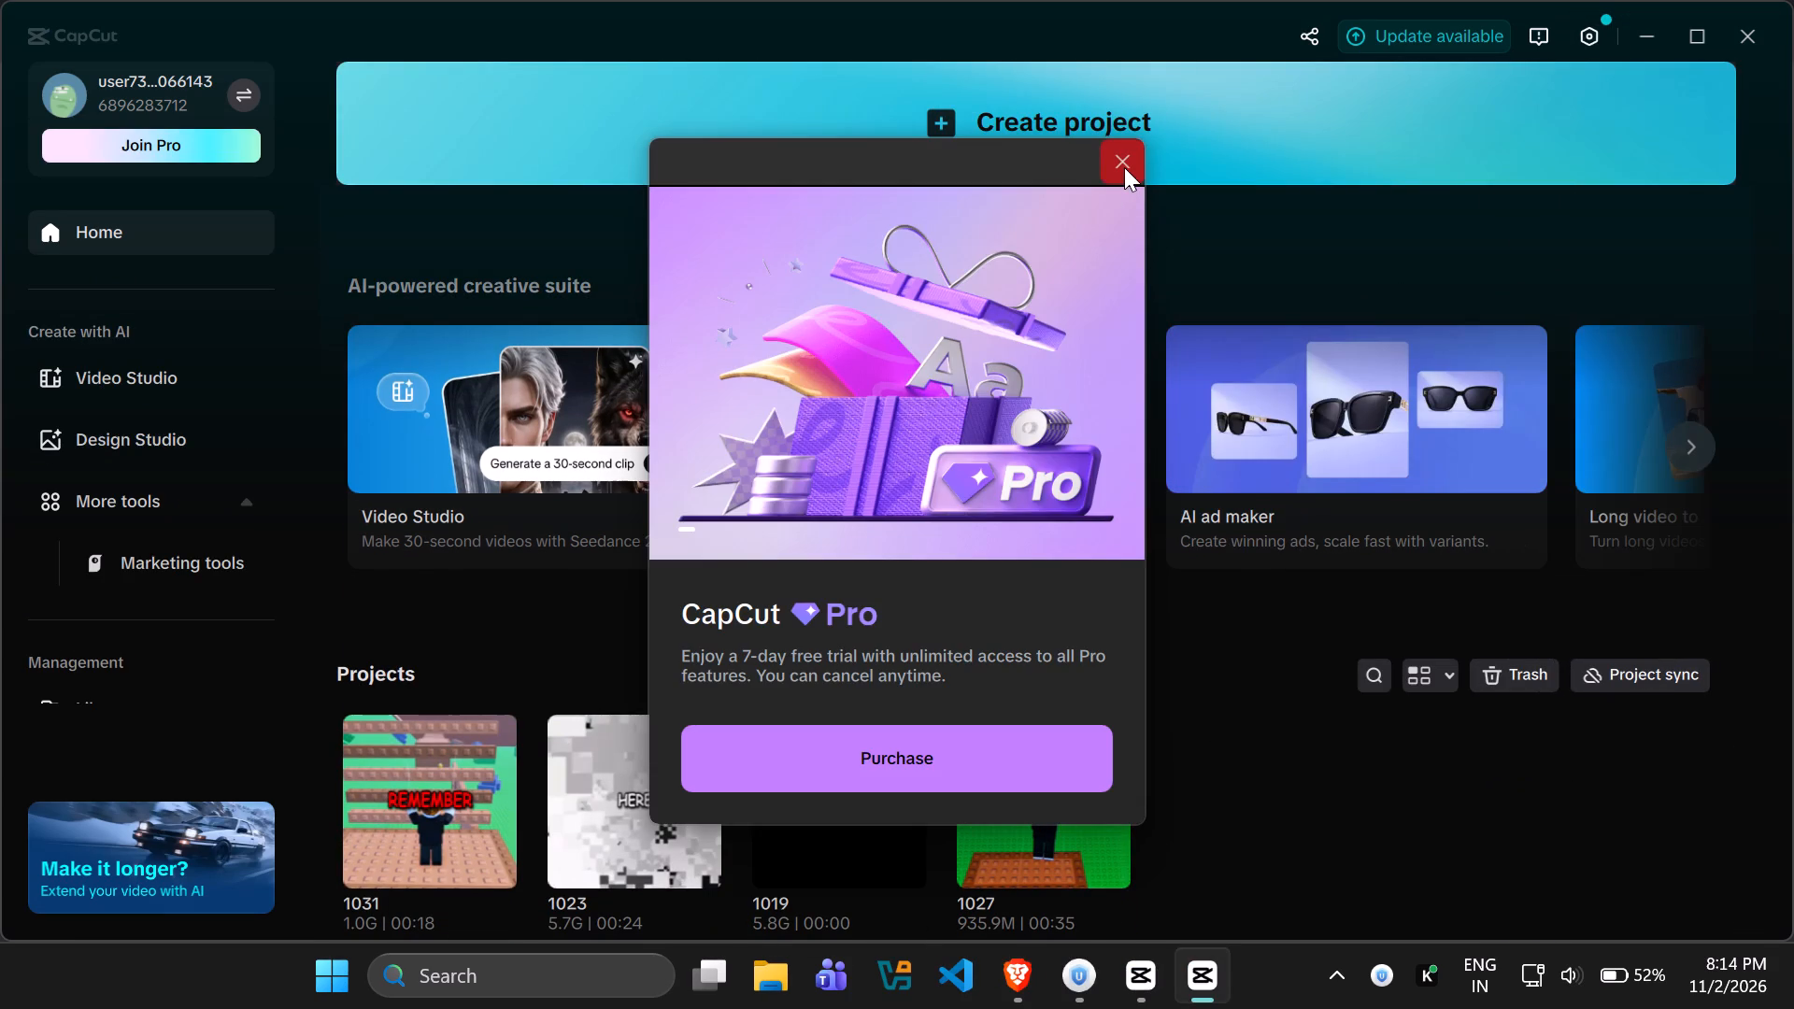
pyautogui.click(1124, 167)
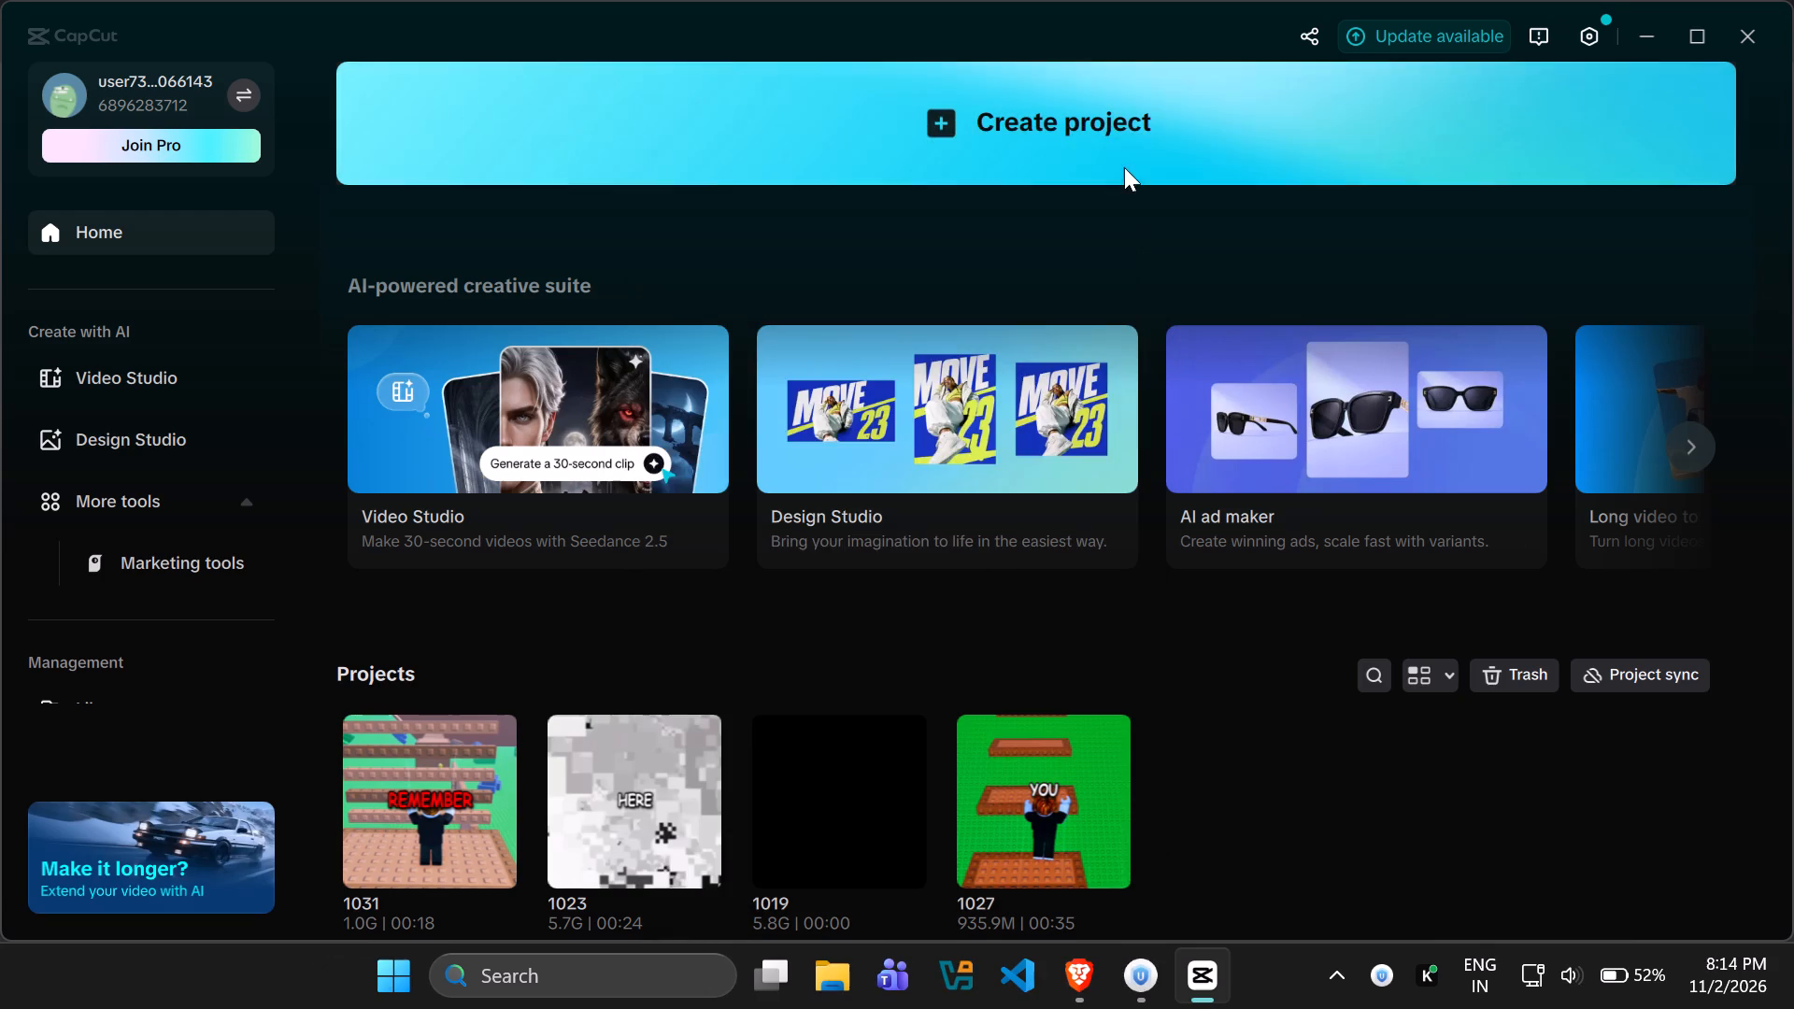
pyautogui.scroll(-6, 804, 637)
pyautogui.scroll(-3, 641, 691)
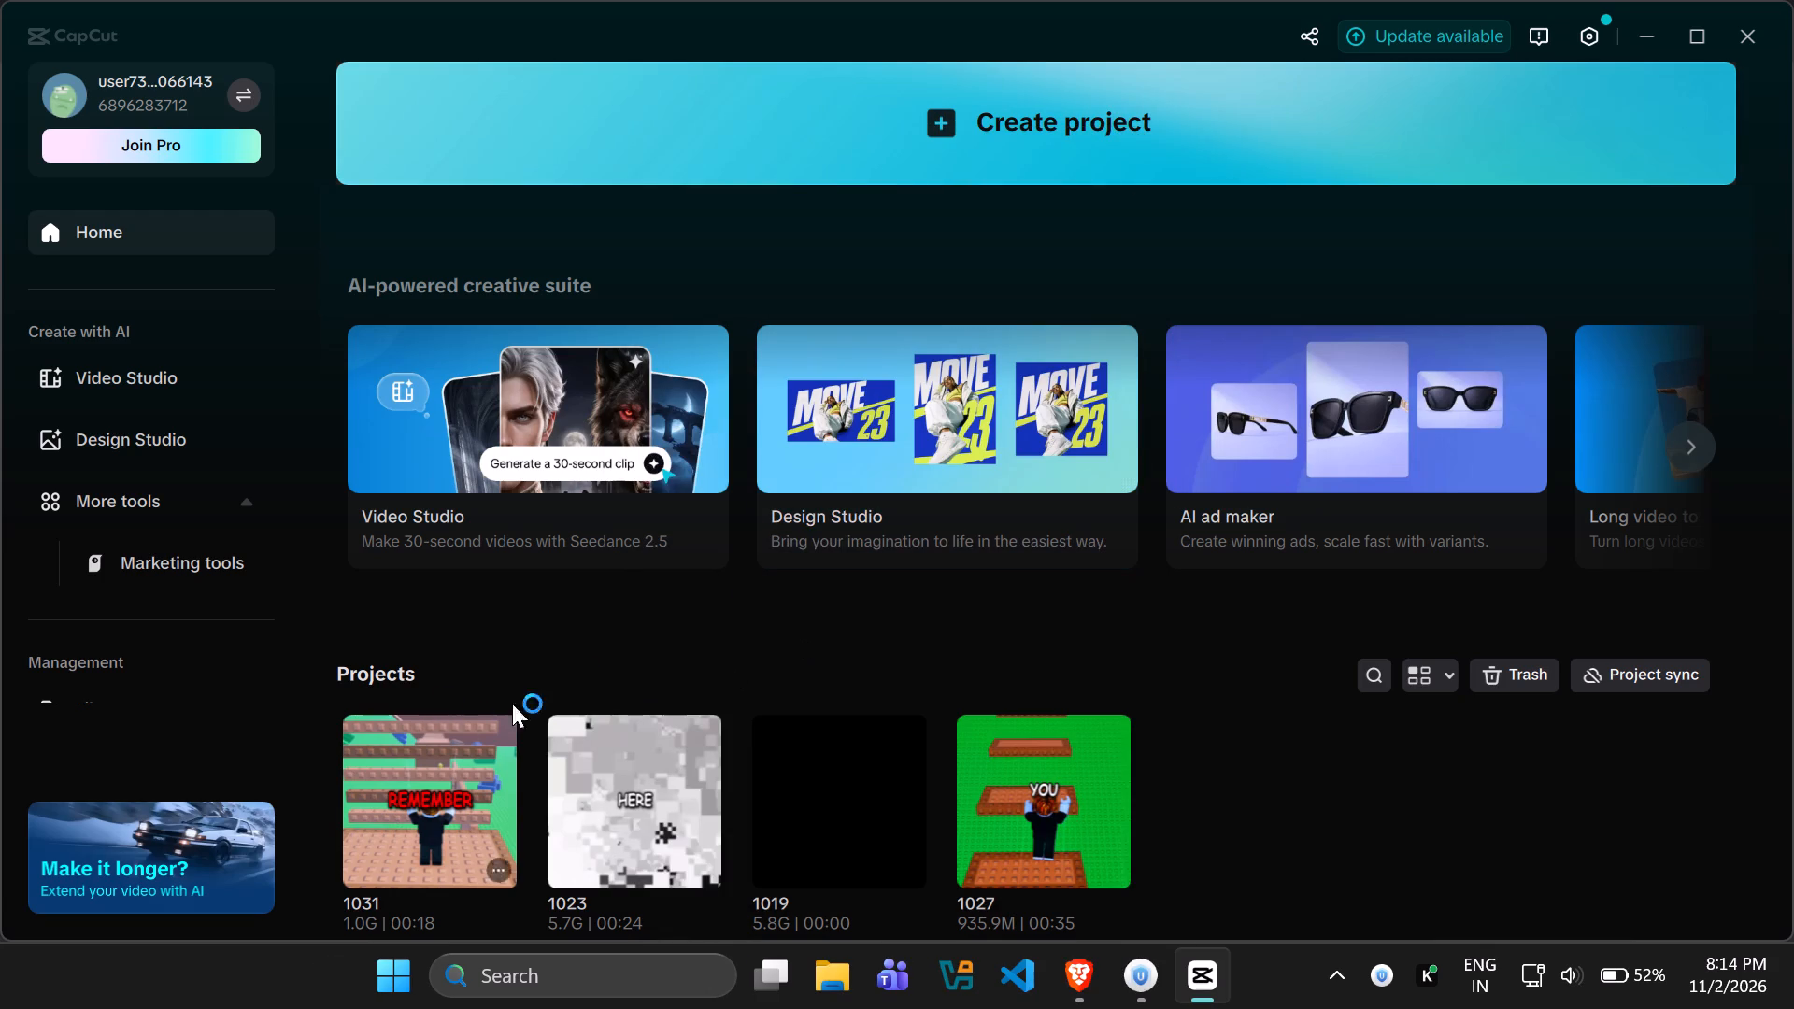
pyautogui.click(820, 129)
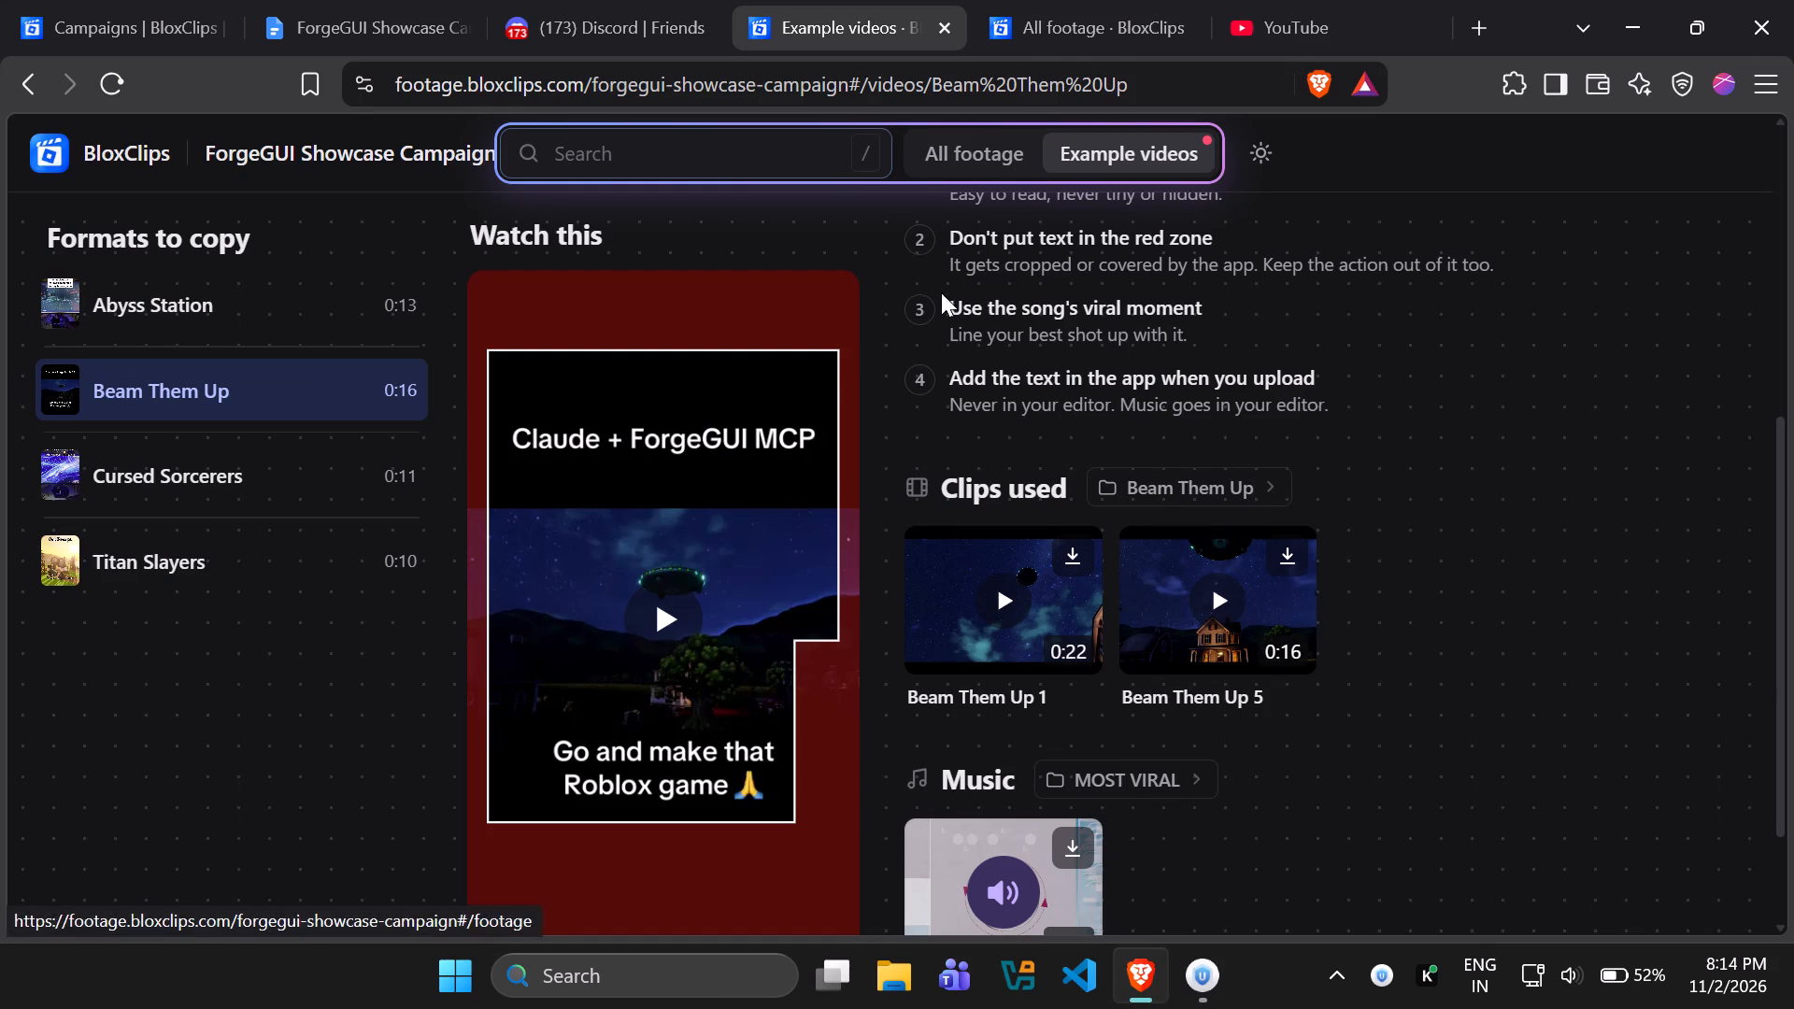
# Watch the Beam Them Up example video again in Brave, skip ahead, and close it.
pyautogui.click(692, 609)
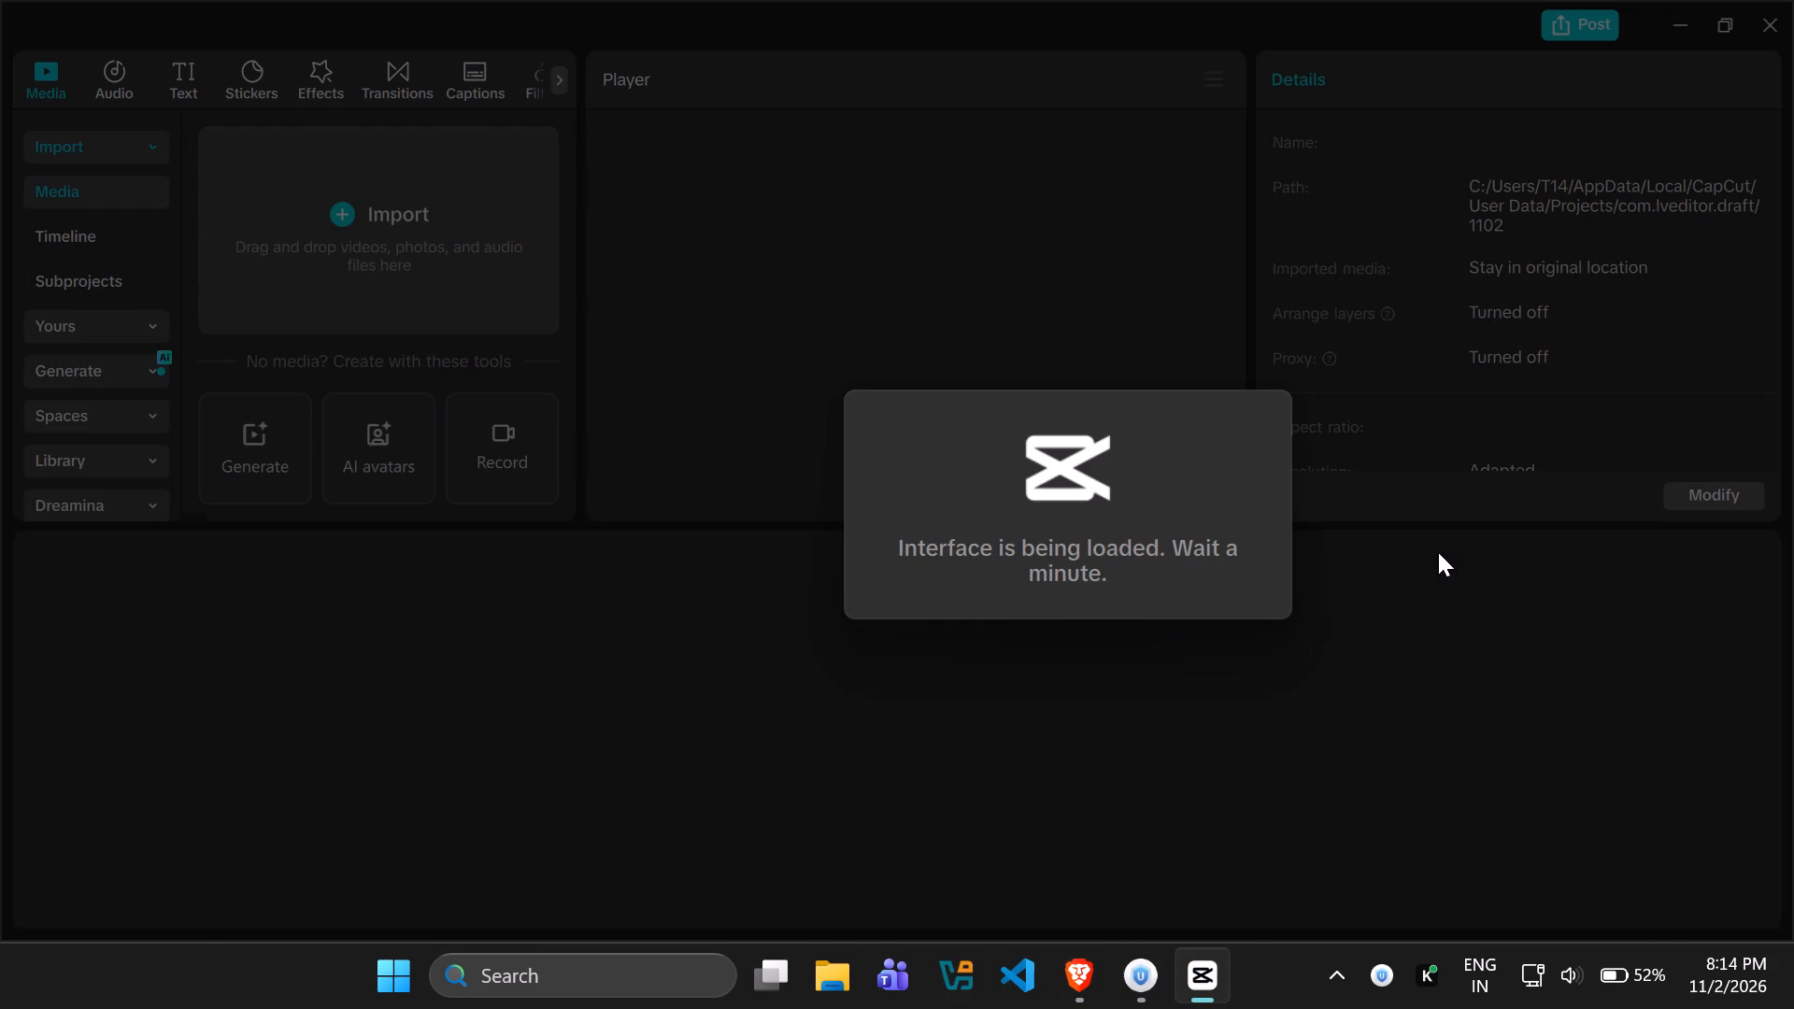
pyautogui.click(1438, 552)
pyautogui.hotkey('alt', 'Tab')
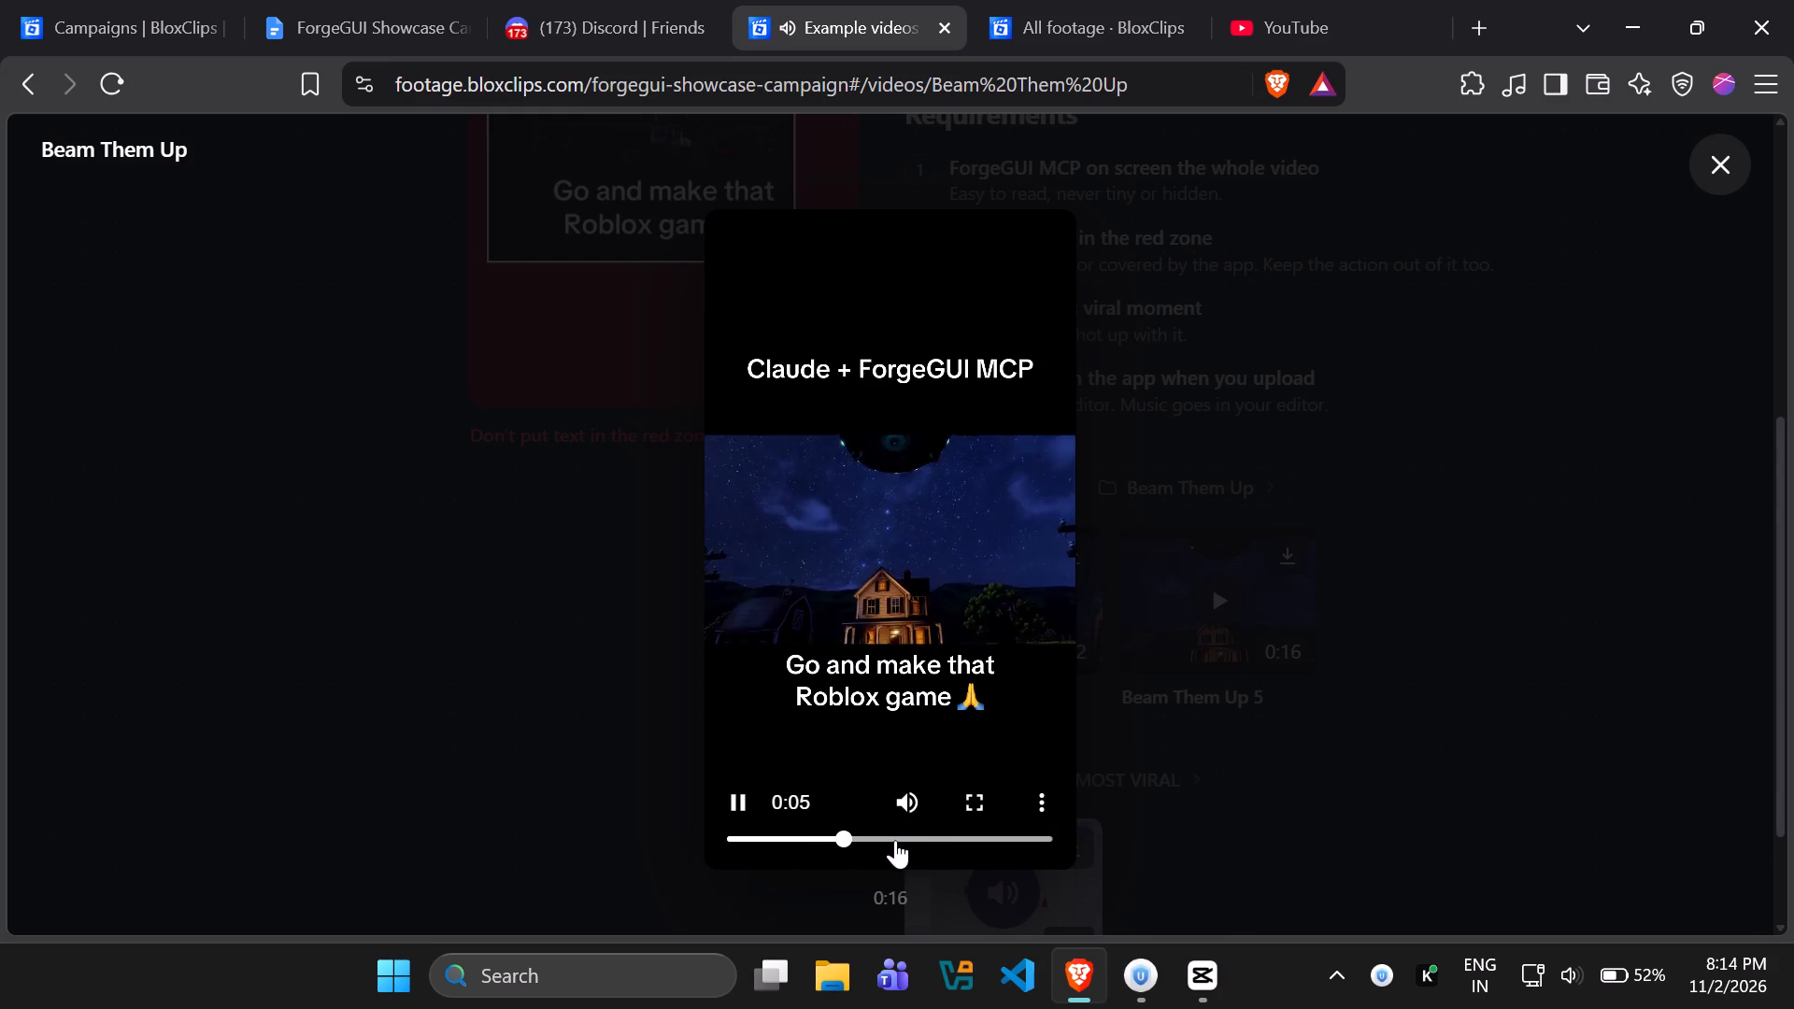
pyautogui.click(908, 840)
pyautogui.click(1451, 844)
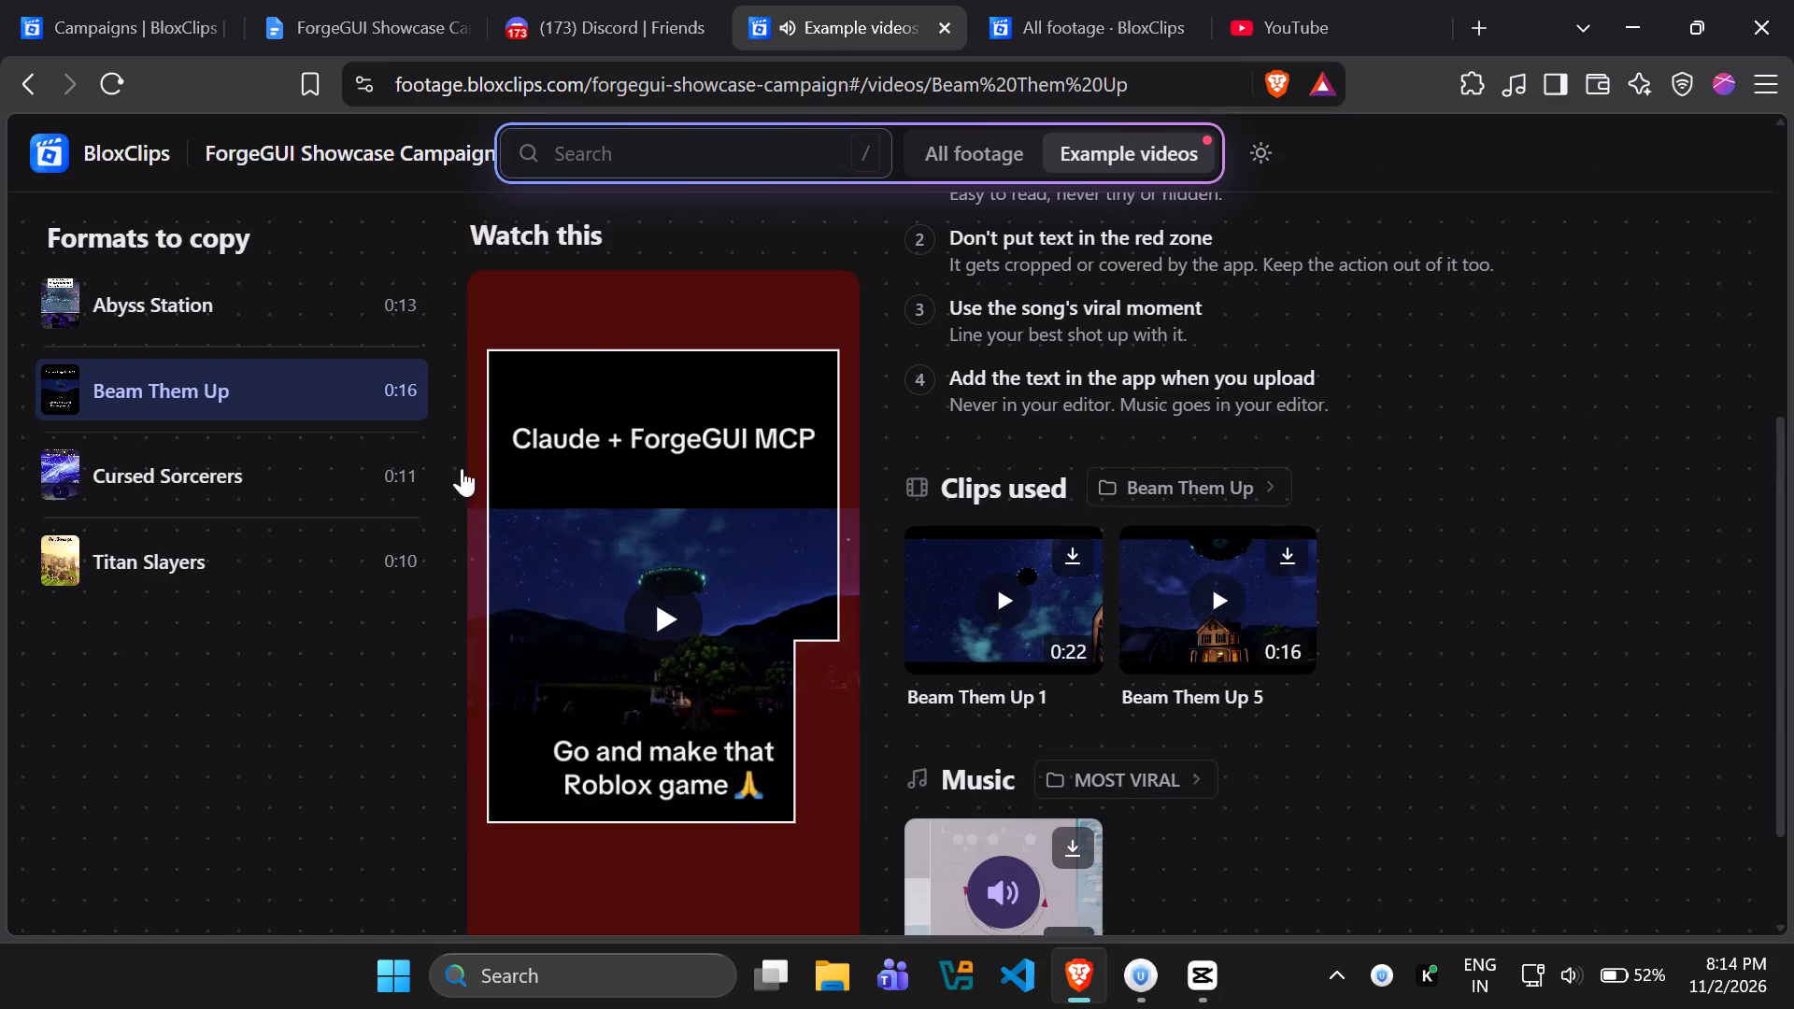
# Switch to CapCut and browse for media to import in the bloxclips video folder, under Clips, Raw, Forgui, showcase.
pyautogui.click(1186, 971)
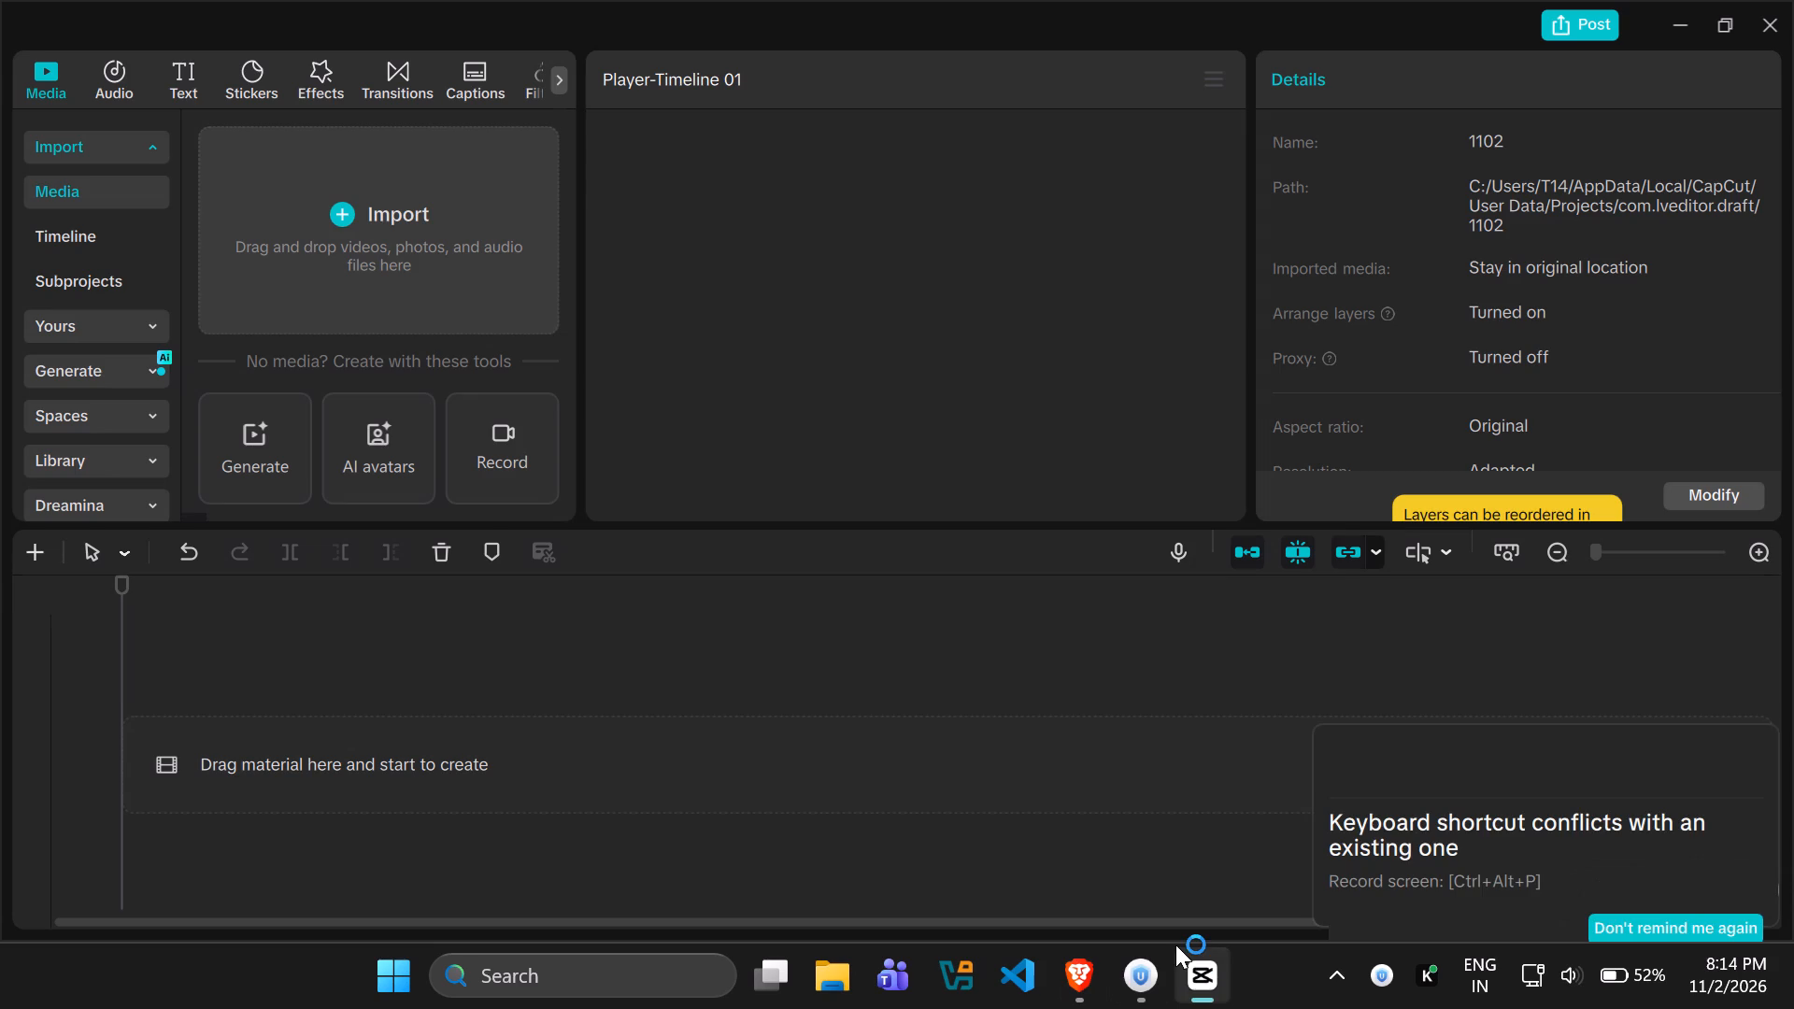
pyautogui.click(384, 265)
pyautogui.click(362, 252)
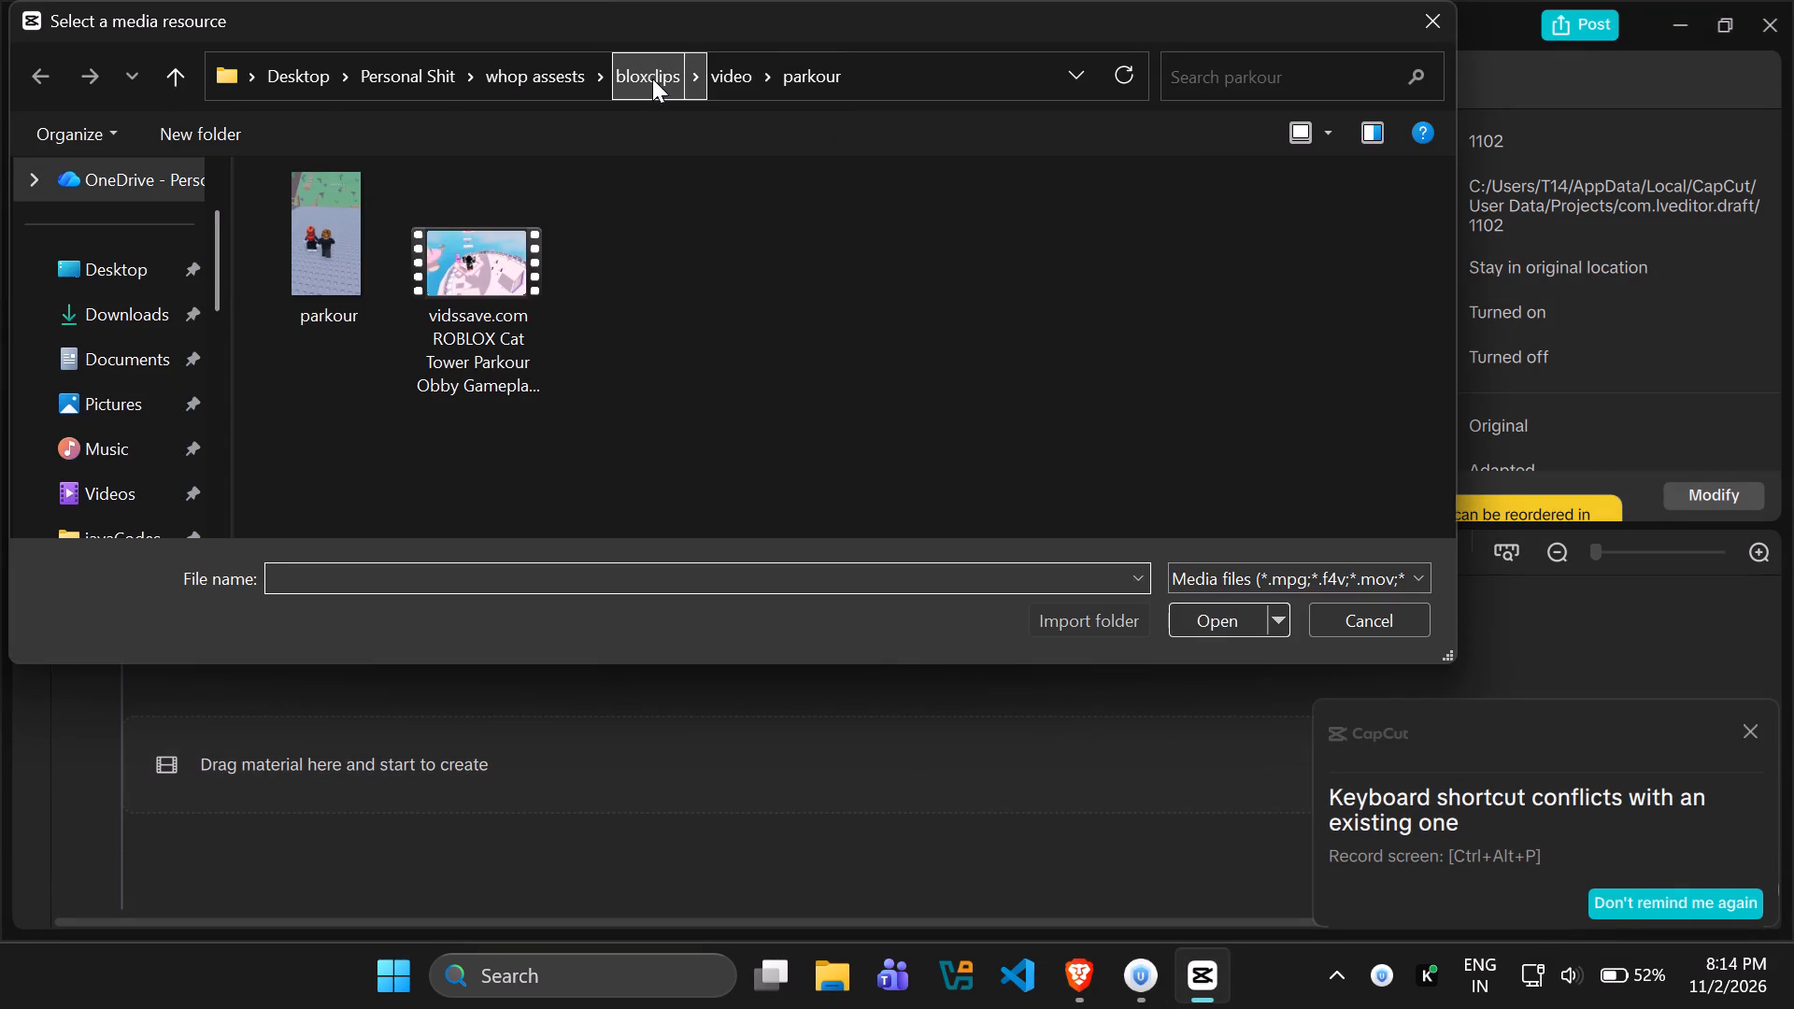
pyautogui.click(650, 82)
pyautogui.doubleClick(378, 300)
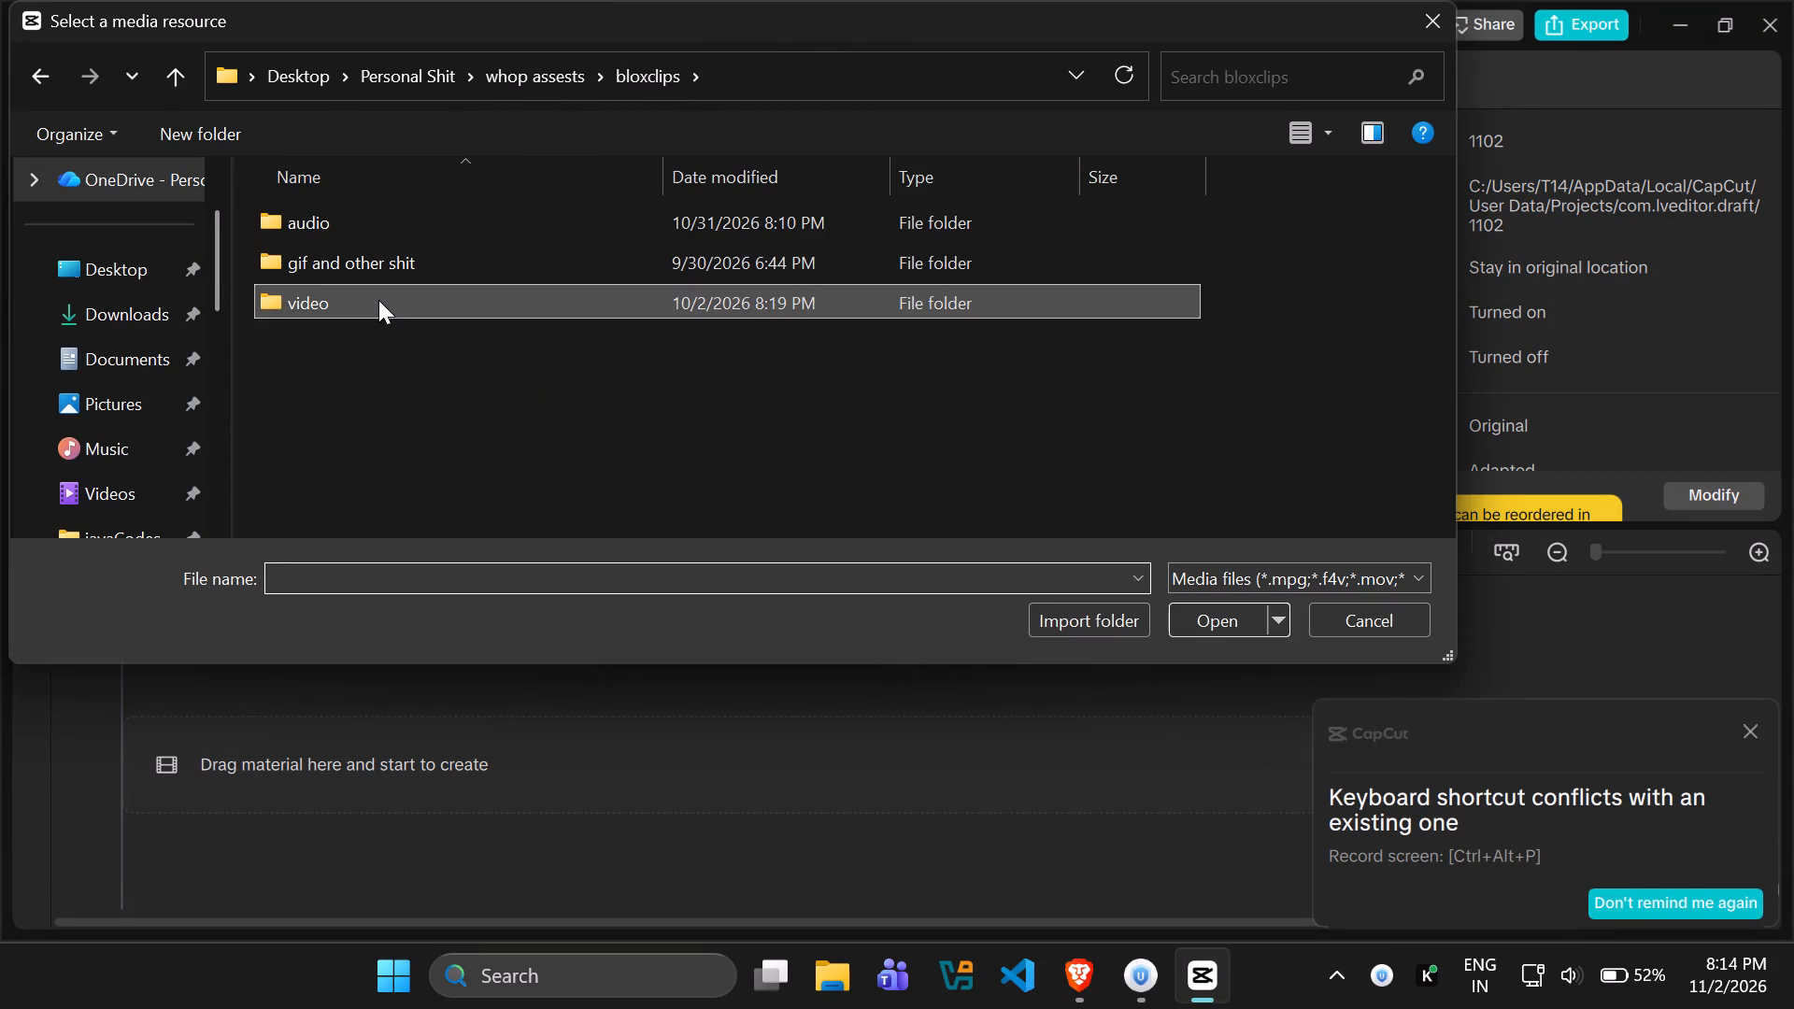
pyautogui.doubleClick(414, 234)
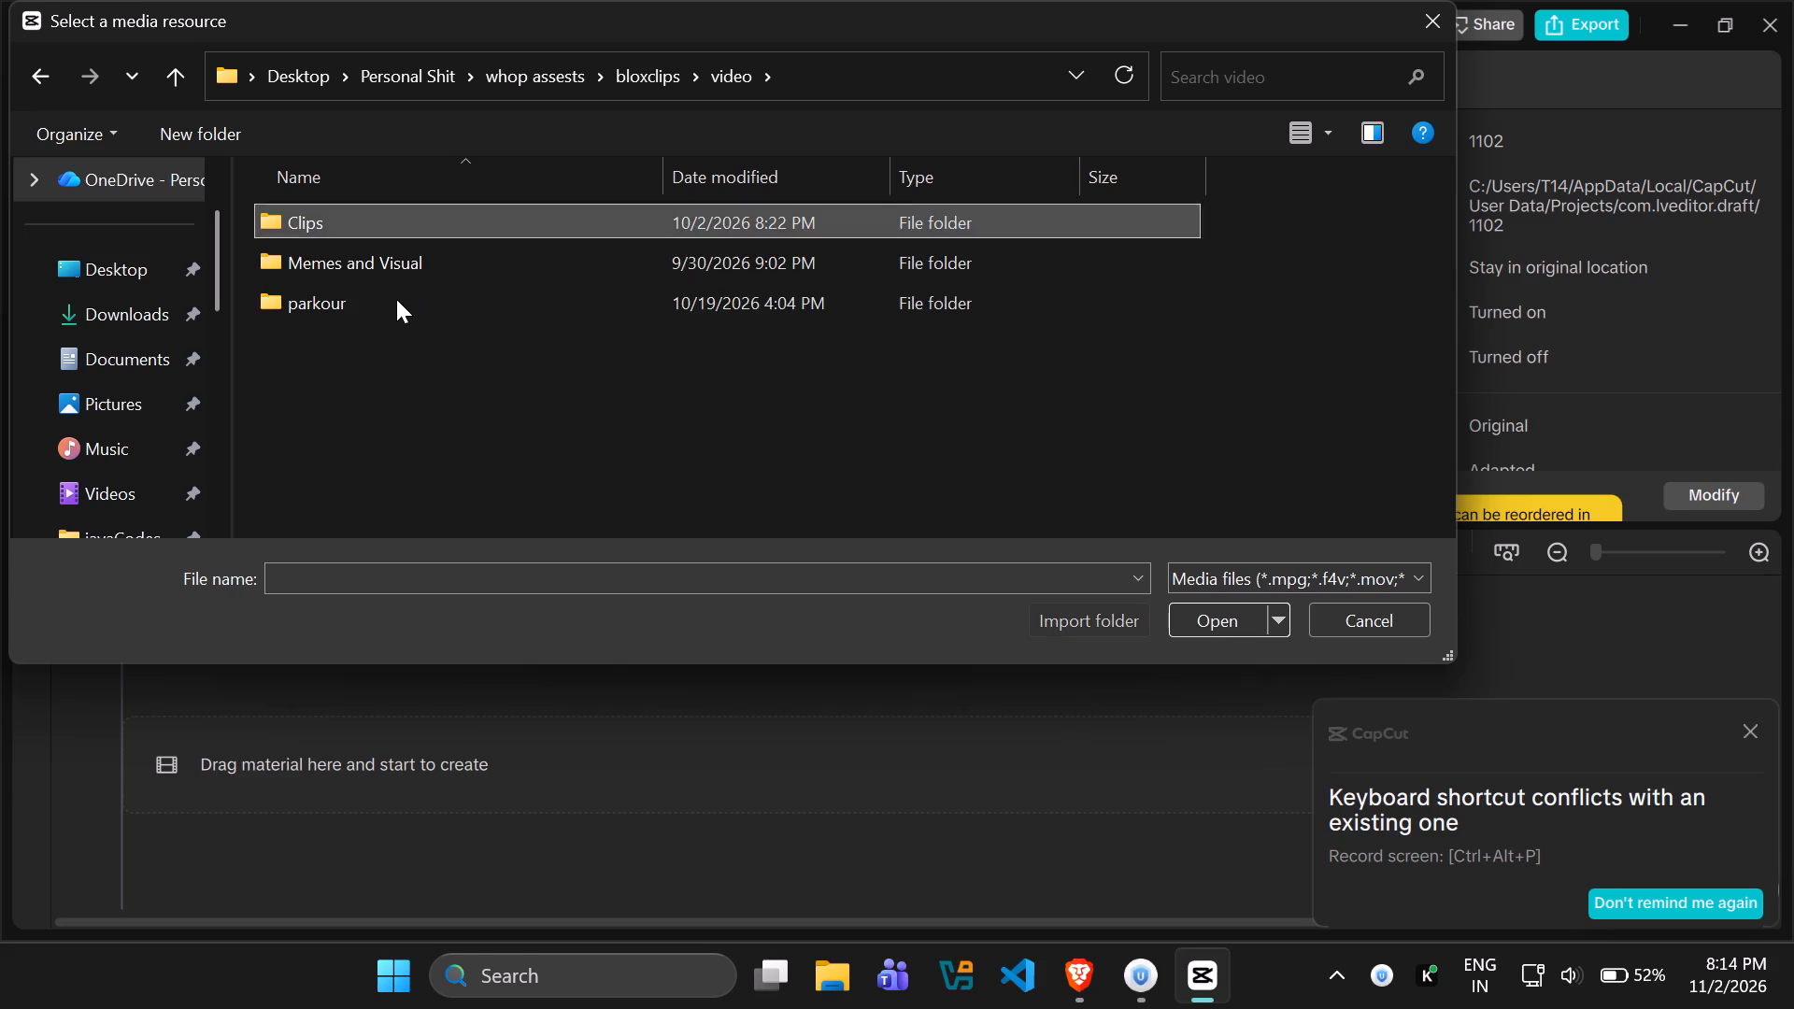
pyautogui.doubleClick(373, 253)
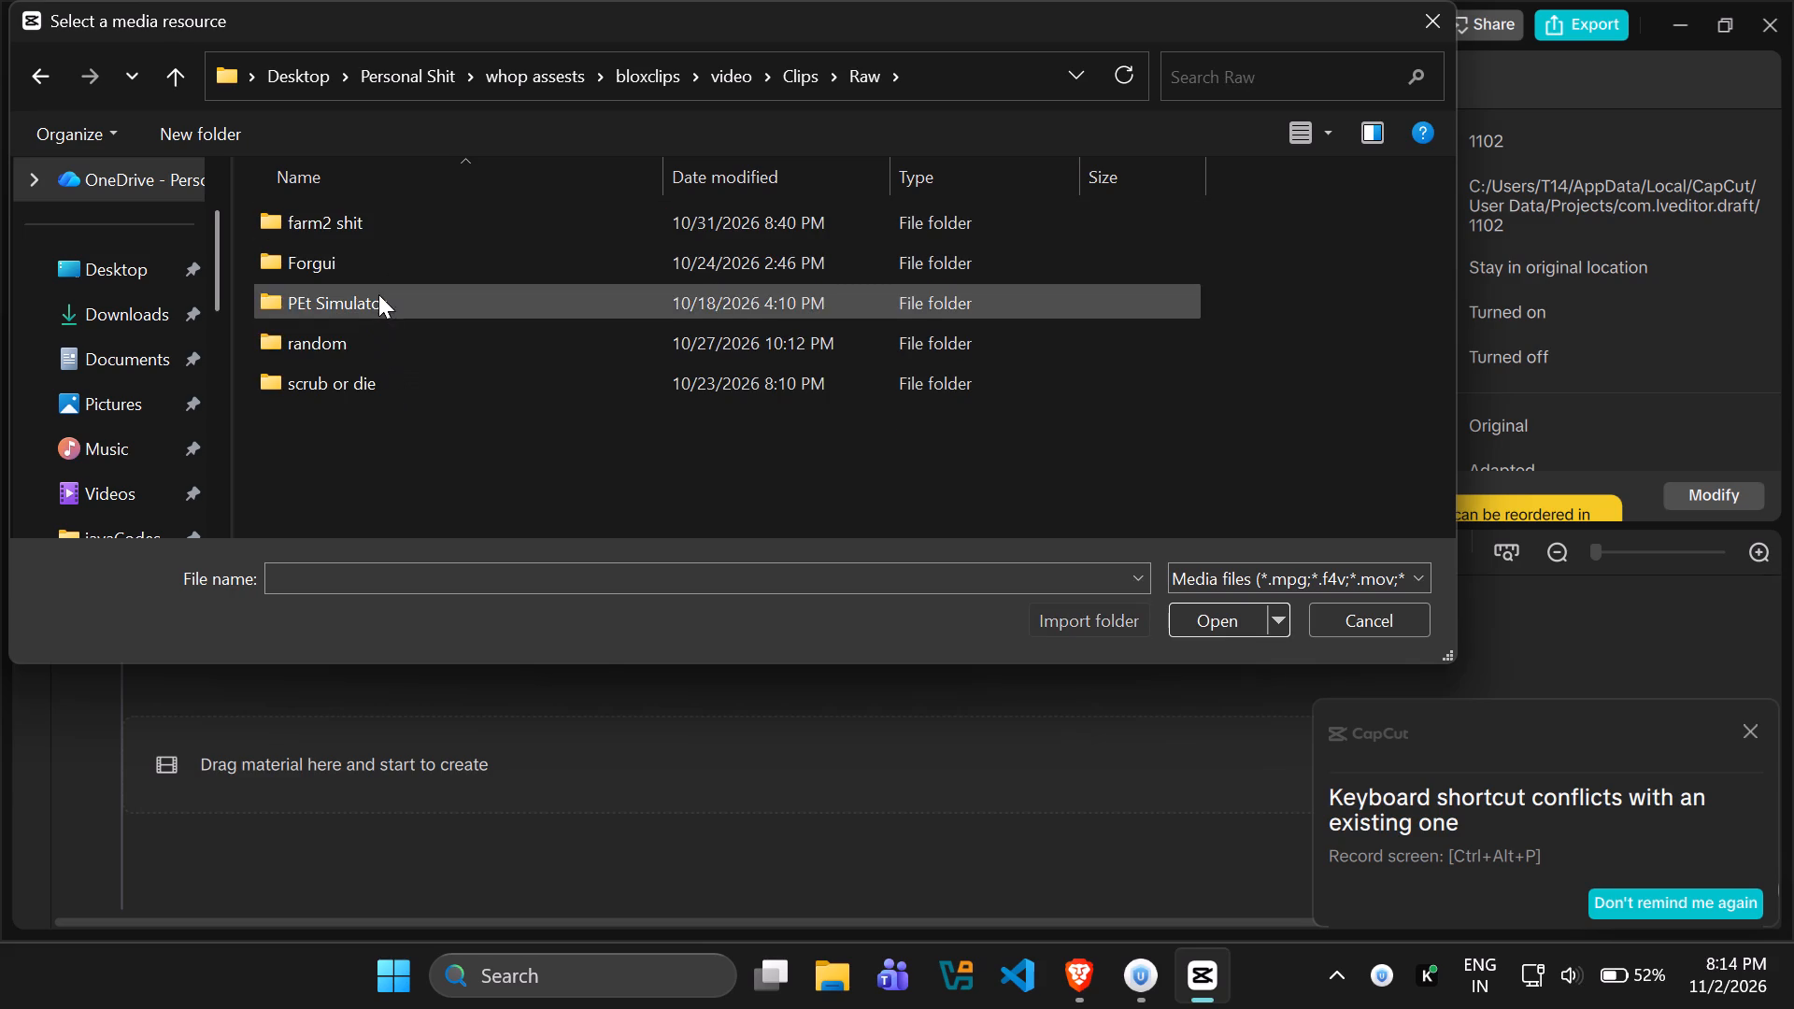
pyautogui.doubleClick(378, 263)
pyautogui.doubleClick(390, 292)
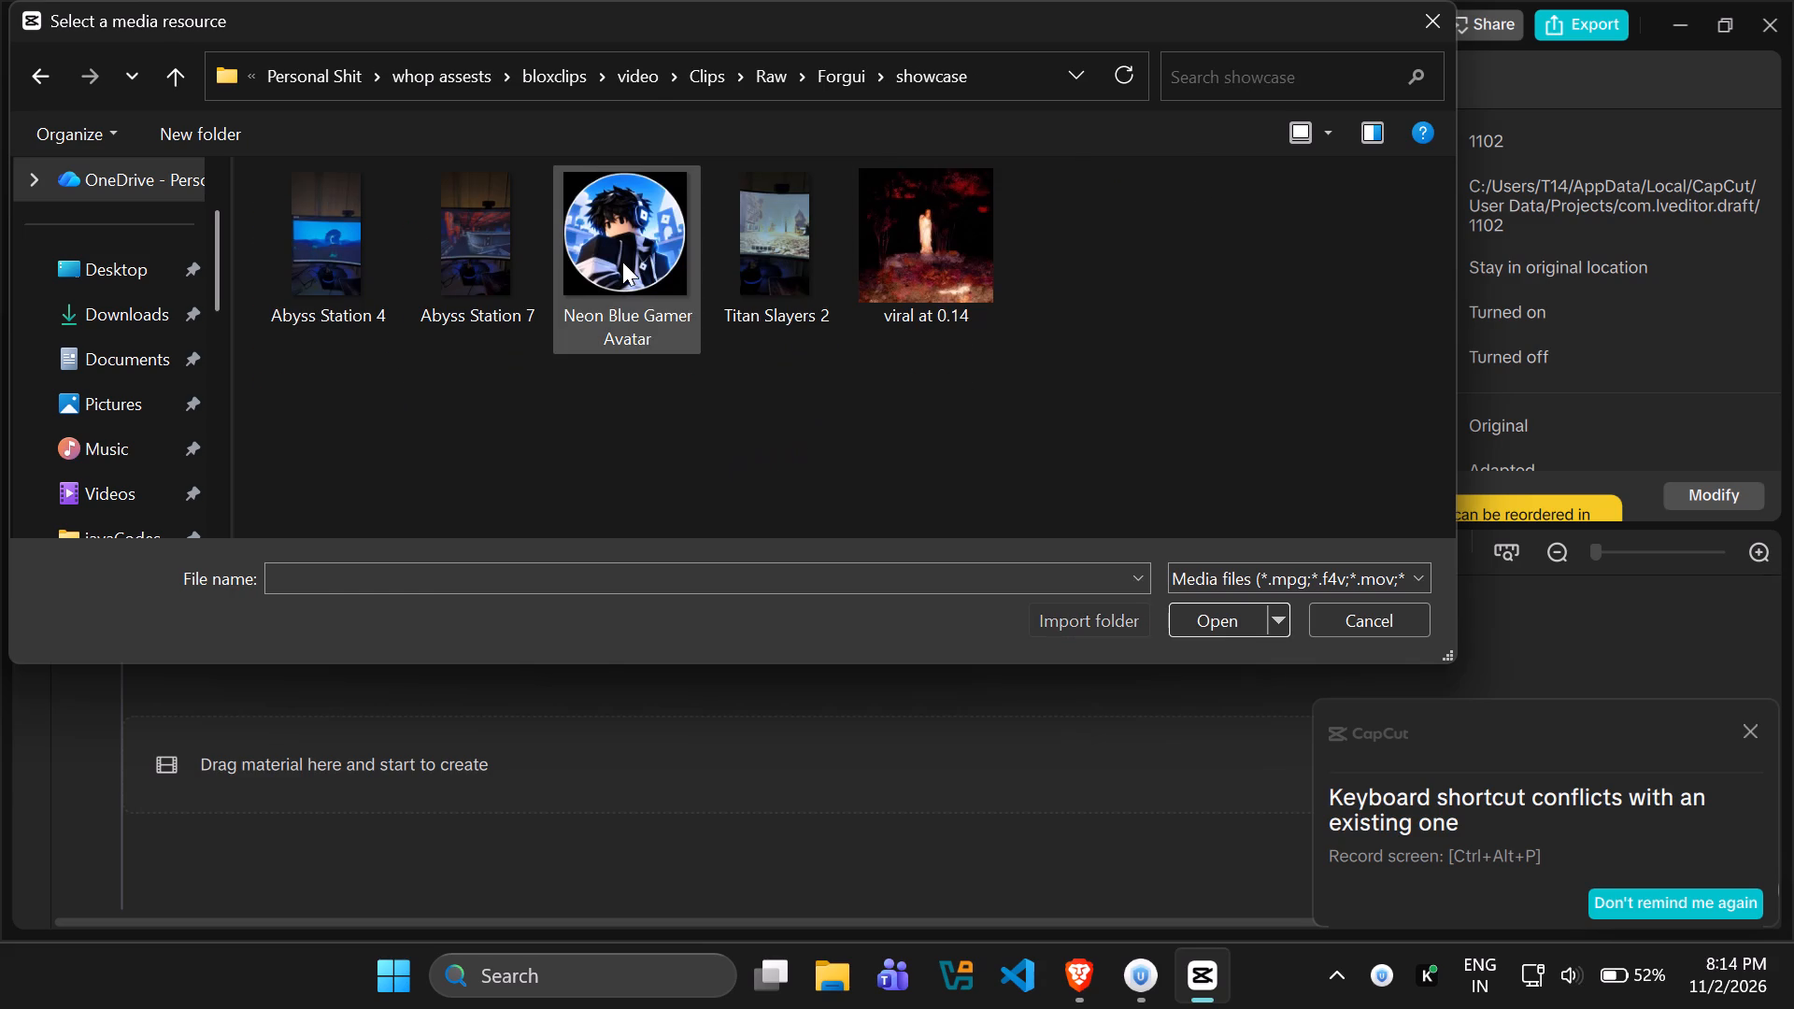
# Permanently delete the Neon Blue Gamer Avatar image from the showcase folder.
pyautogui.keyDown('ctrl'); pyautogui.click(622, 262); pyautogui.keyUp('ctrl')
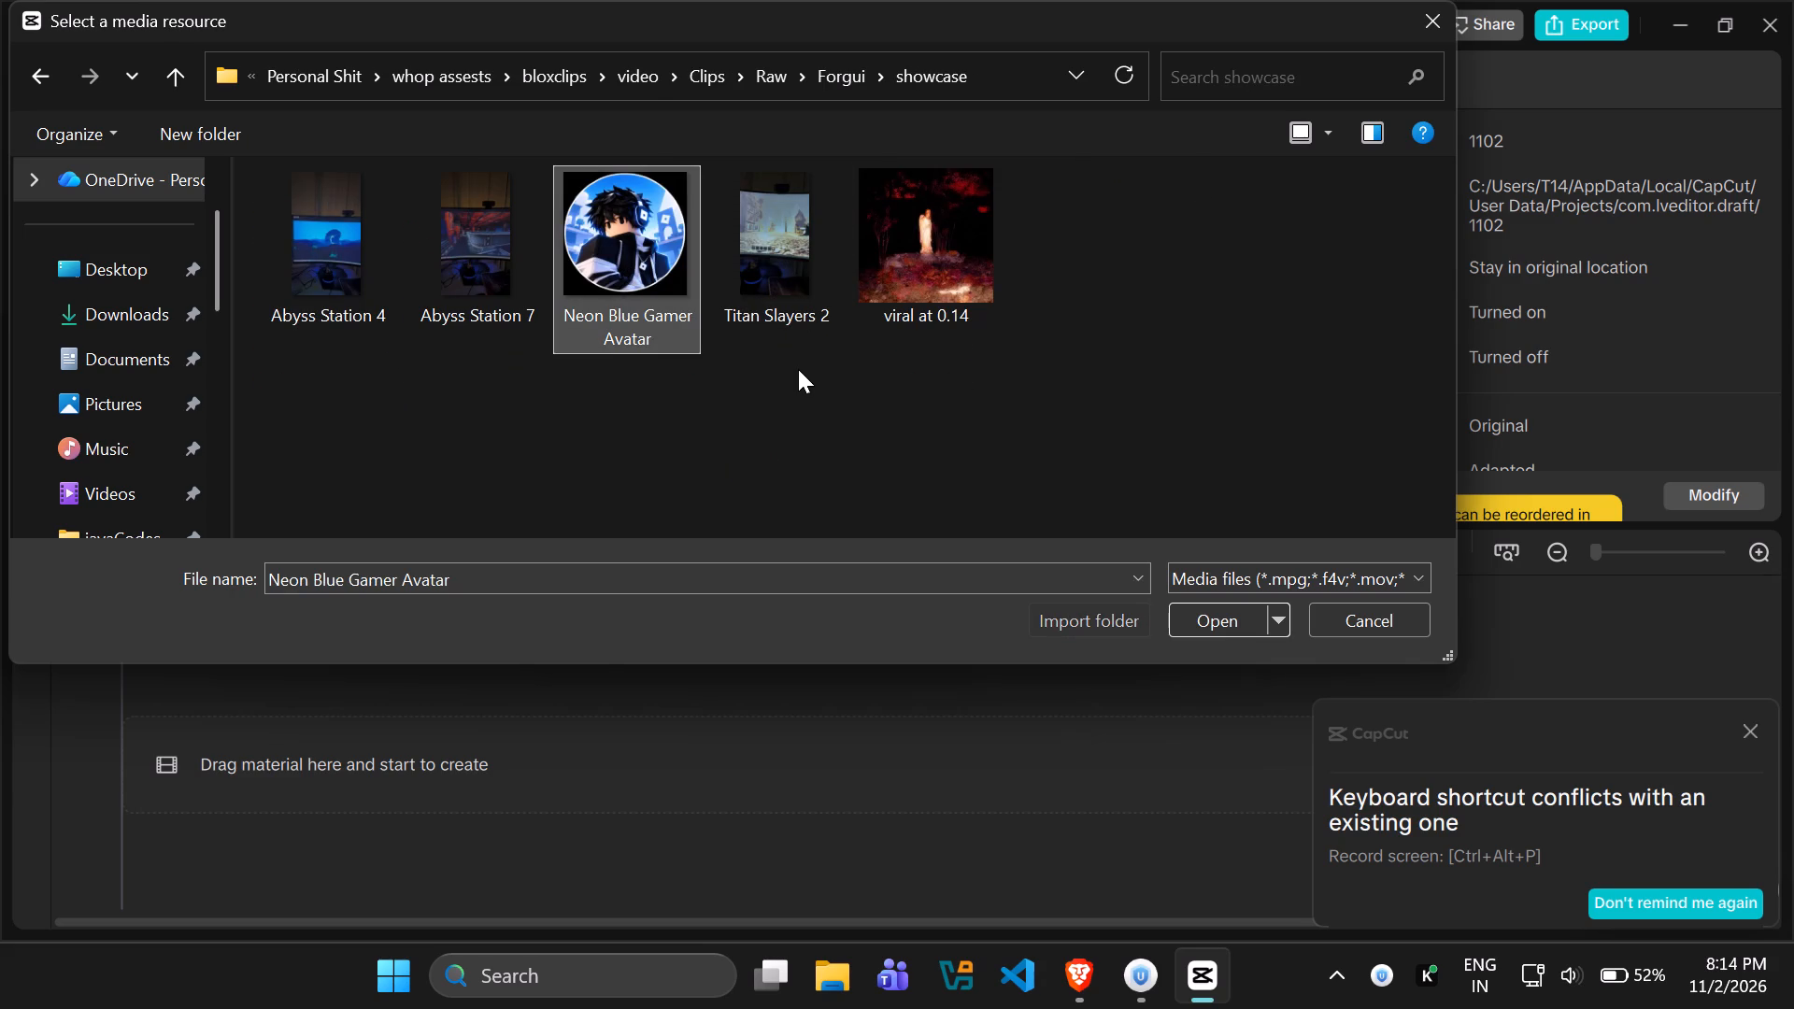
pyautogui.hotkey('shift', 'Delete')
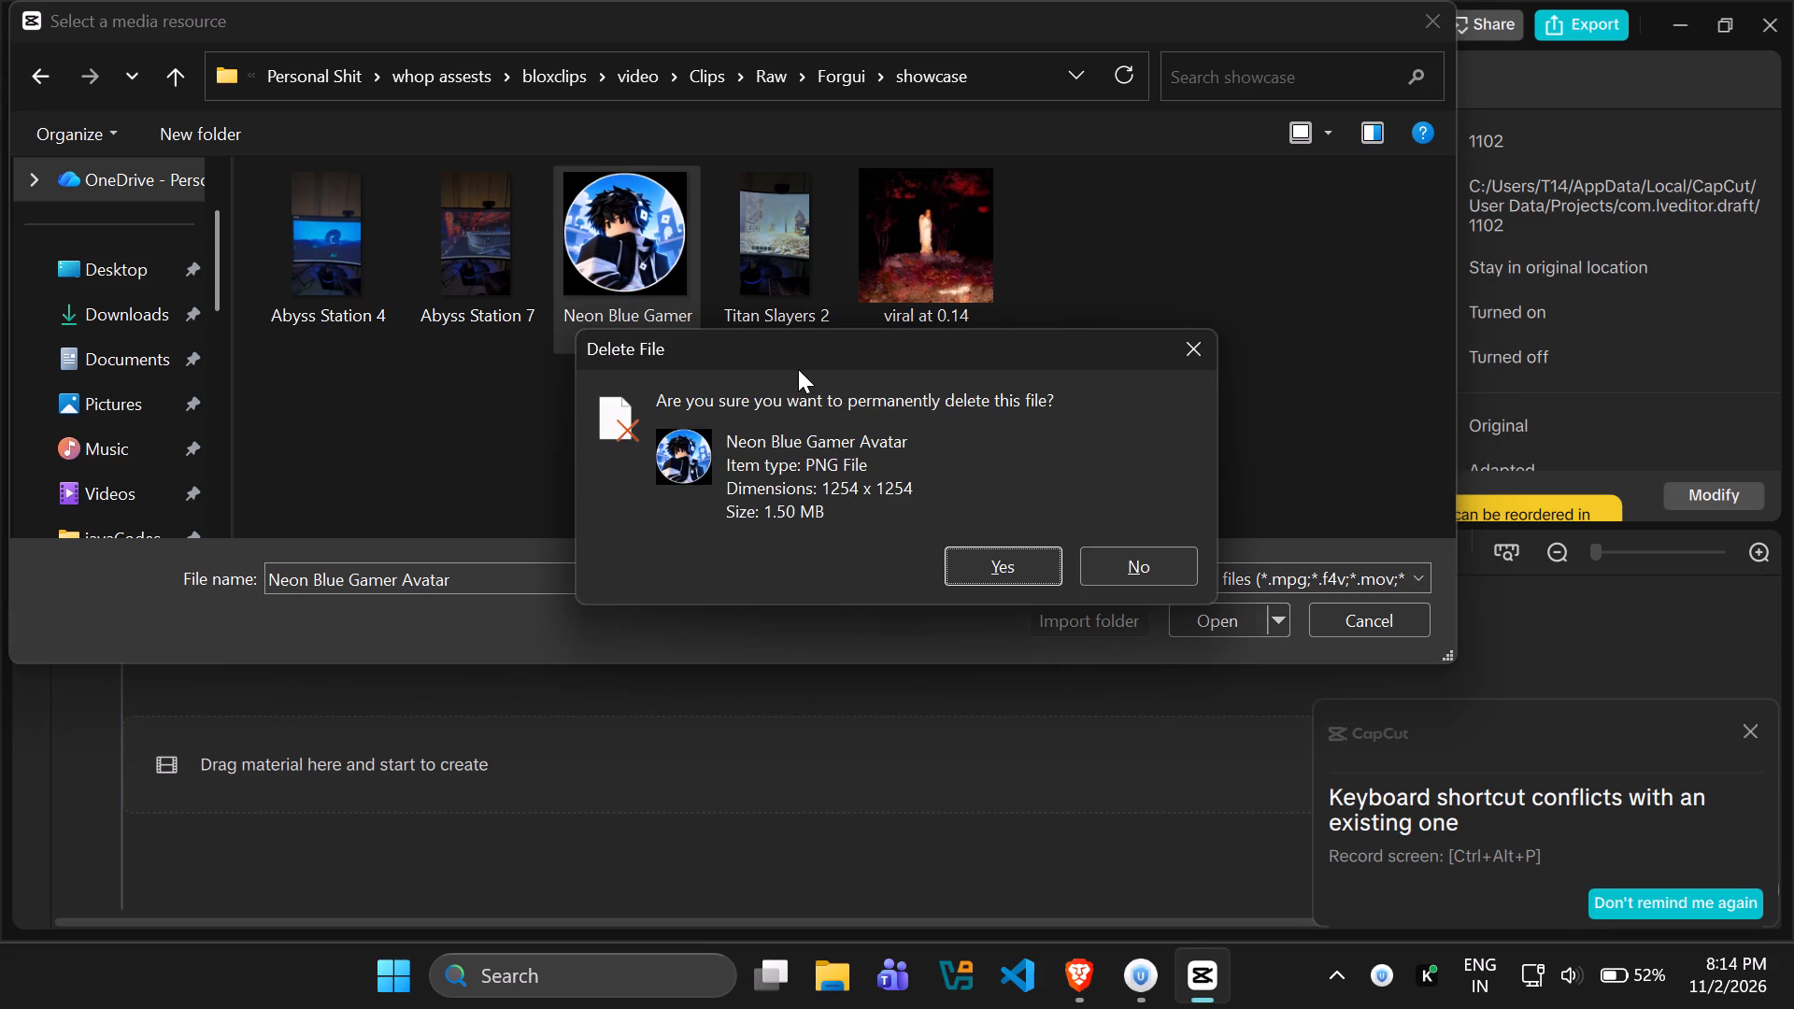
pyautogui.press('Return')
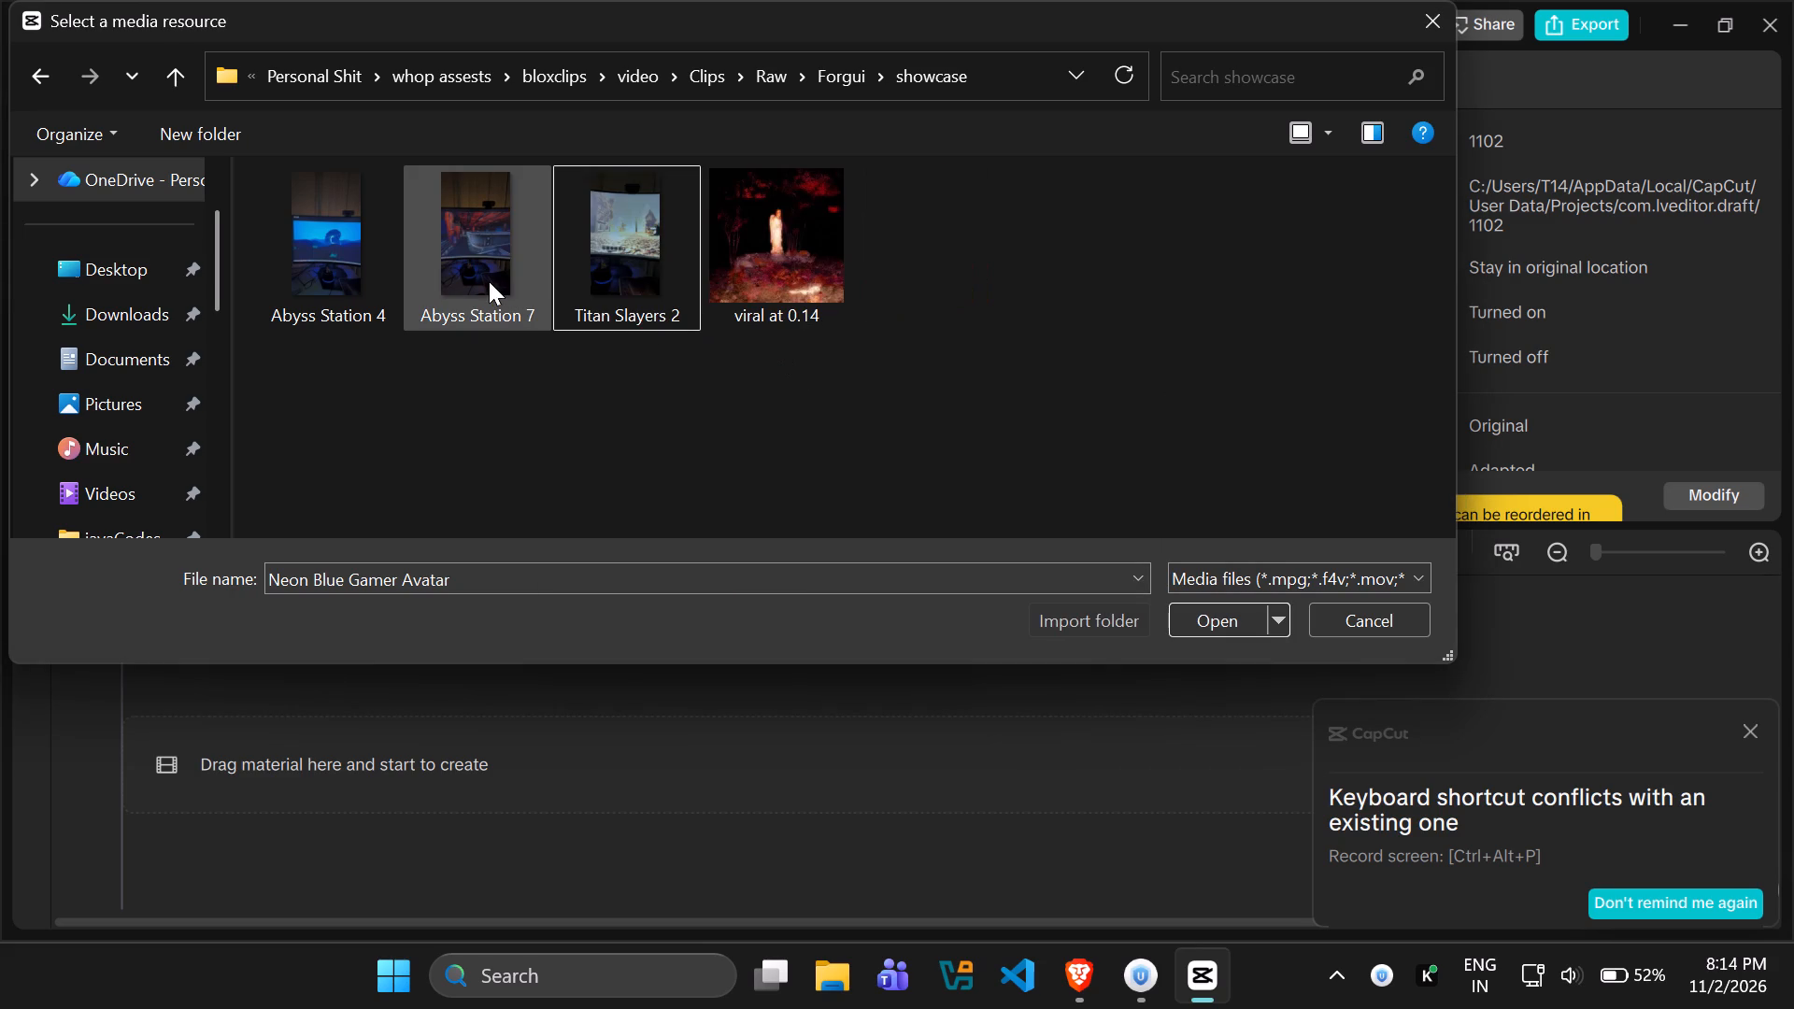
# Import Abyss Station 4, Abyss Station 7 and the viral at 0.14 audio file into the project.
pyautogui.keyDown('ctrl'); pyautogui.click(489, 281); pyautogui.keyUp('ctrl')
pyautogui.keyDown('ctrl'); pyautogui.click(328, 277); pyautogui.keyUp('ctrl')
pyautogui.keyDown('ctrl'); pyautogui.click(733, 270); pyautogui.keyUp('ctrl')
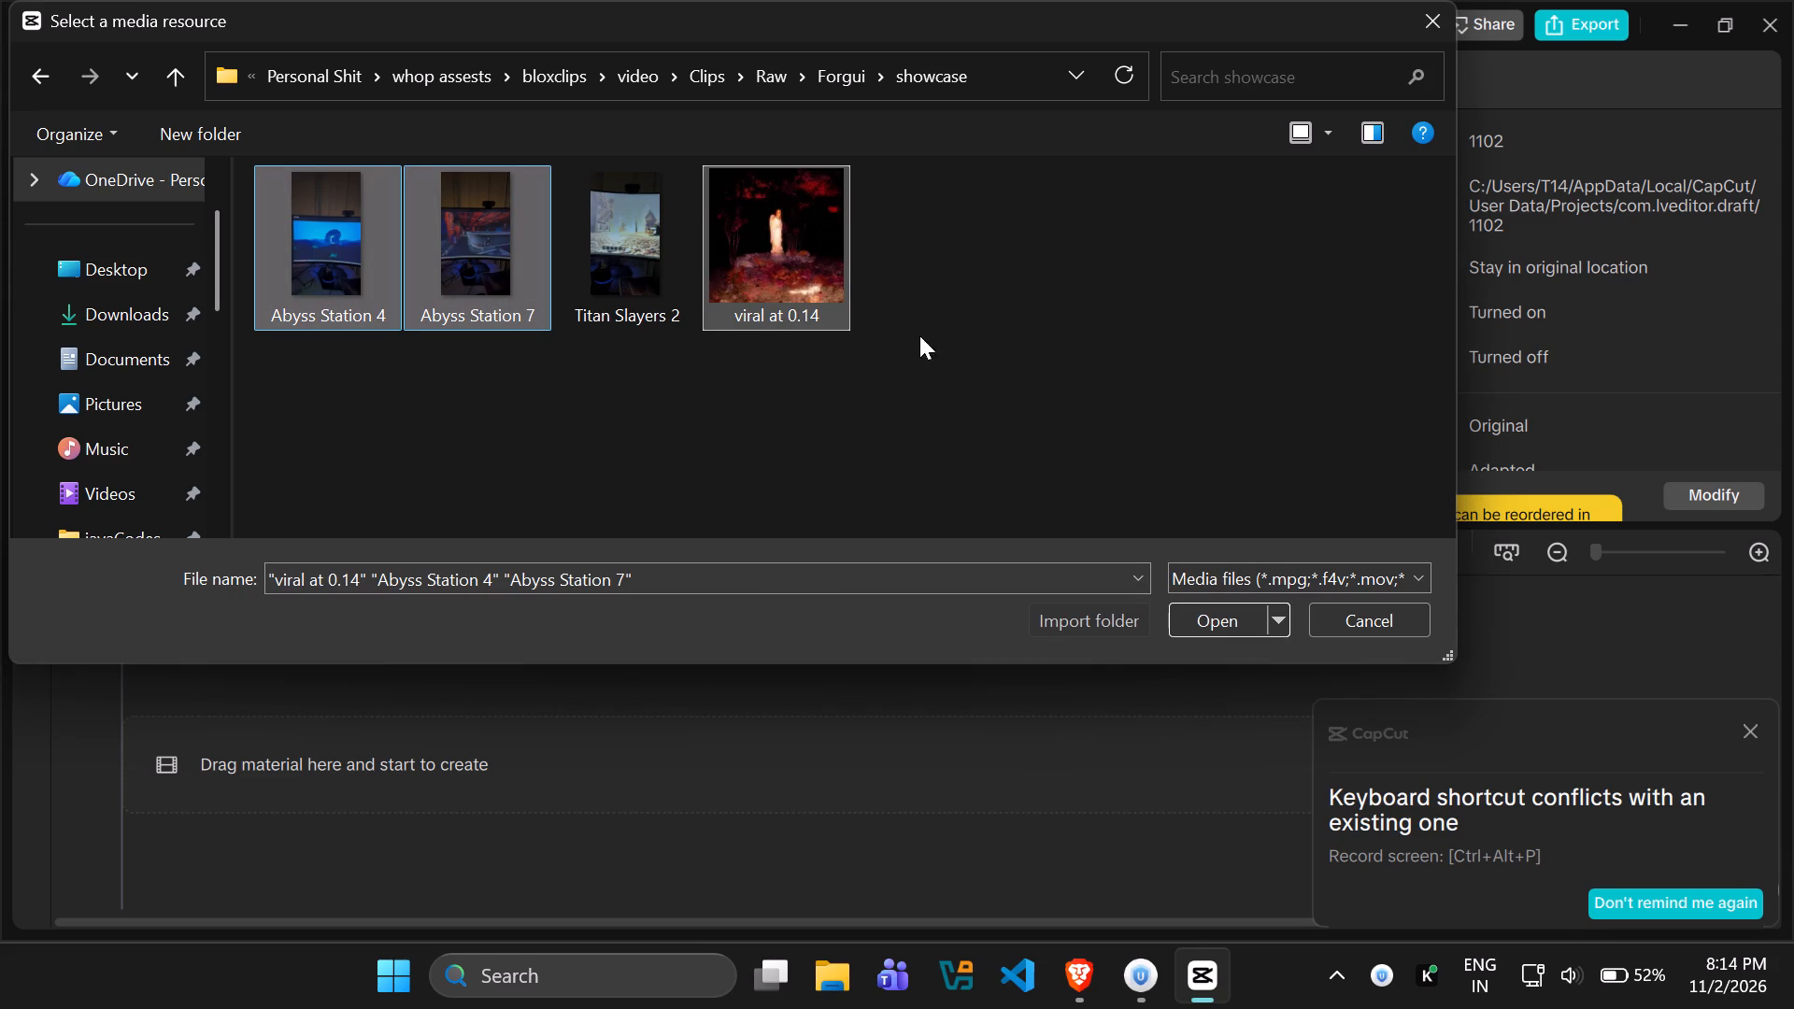
pyautogui.click(1203, 625)
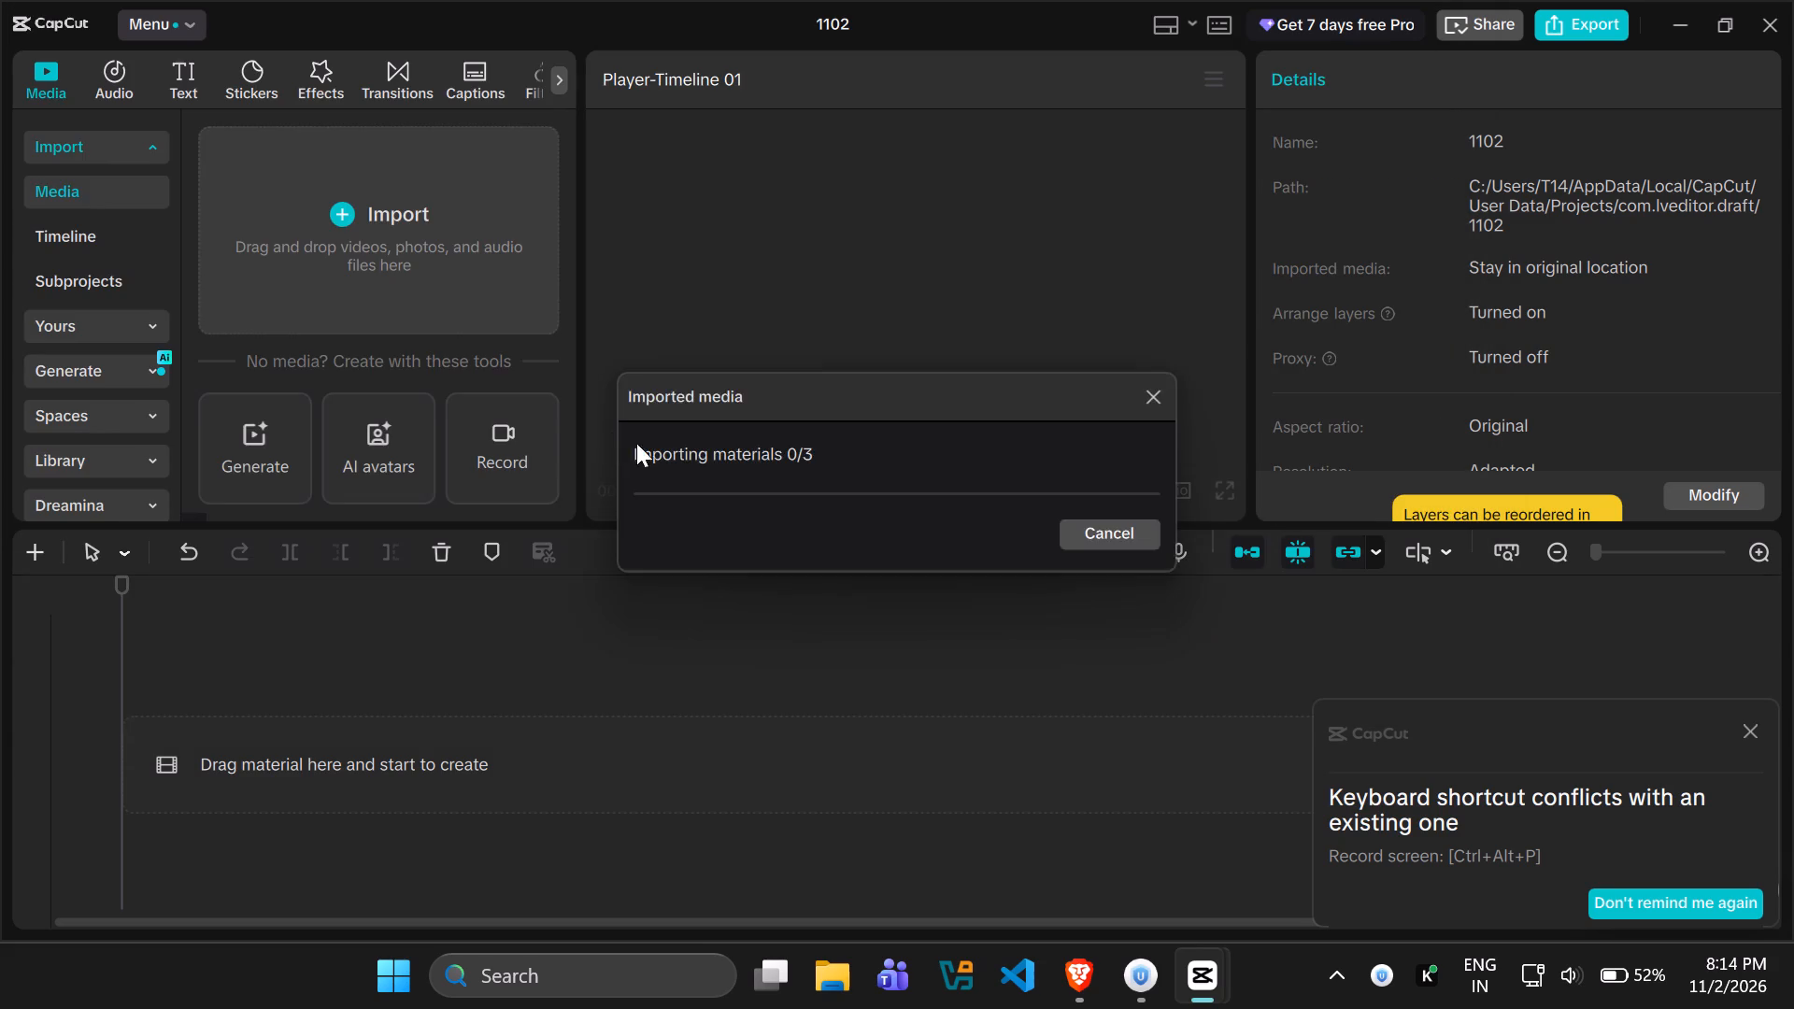
# Place both Abyss Station clips and the music at the start of the timeline, adapting the clips to the SDR colour space.
pyautogui.scroll(-3, 397, 401)
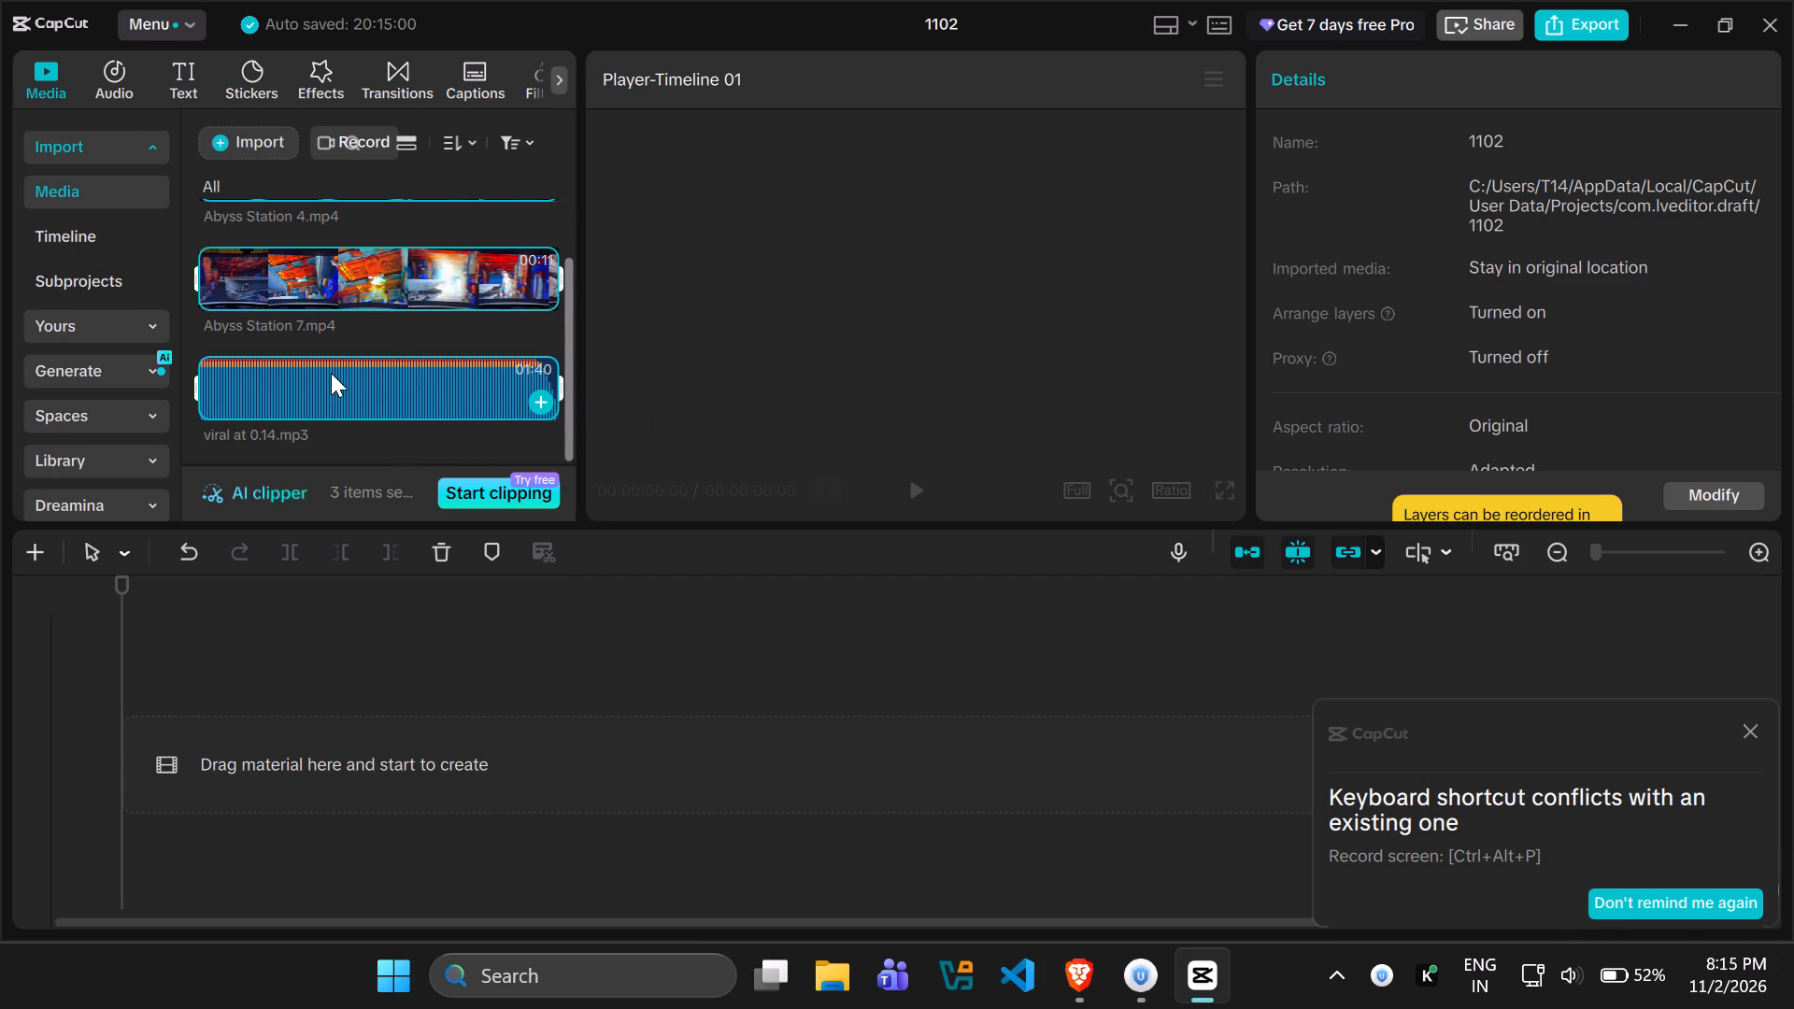
pyautogui.moveTo(314, 393); pyautogui.dragTo(275, 763)
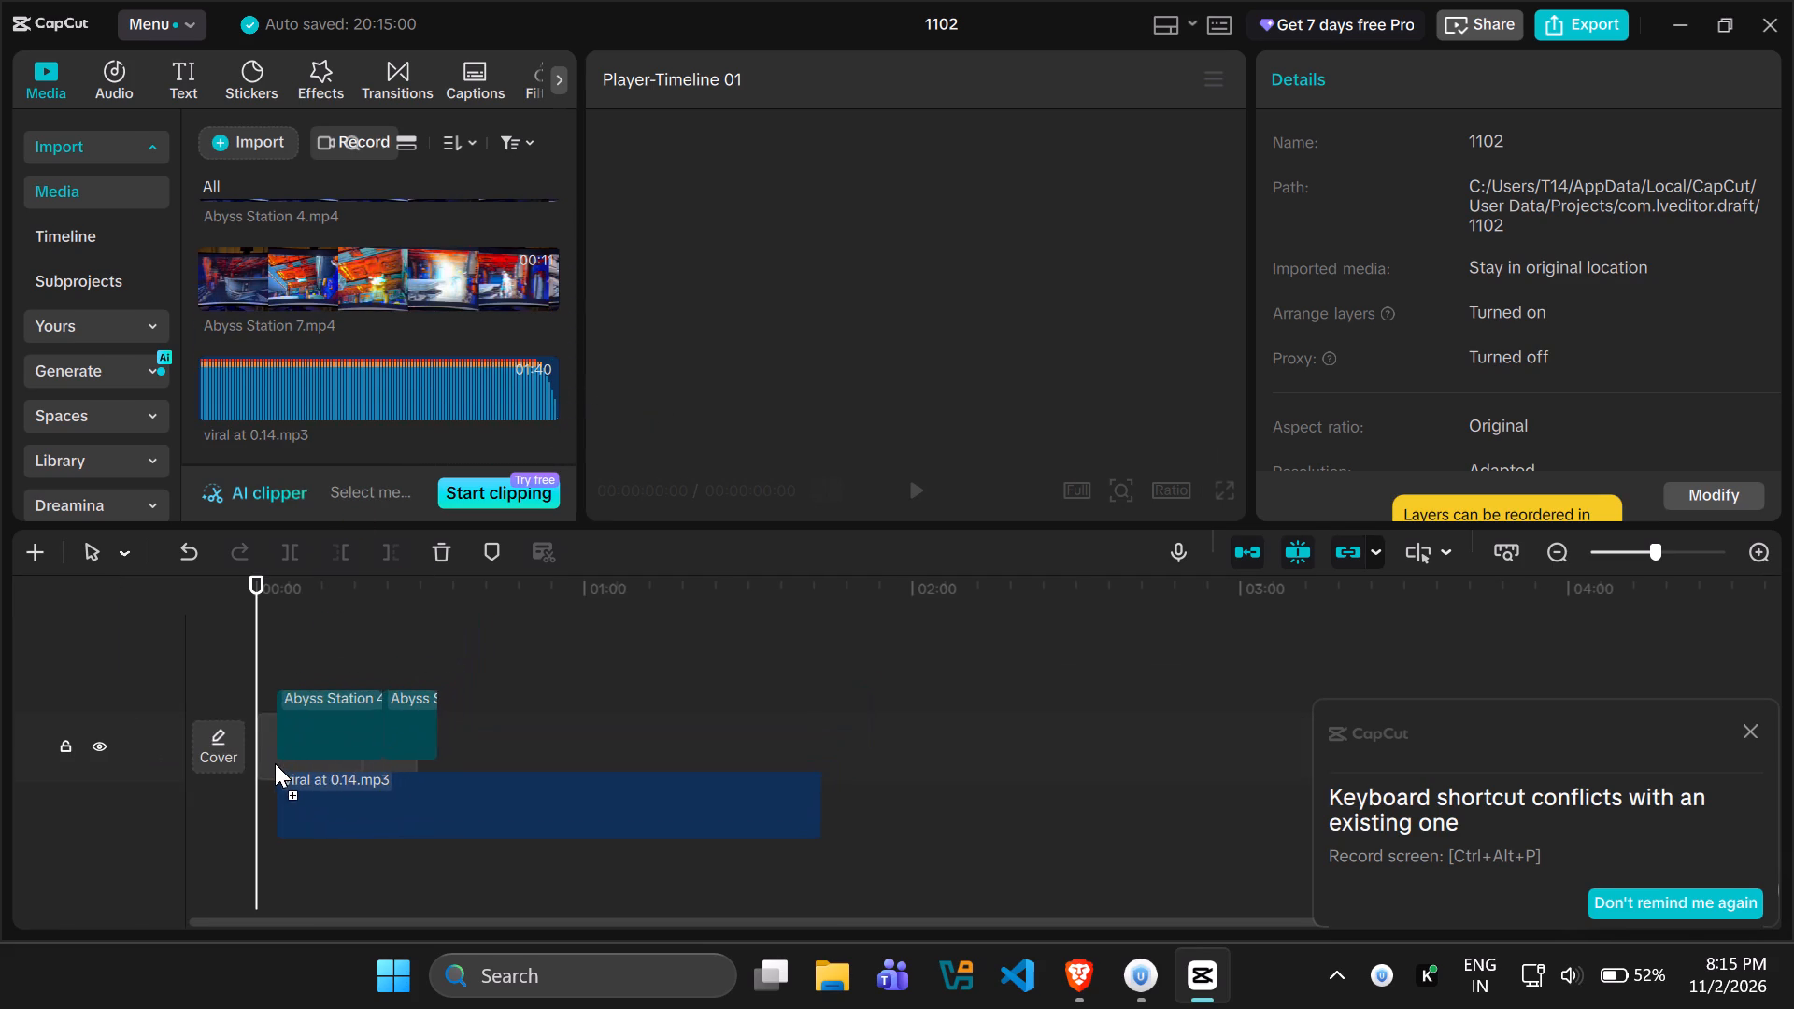
pyautogui.moveTo(275, 763); pyautogui.dragTo(264, 782)
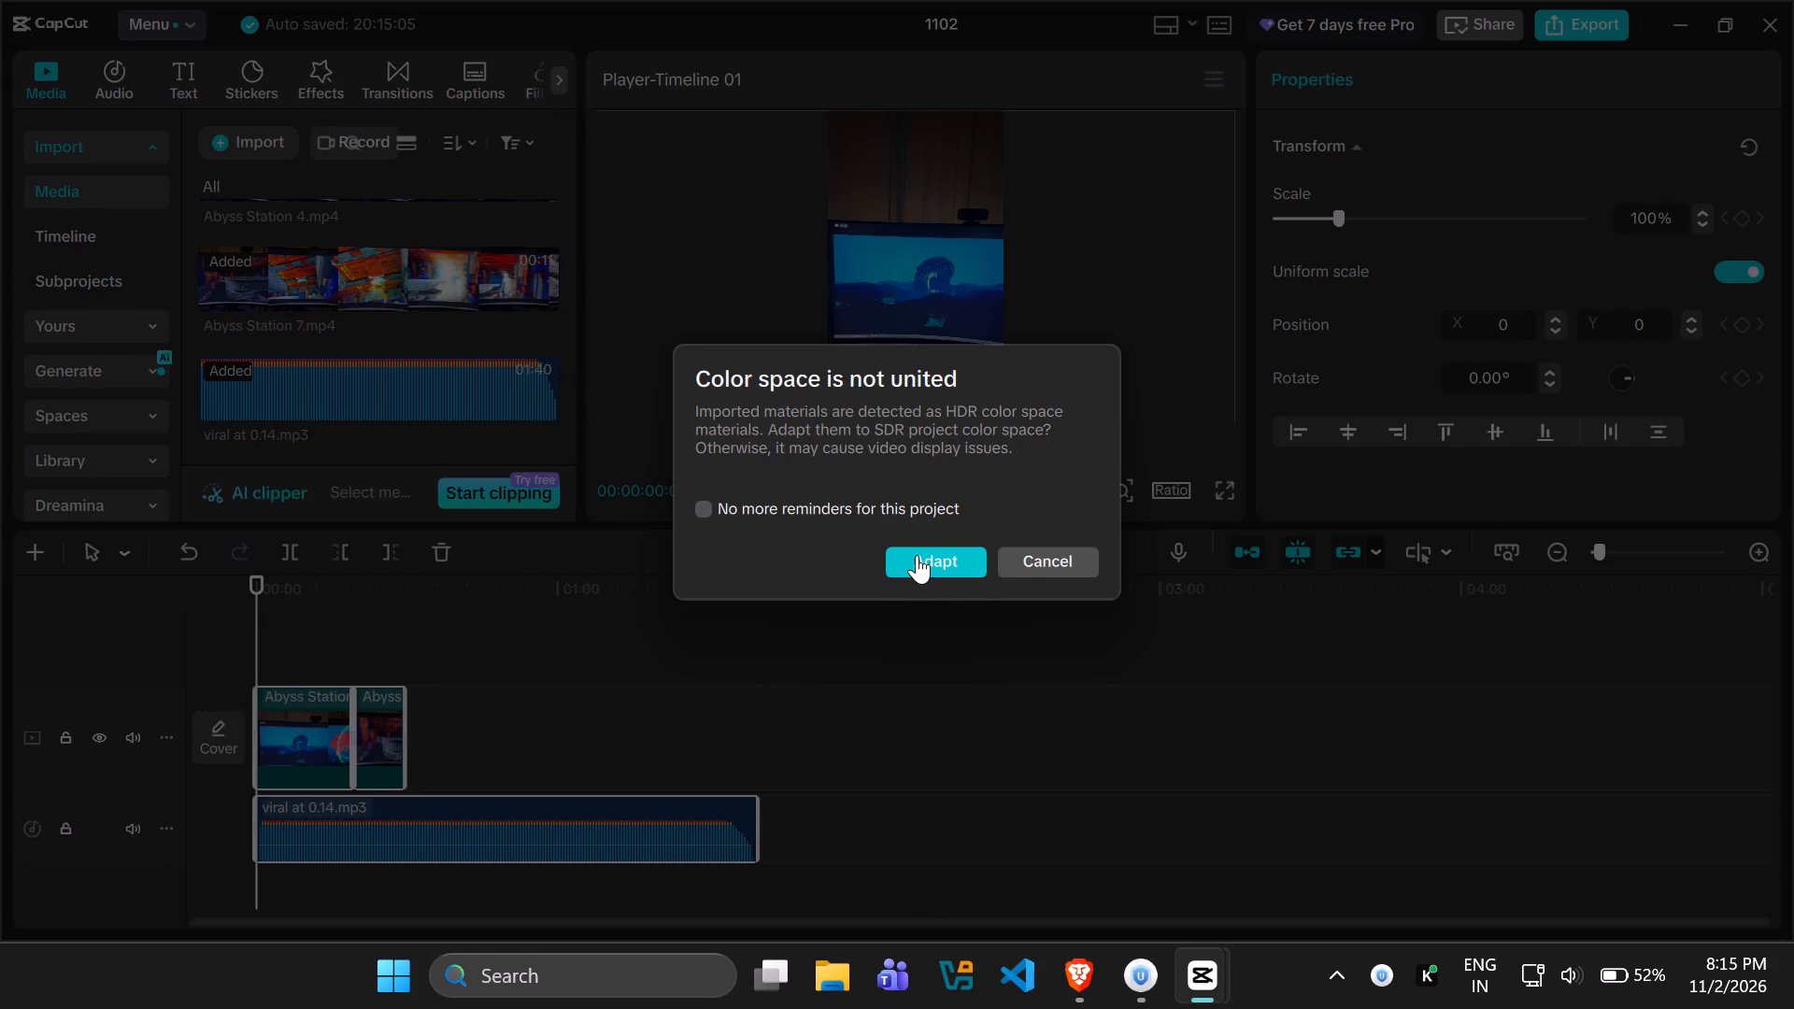
pyautogui.click(876, 510)
pyautogui.click(872, 510)
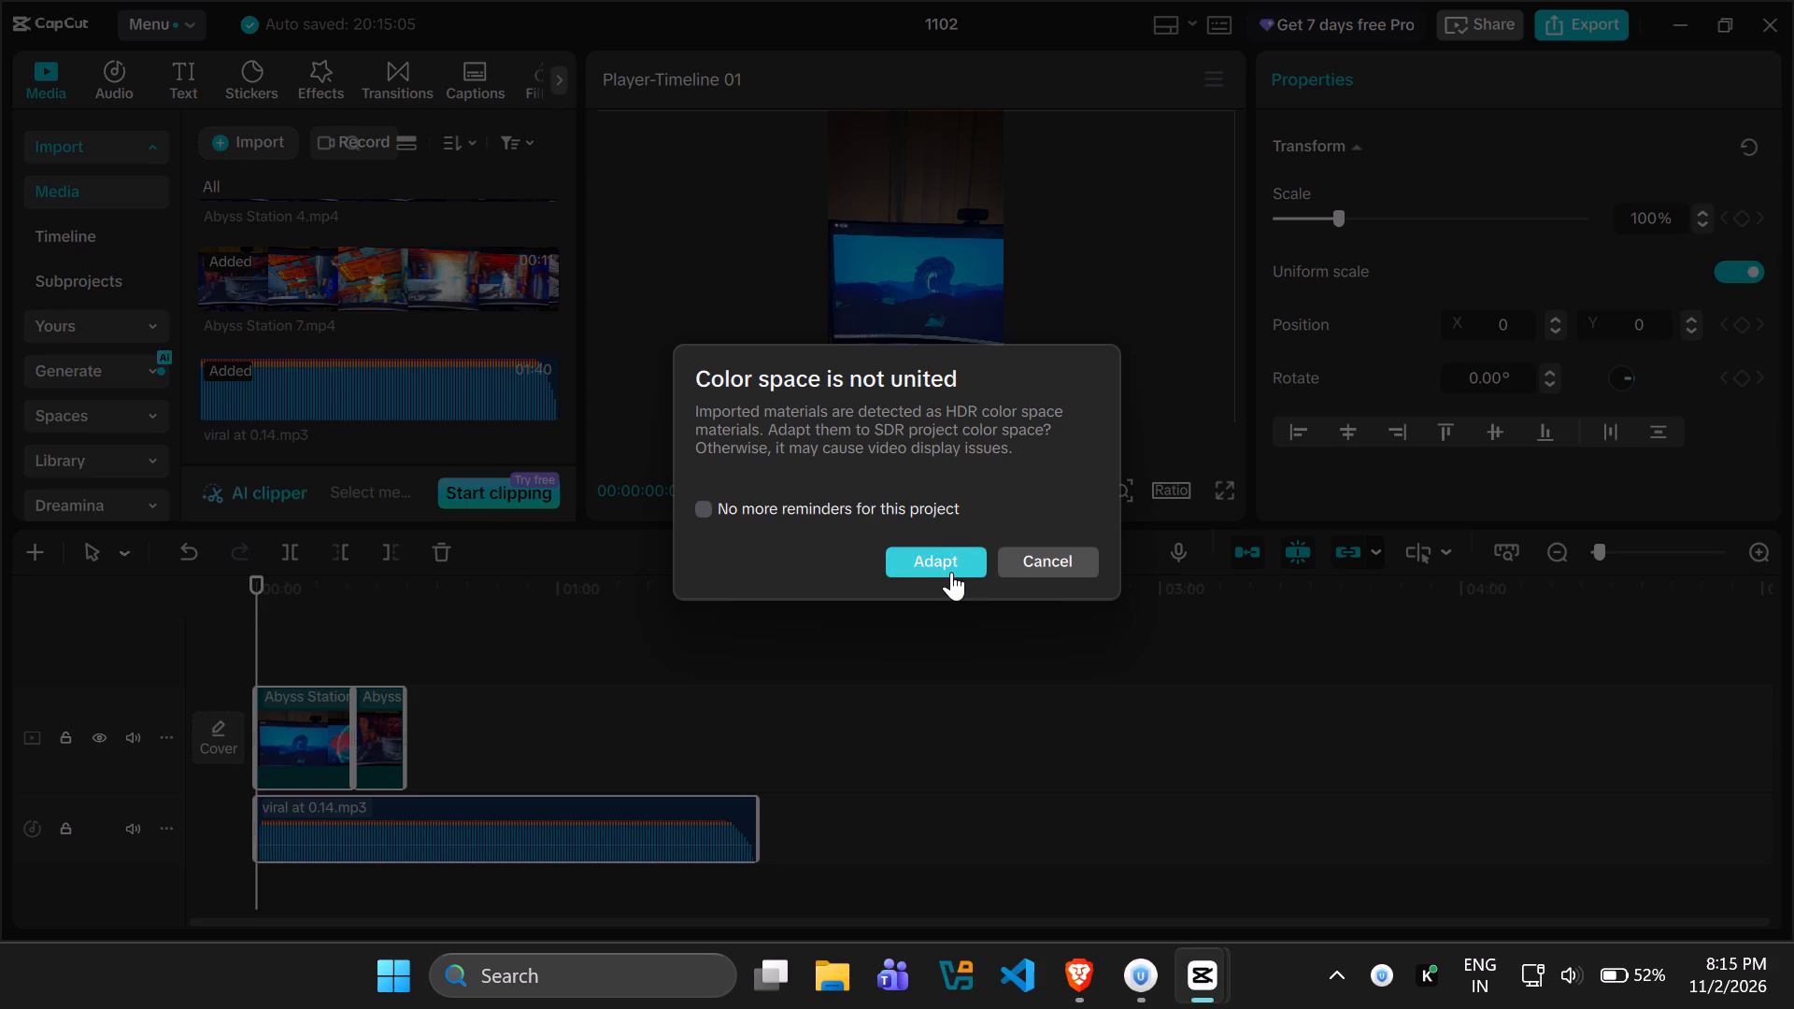
pyautogui.click(951, 572)
# Play the timeline to about 14 seconds to review the footage against the music, dismissing the shortcut conflict notice.
pyautogui.press('space')
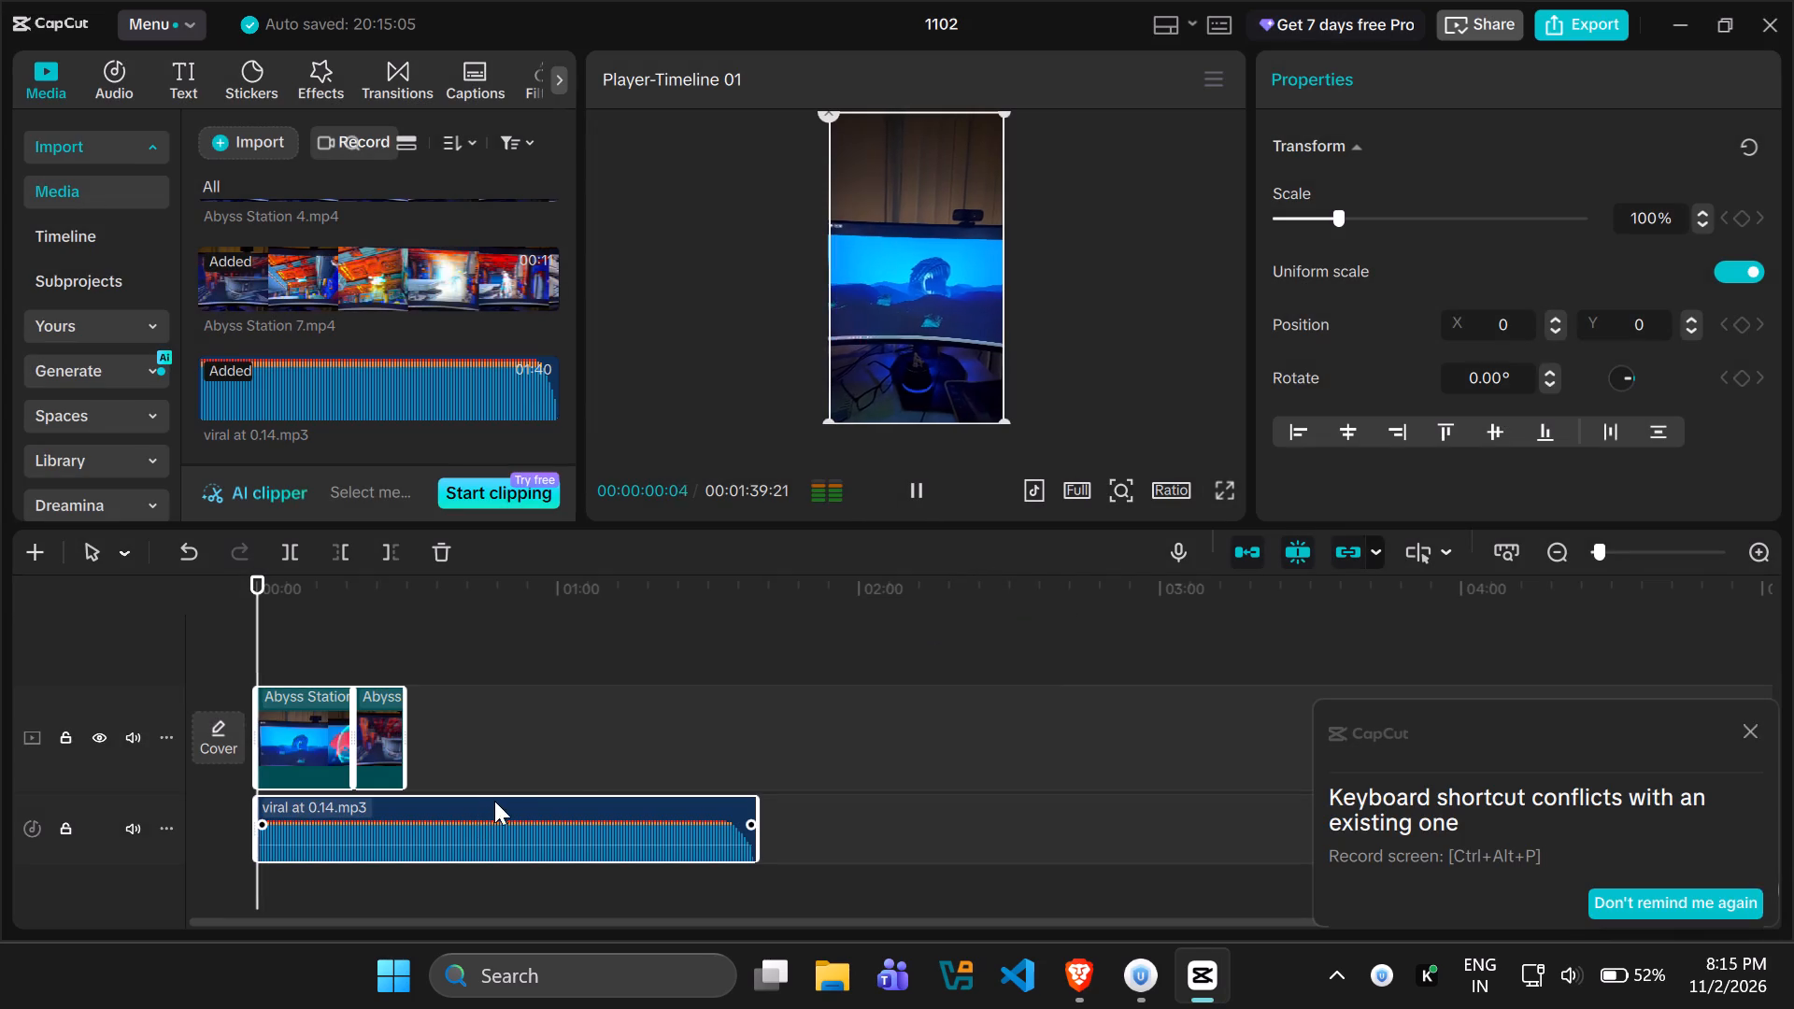
pyautogui.keyDown('ctrl'); pyautogui.scroll(14, 468, 811); pyautogui.keyUp('ctrl')
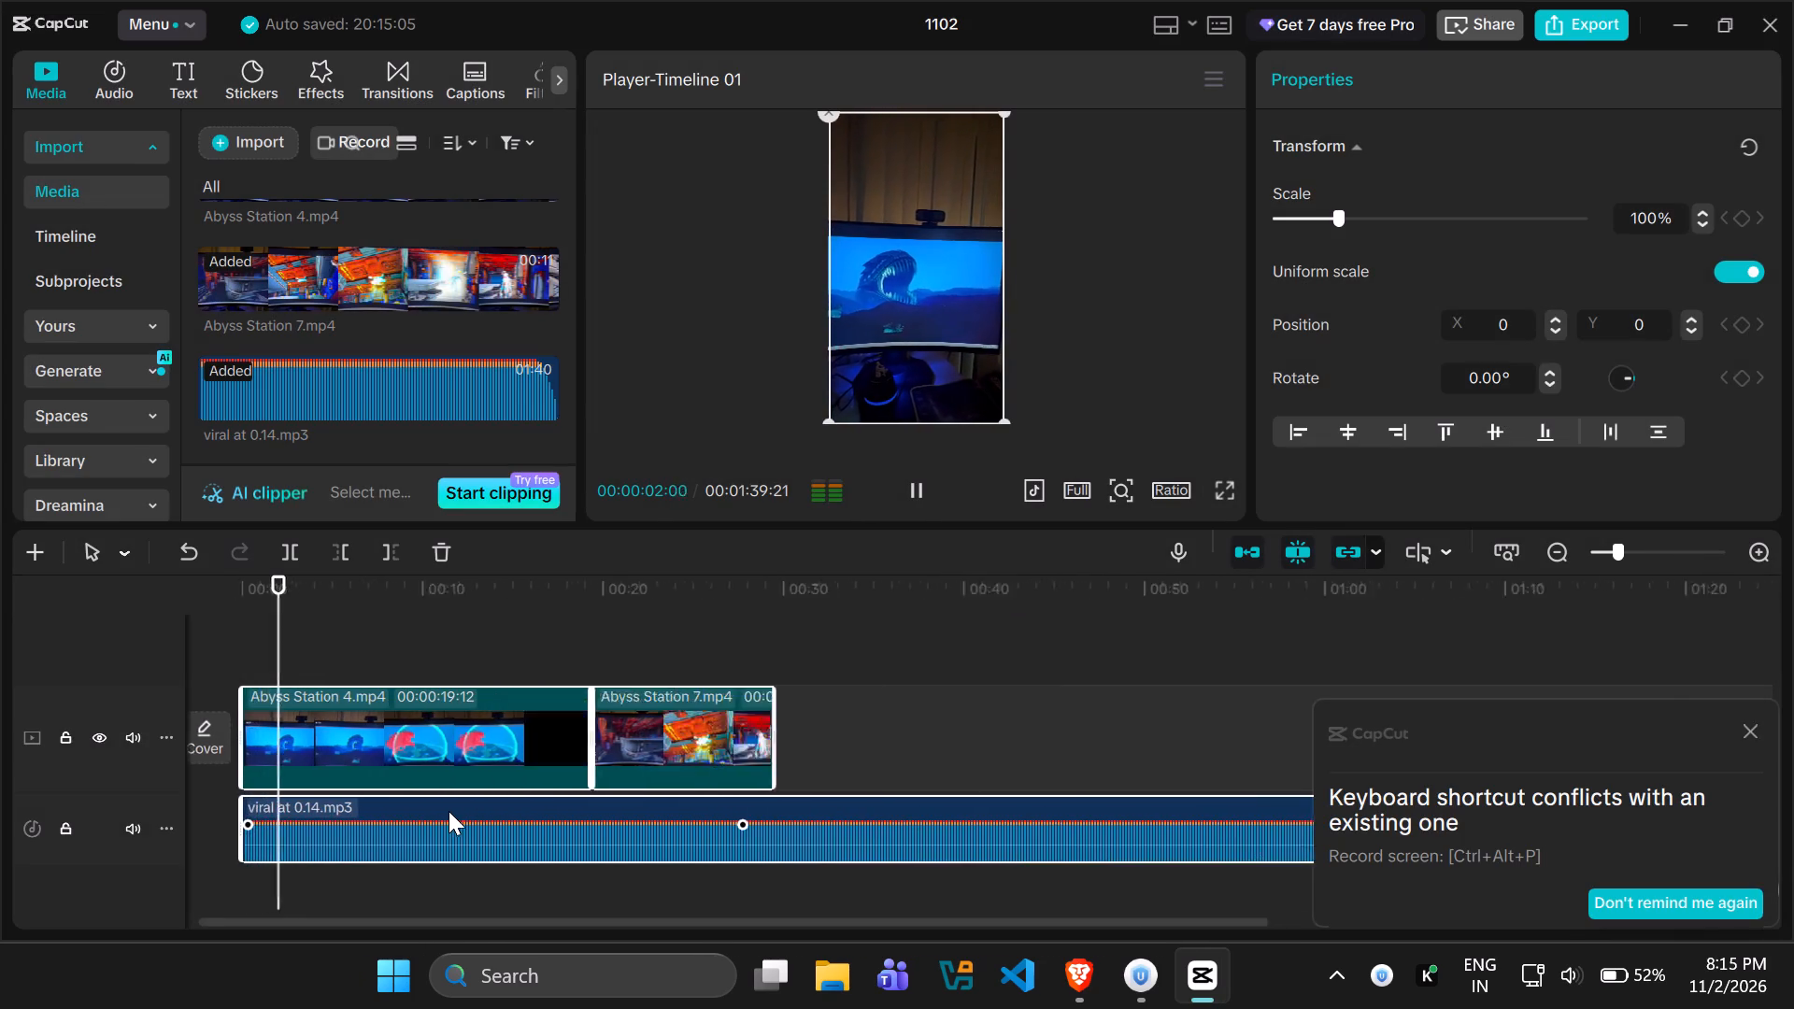
pyautogui.keyDown('ctrl'); pyautogui.scroll(19, 448, 811); pyautogui.keyUp('ctrl')
pyautogui.keyDown('ctrl'); pyautogui.scroll(6, 461, 752); pyautogui.keyUp('ctrl')
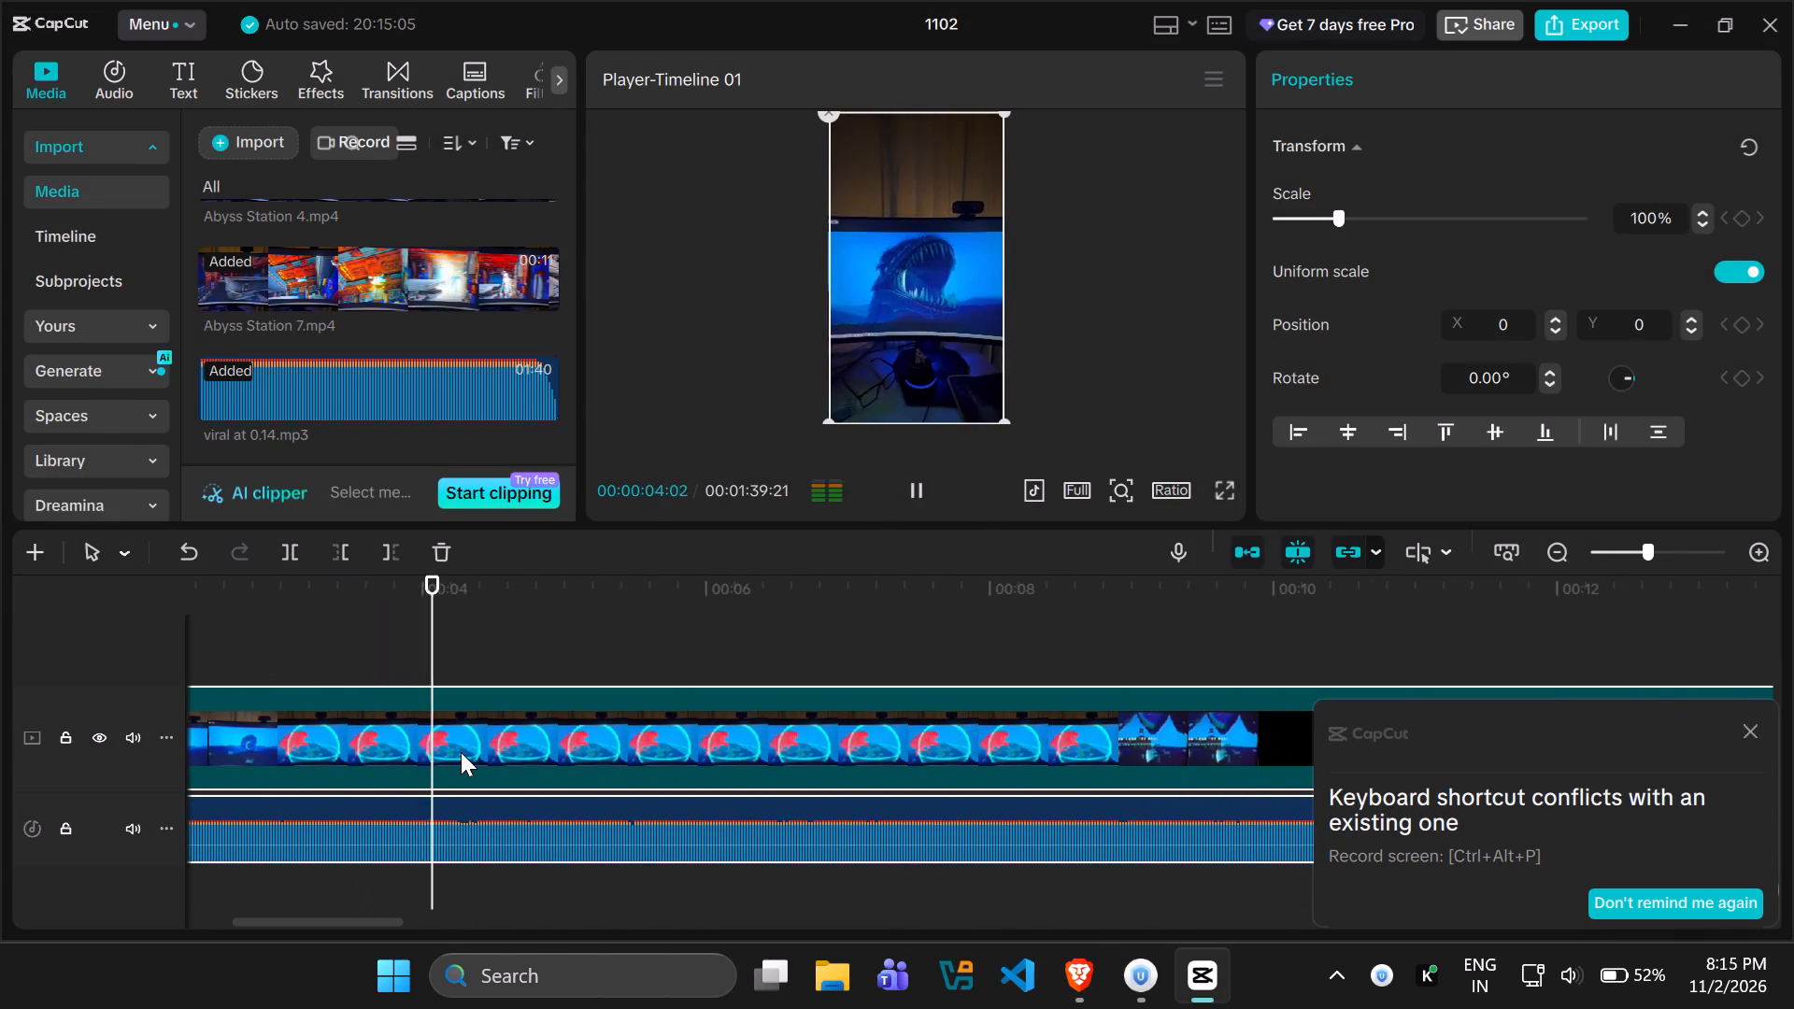
pyautogui.press('space')
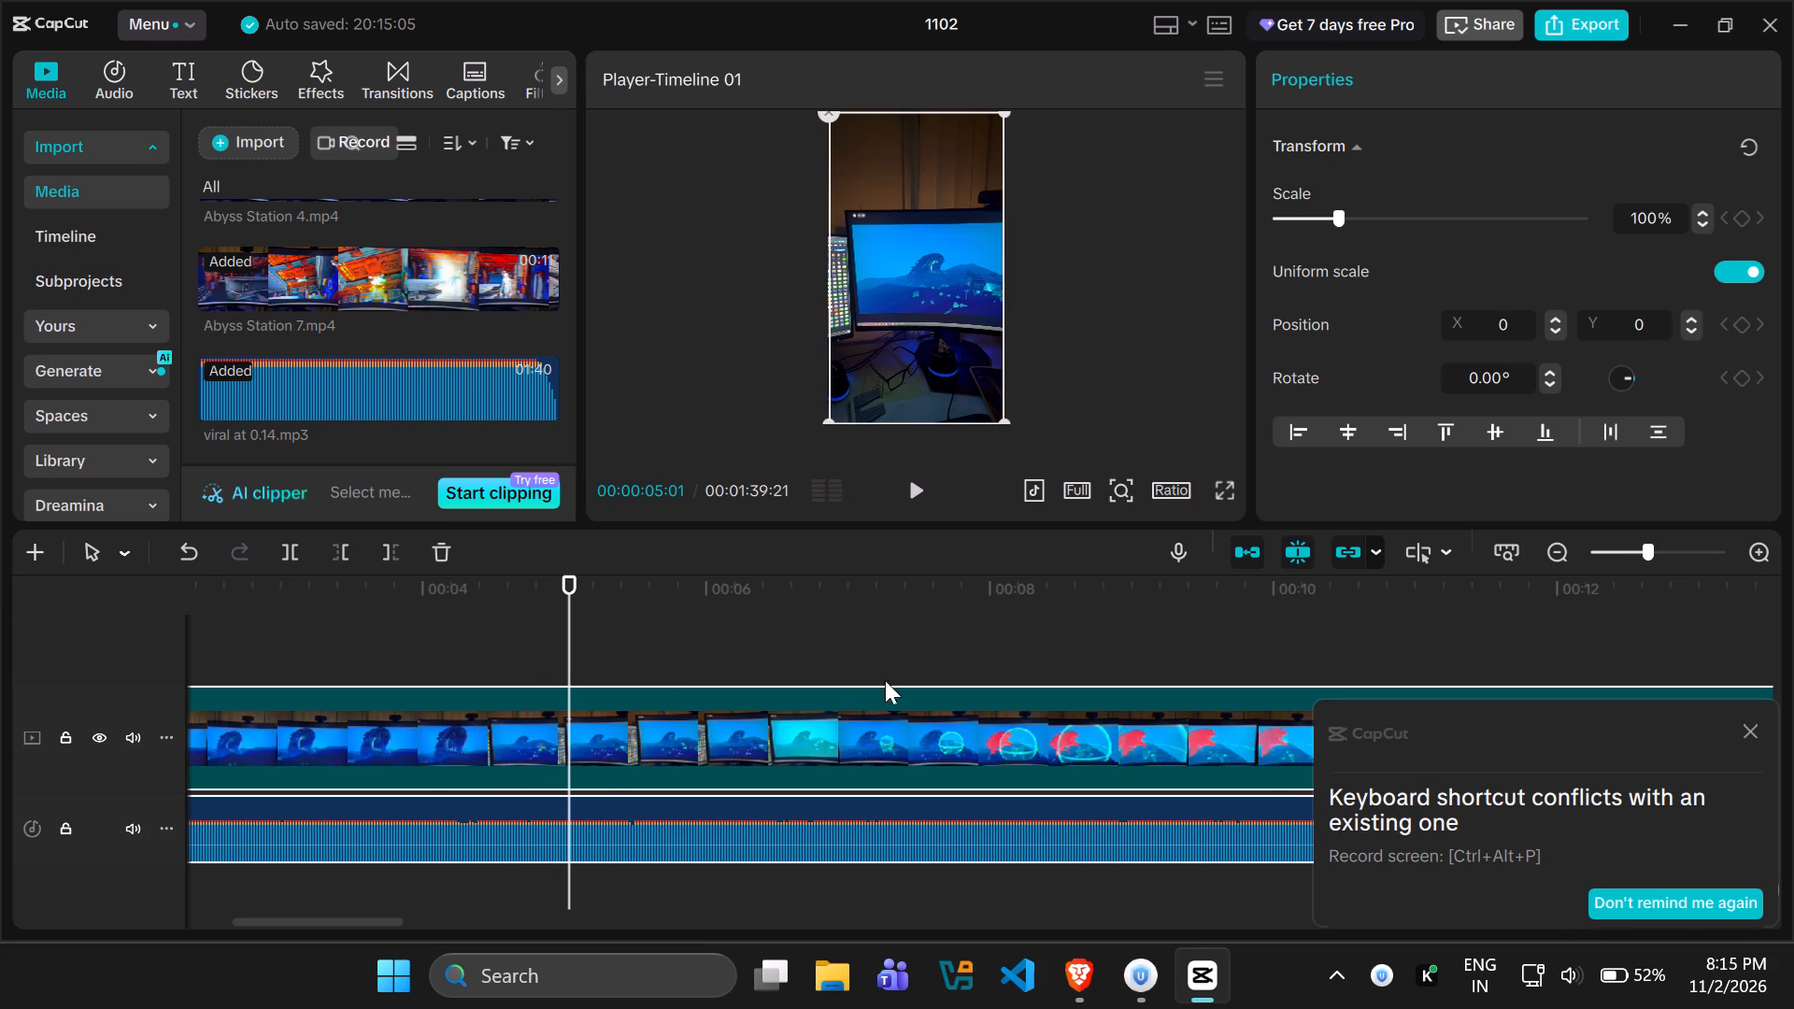
pyautogui.click(1752, 729)
pyautogui.press('space')
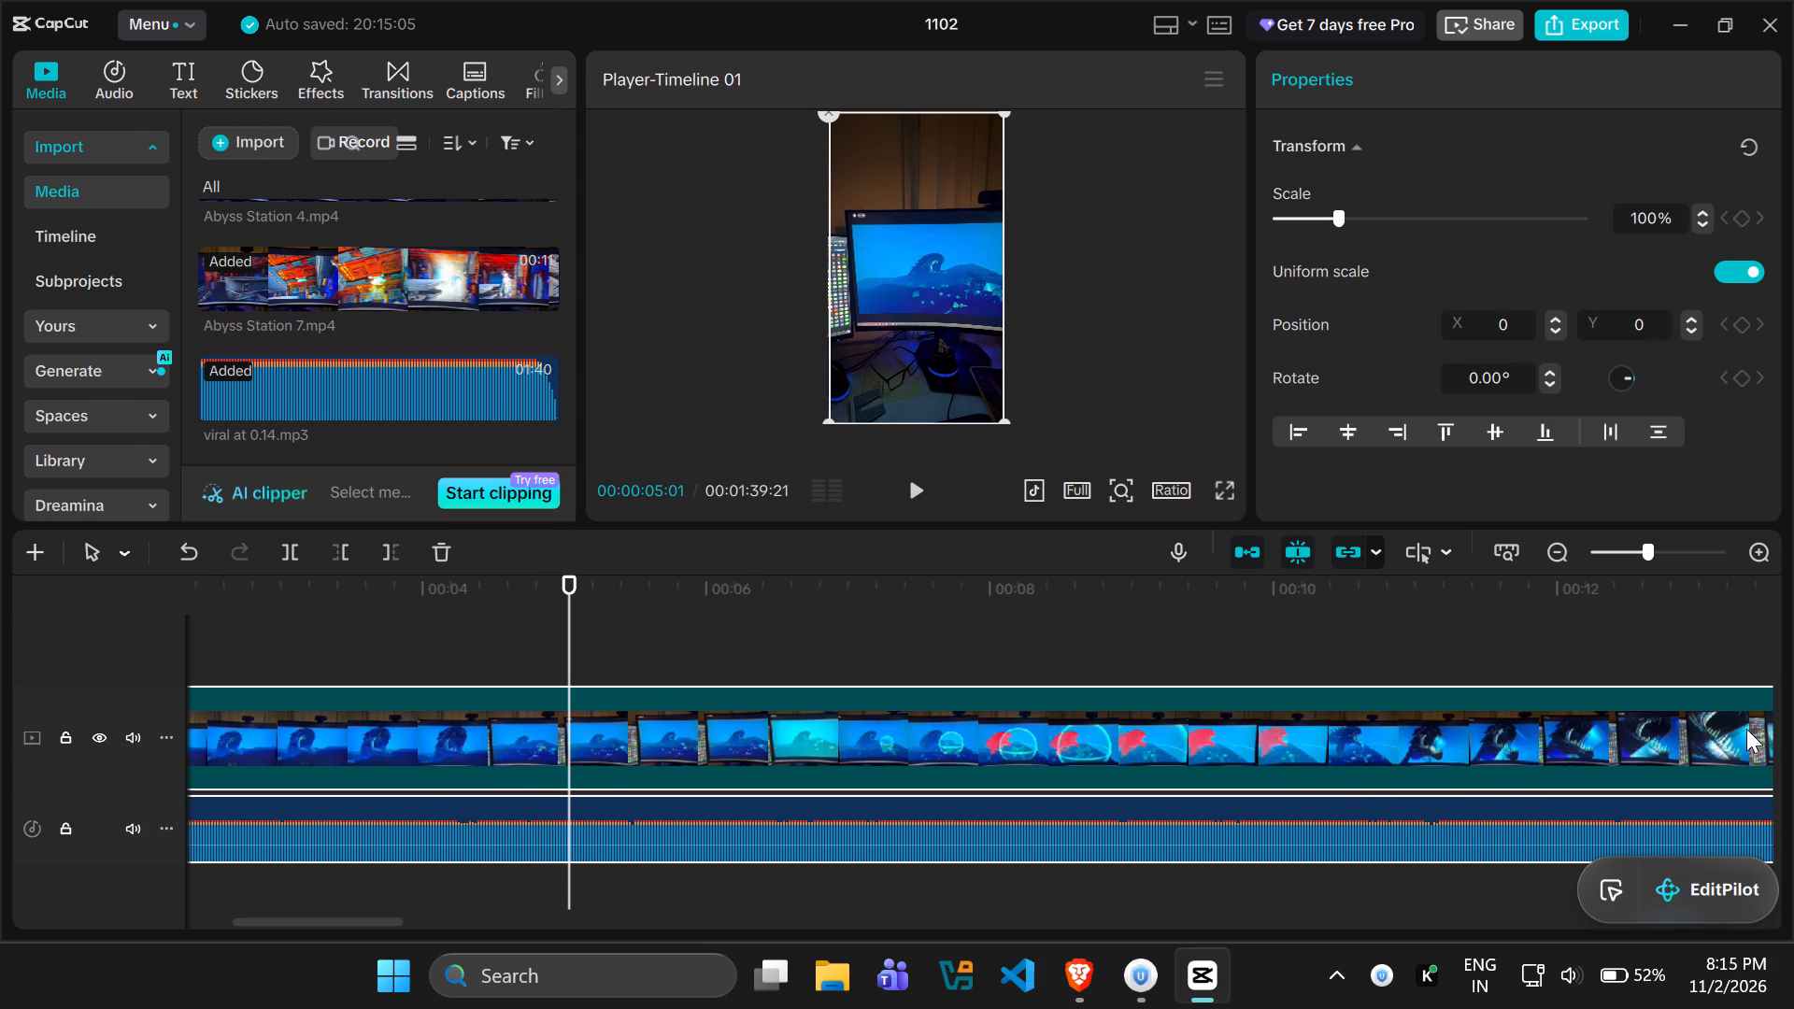
pyautogui.click(916, 491)
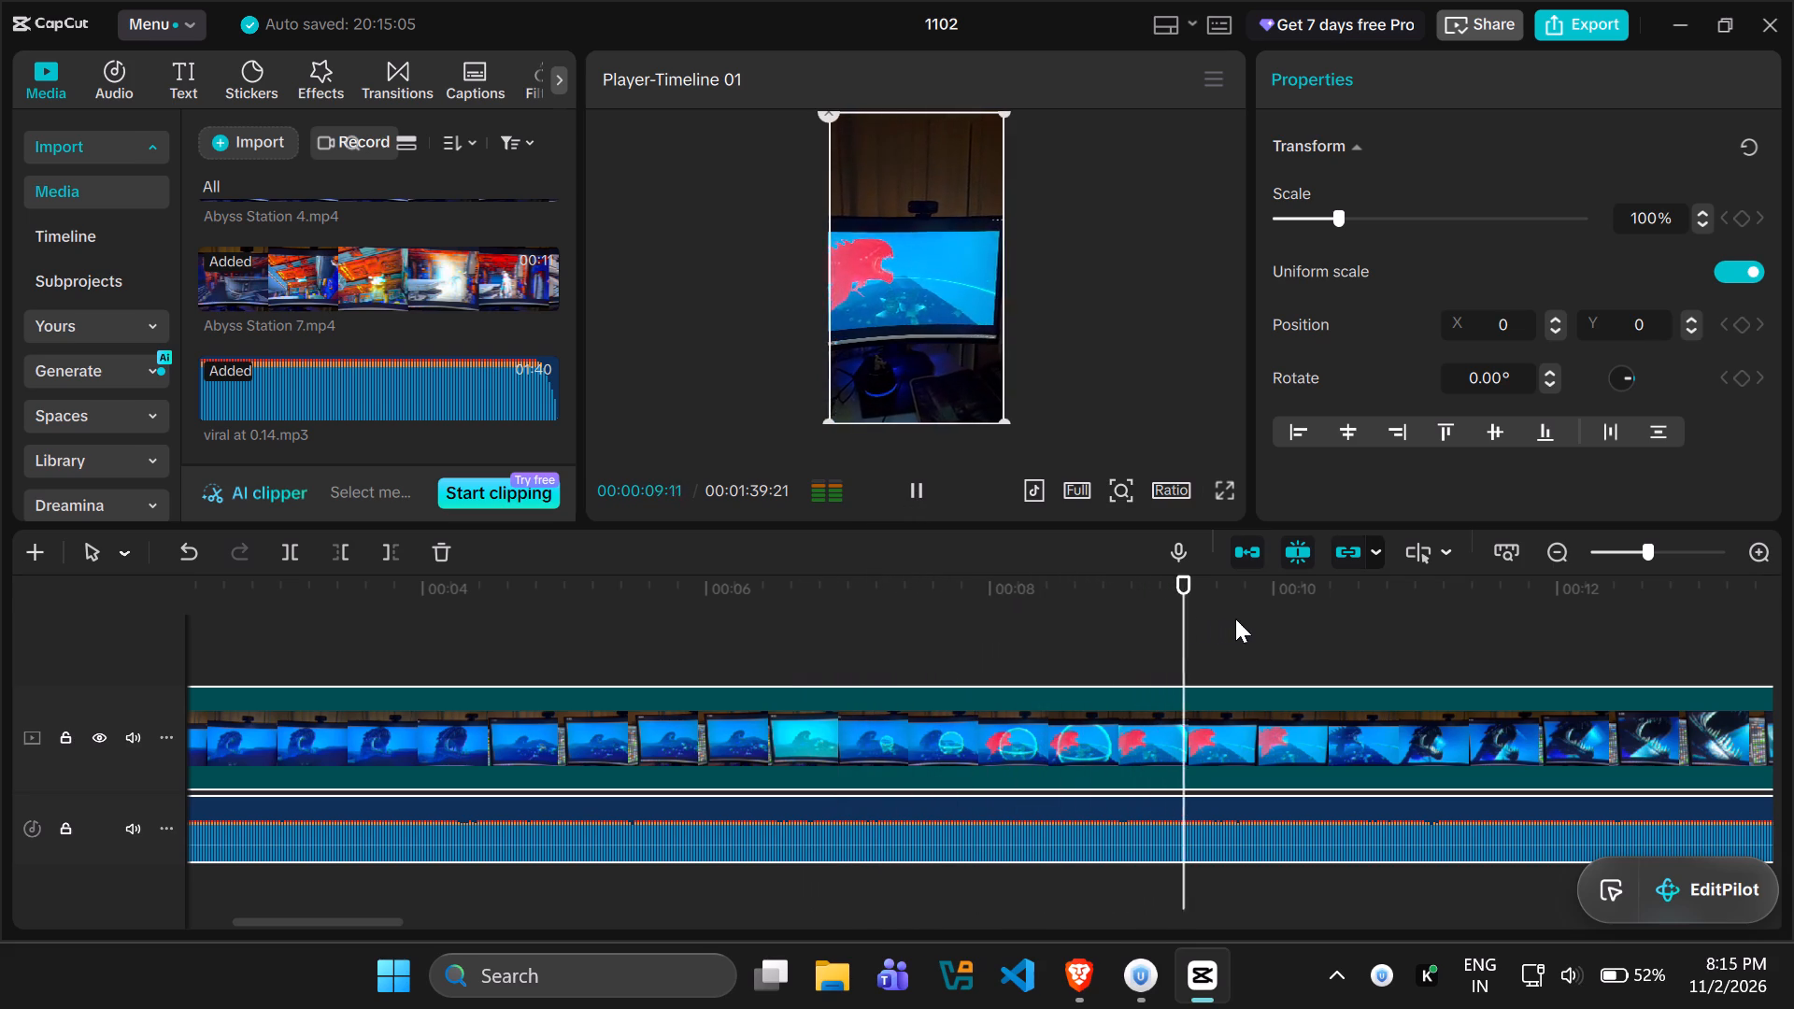
pyautogui.moveTo(1260, 618); pyautogui.dragTo(1330, 611)
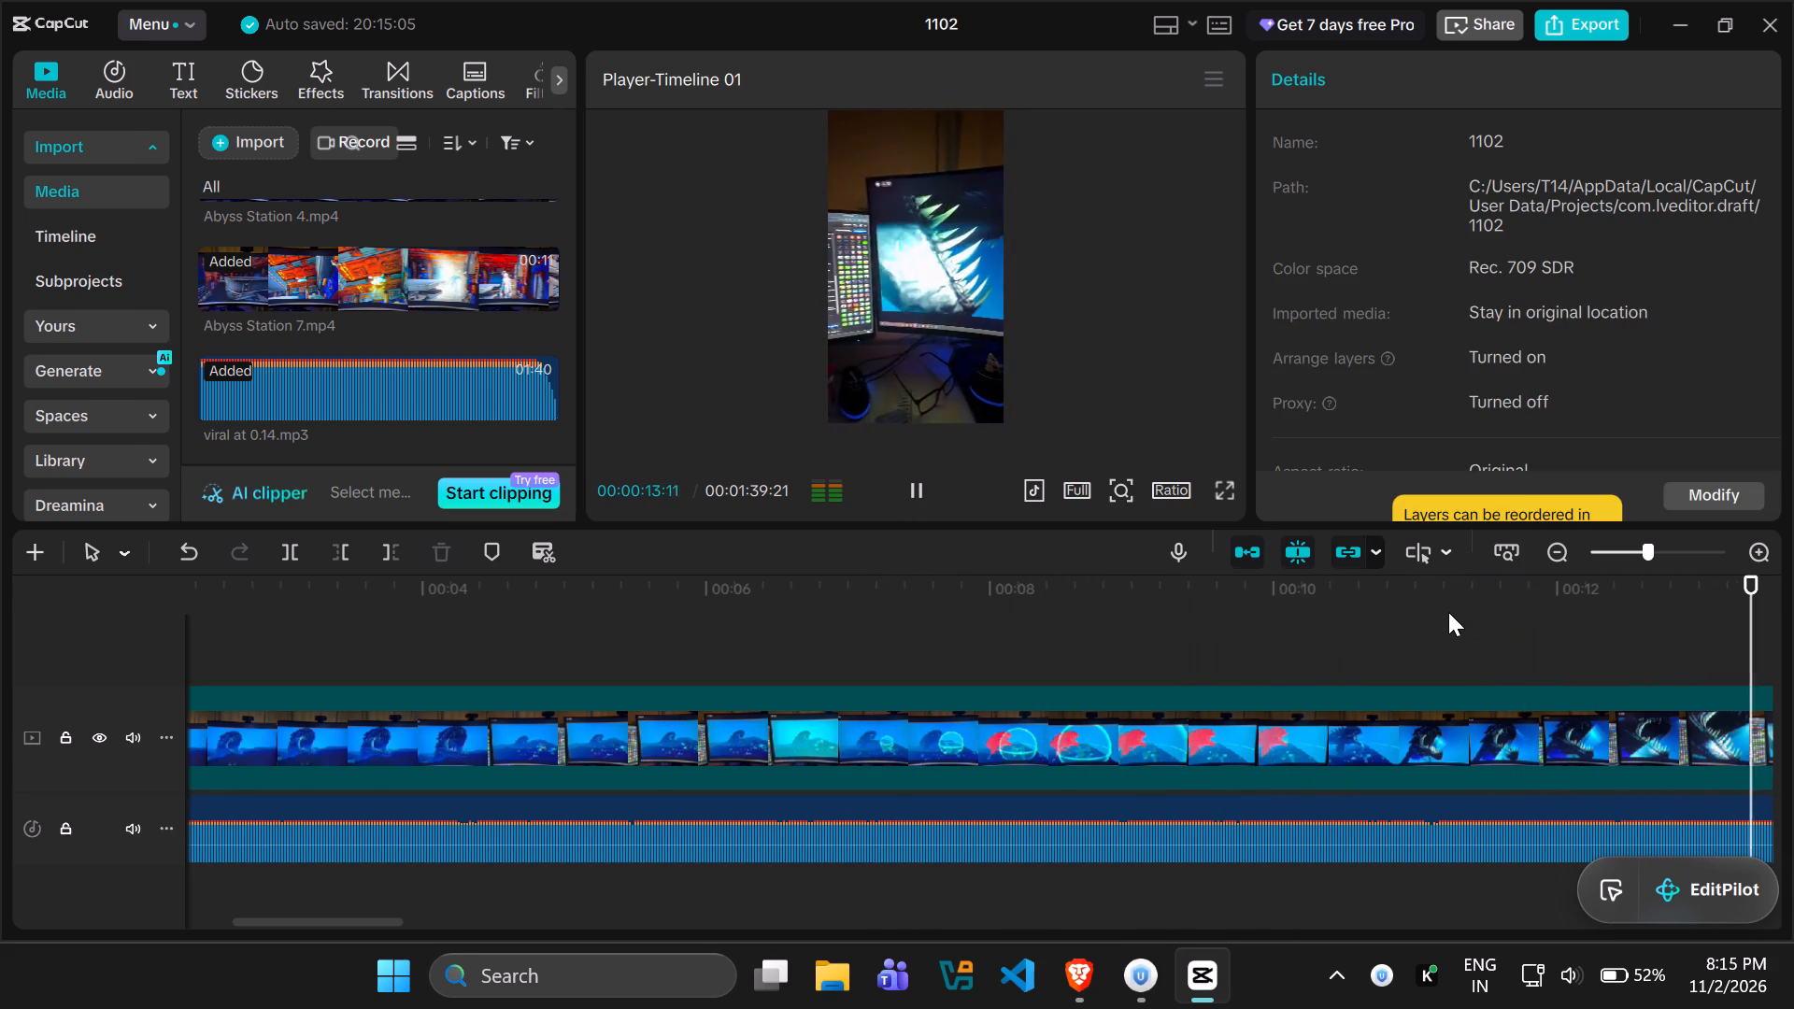
pyautogui.press('space')
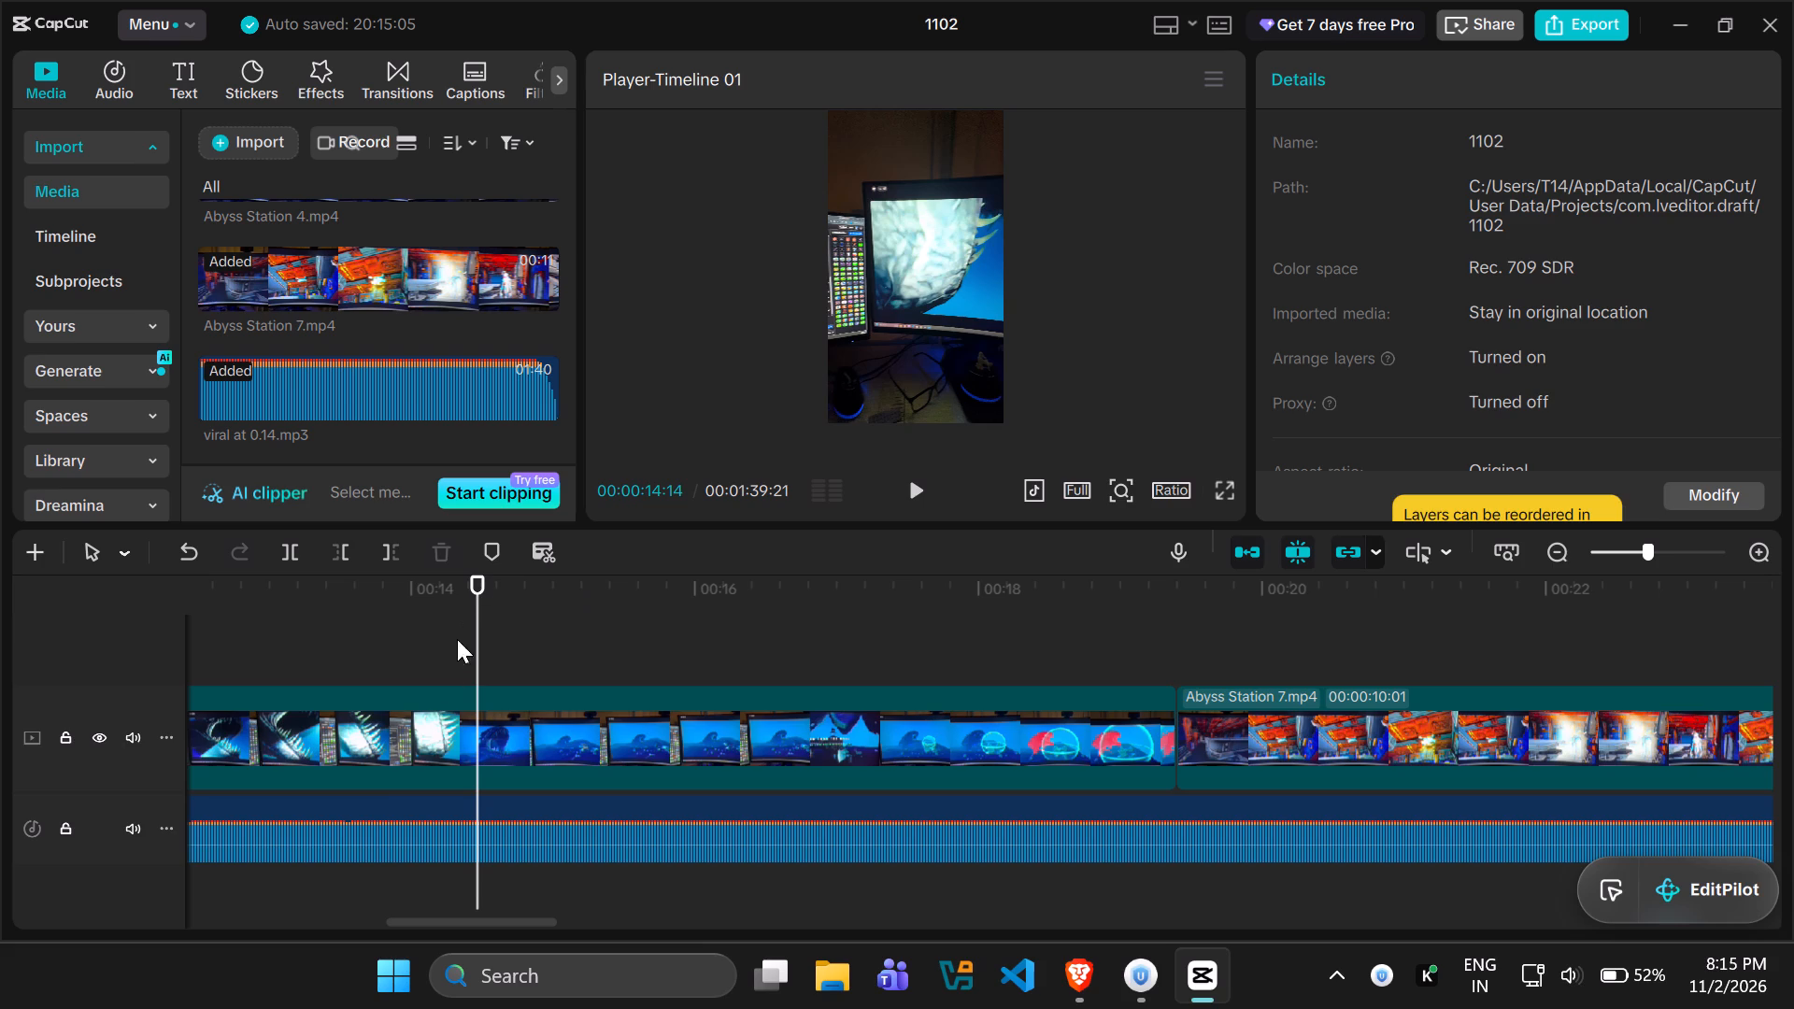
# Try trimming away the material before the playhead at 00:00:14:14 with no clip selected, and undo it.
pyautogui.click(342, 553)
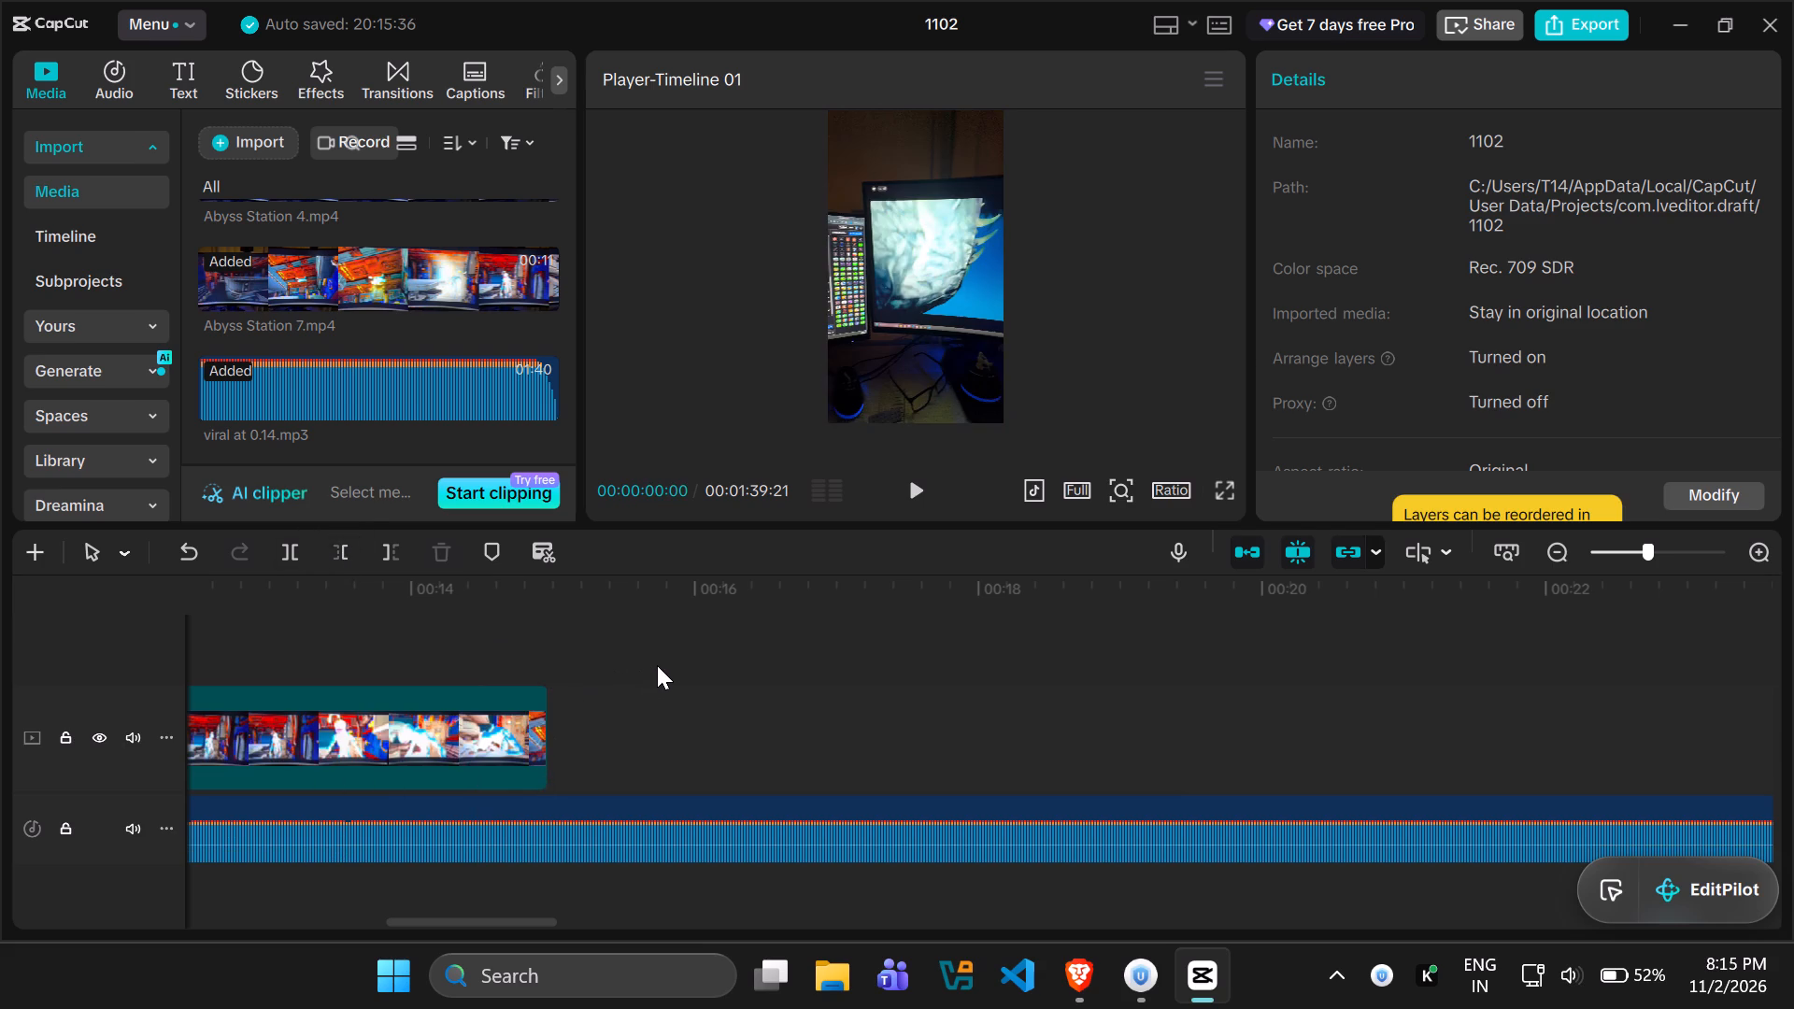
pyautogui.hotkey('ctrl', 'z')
# Trim off the part of the viral at 0.14 music before 00:00:14:01.
pyautogui.click(315, 831)
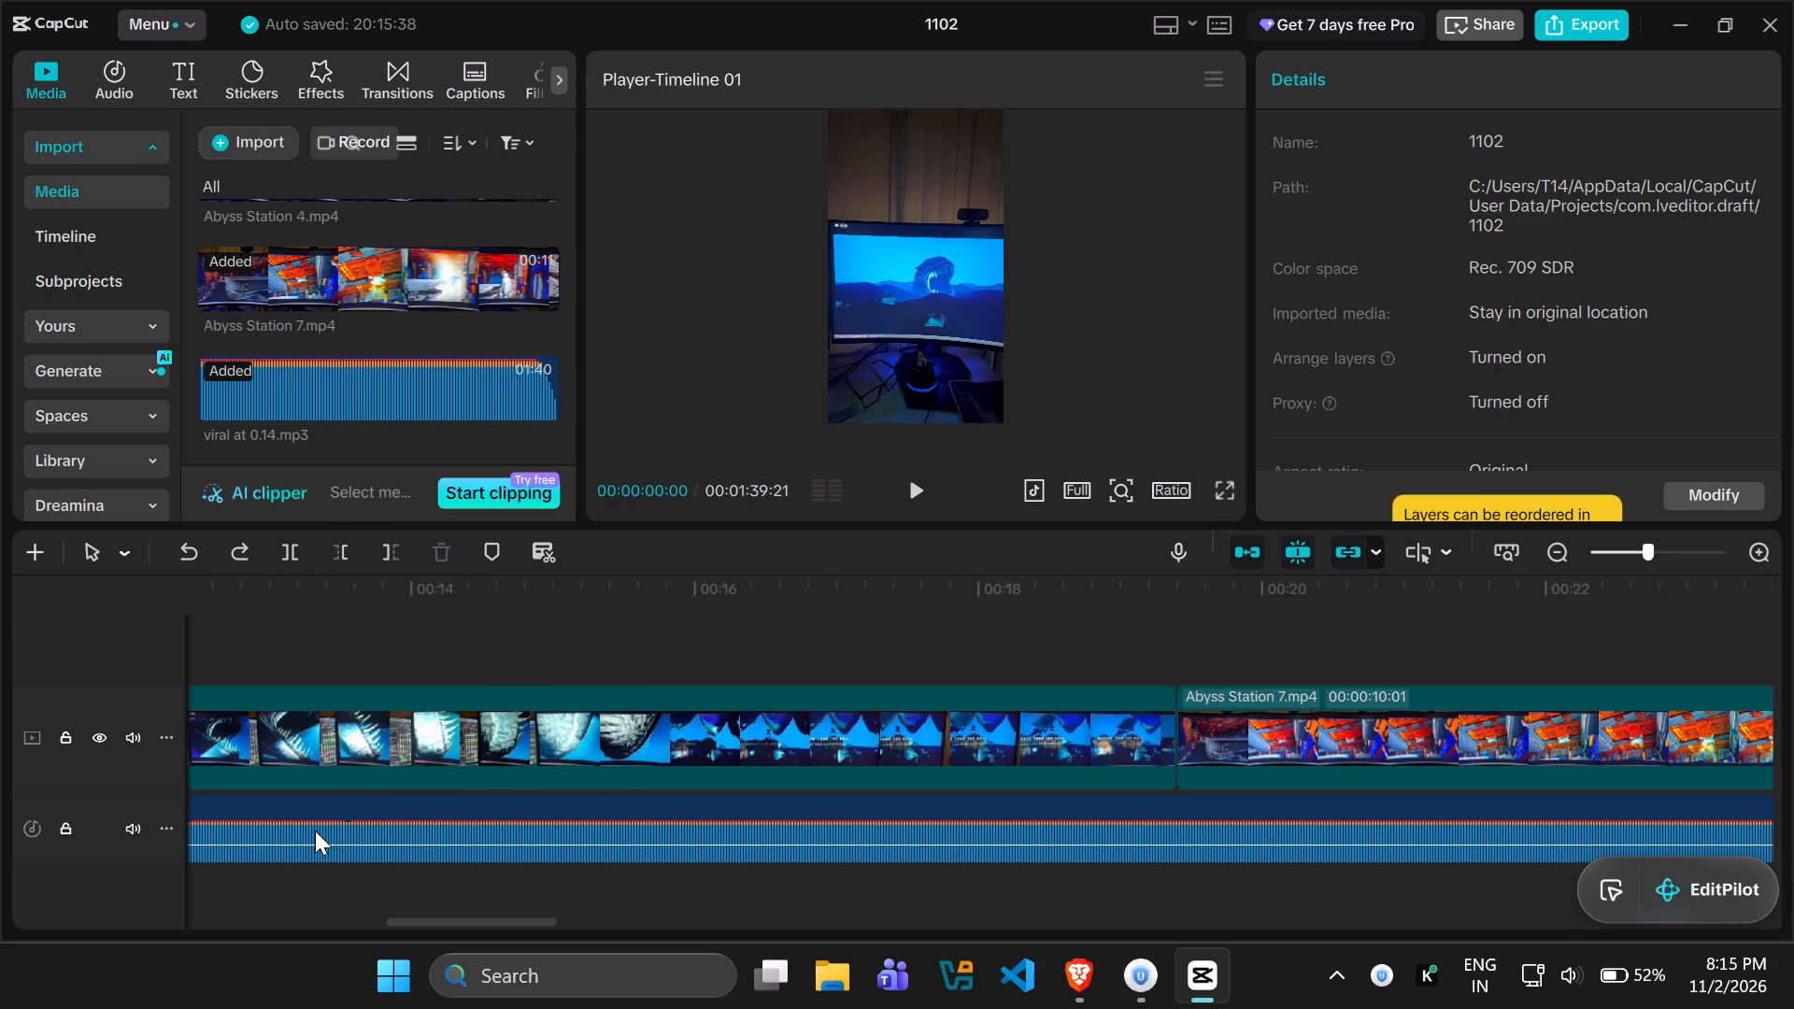
pyautogui.click(404, 646)
pyautogui.moveTo(407, 646); pyautogui.dragTo(413, 646)
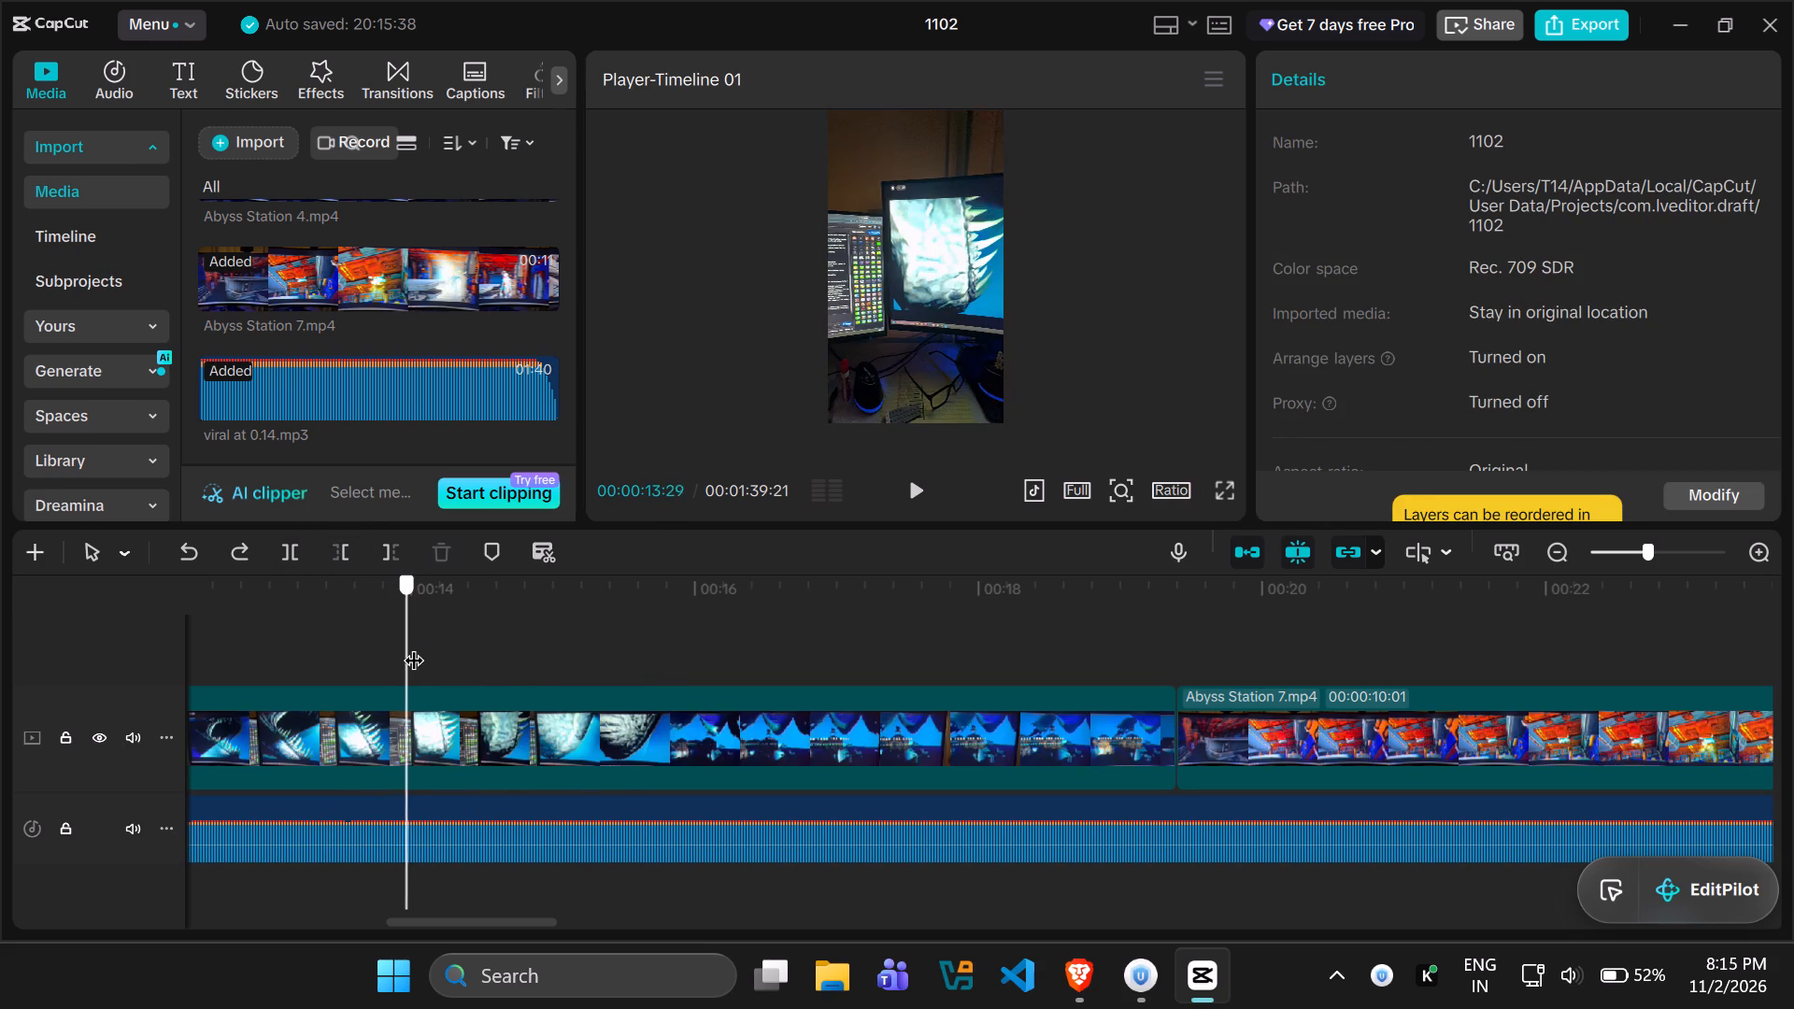
pyautogui.moveTo(413, 646); pyautogui.dragTo(417, 646)
pyautogui.click(330, 831)
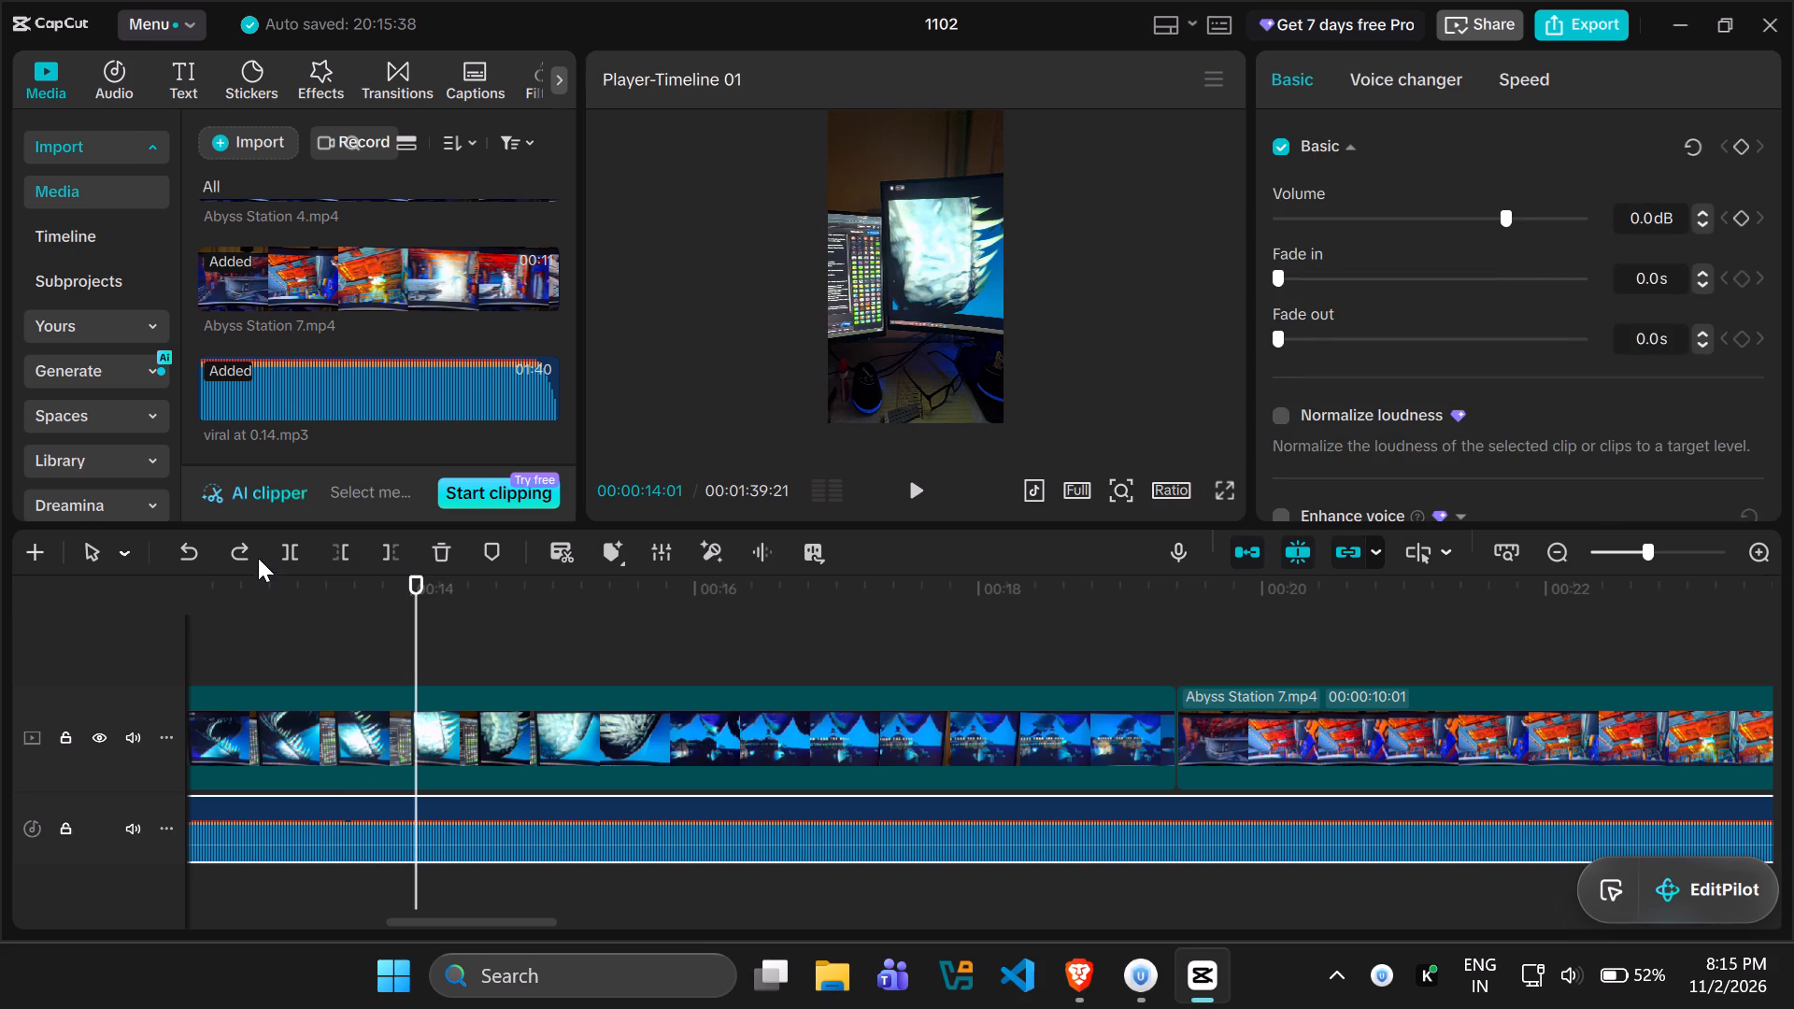
pyautogui.click(331, 550)
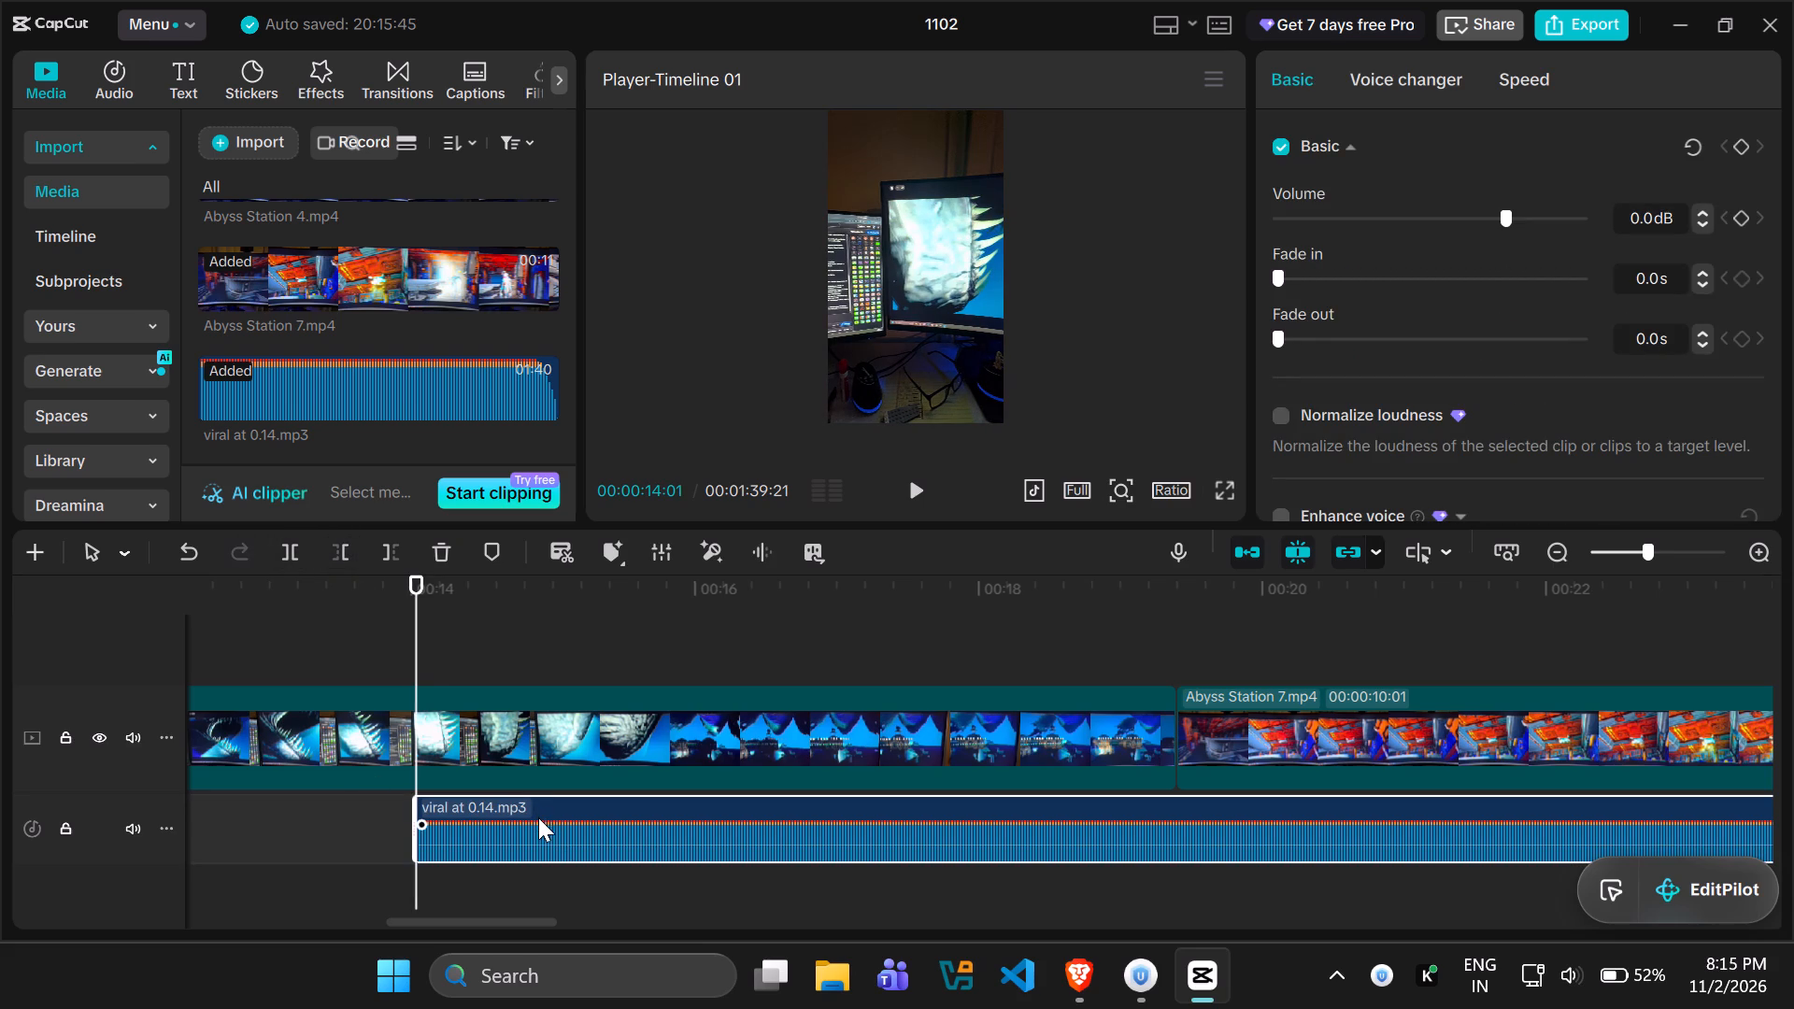
# Move the trimmed music clip back to the very start of the timeline, beneath Abyss Station 4.
pyautogui.keyDown('ctrl'); pyautogui.scroll(-14, 538, 819); pyautogui.keyUp('ctrl')
pyautogui.moveTo(739, 832); pyautogui.dragTo(535, 828)
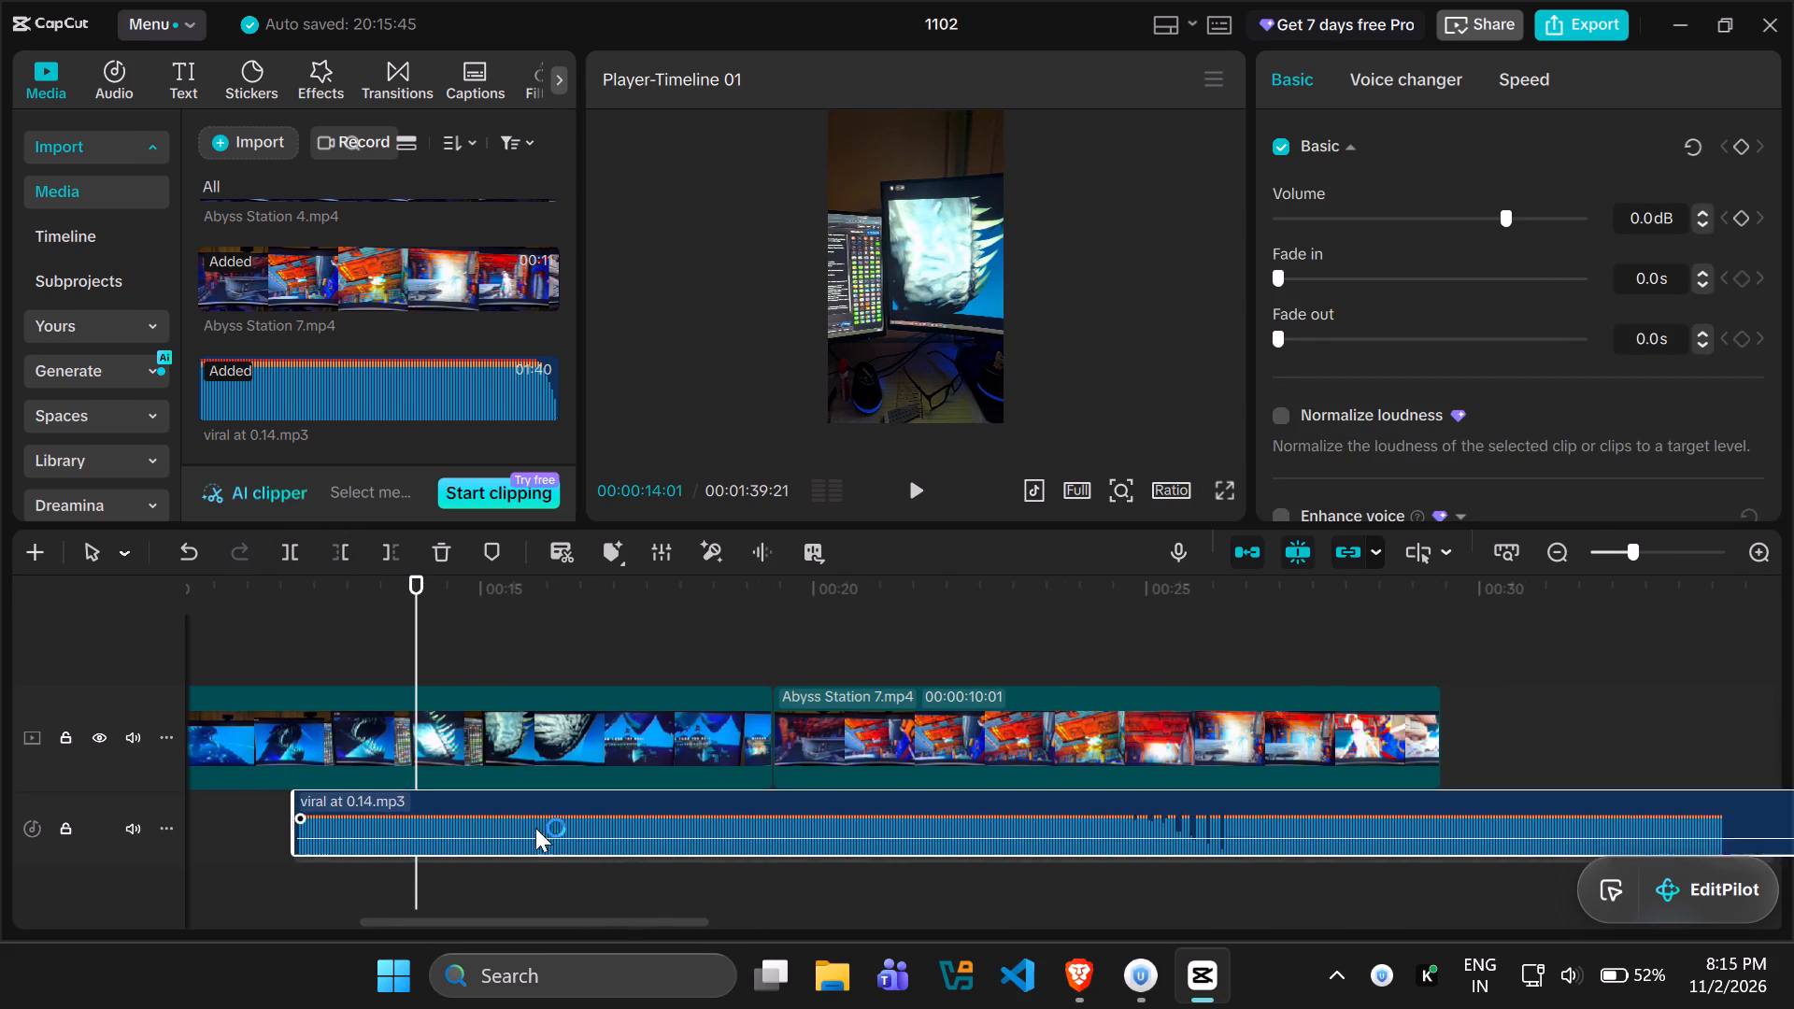
pyautogui.moveTo(535, 828); pyautogui.dragTo(221, 831)
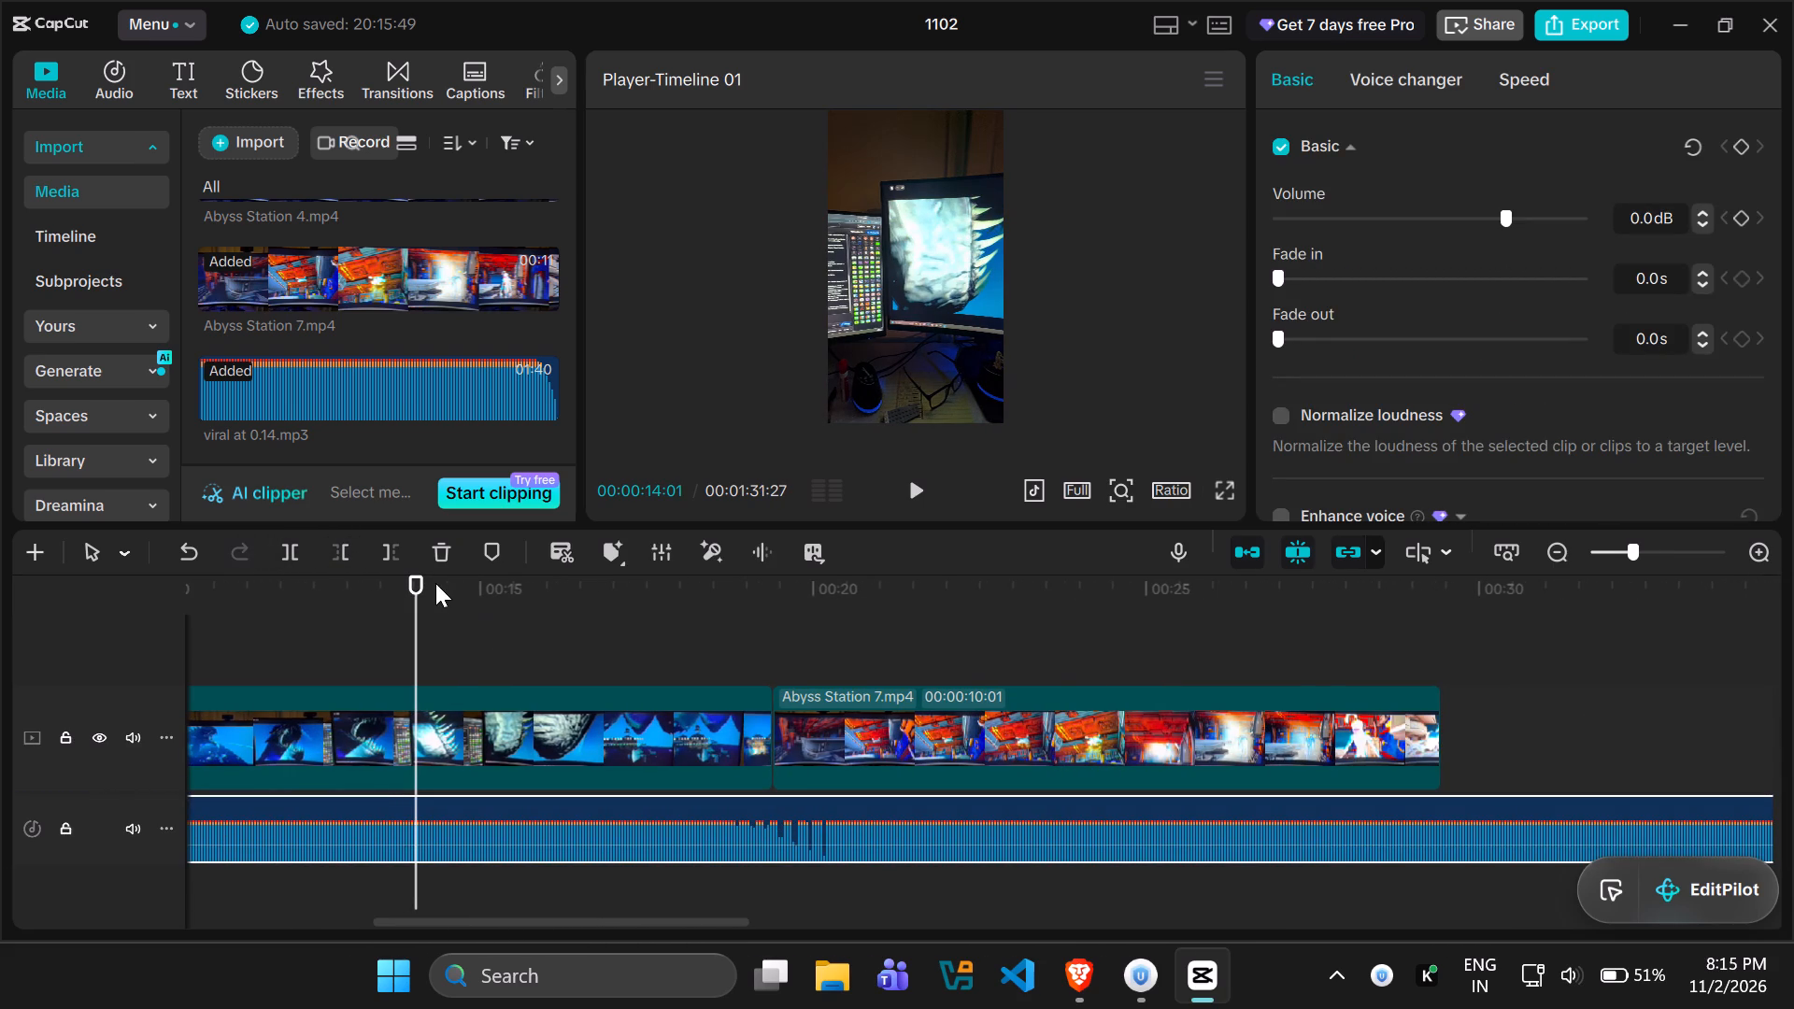
pyautogui.moveTo(418, 606); pyautogui.dragTo(0, 621)
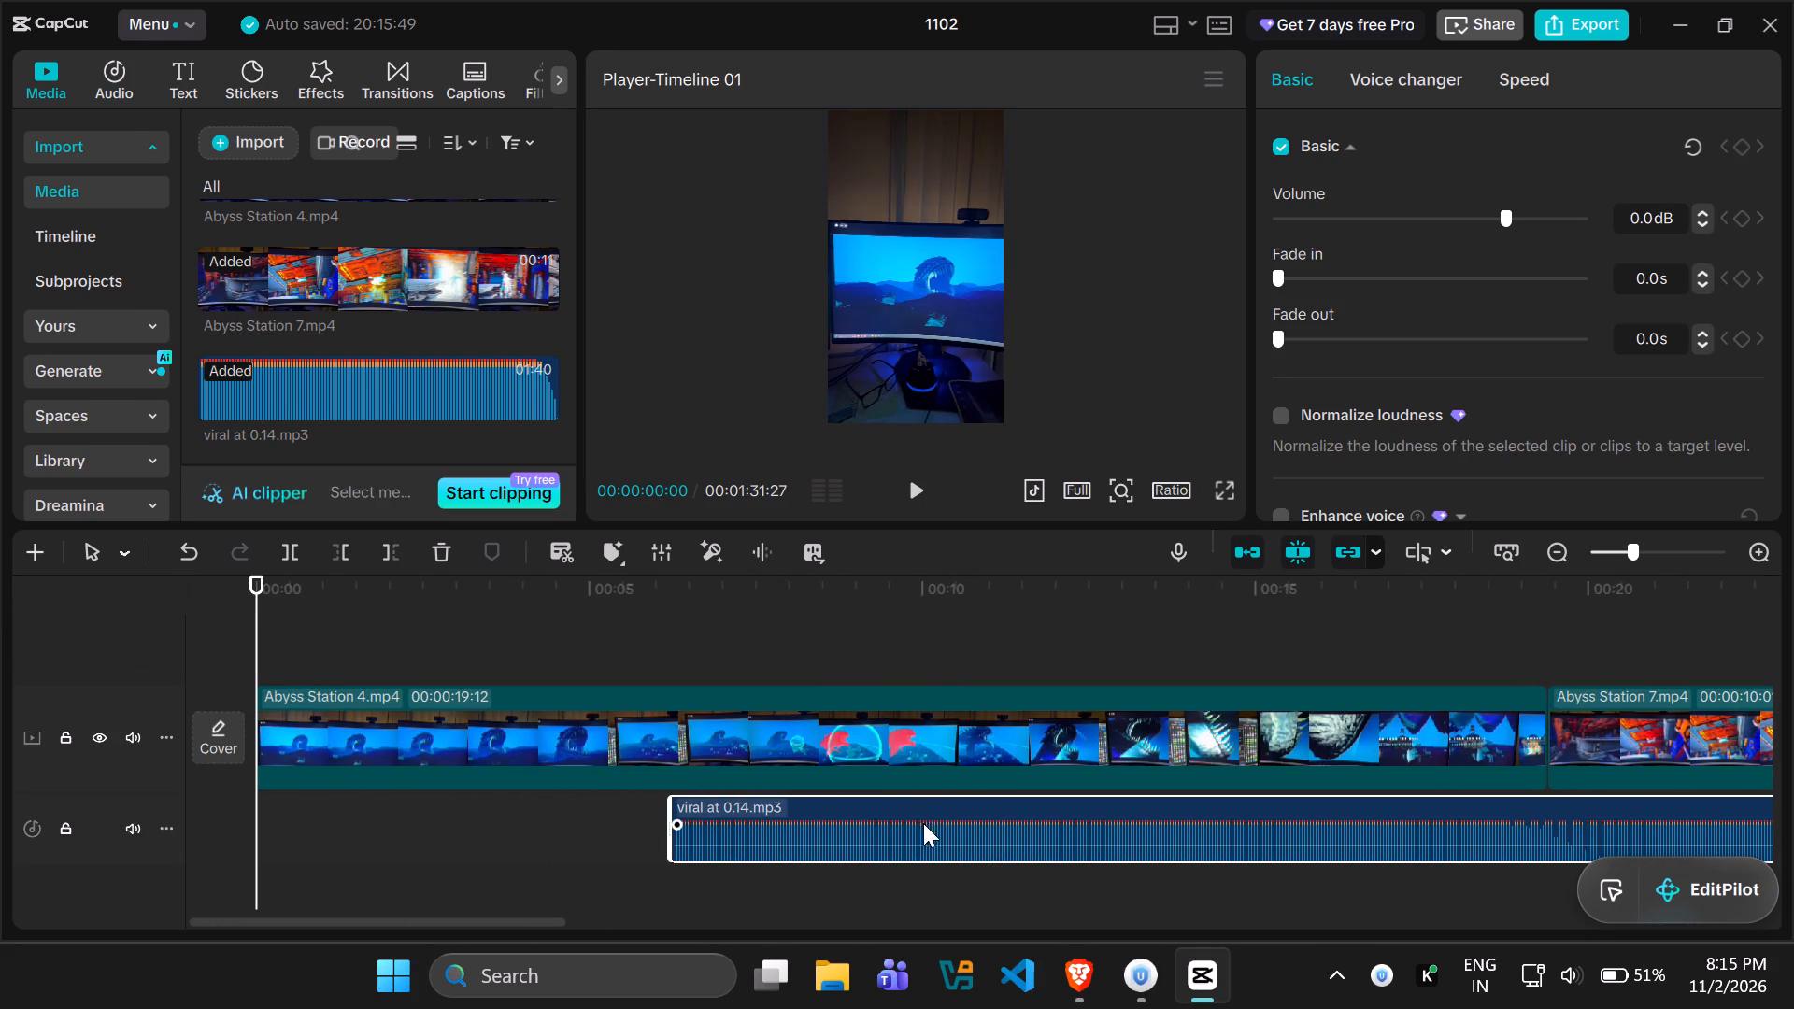
pyautogui.moveTo(917, 823); pyautogui.dragTo(472, 817)
# Play the opening briefly and set the music clip's volume to -8.4 dB.
pyautogui.press('space')
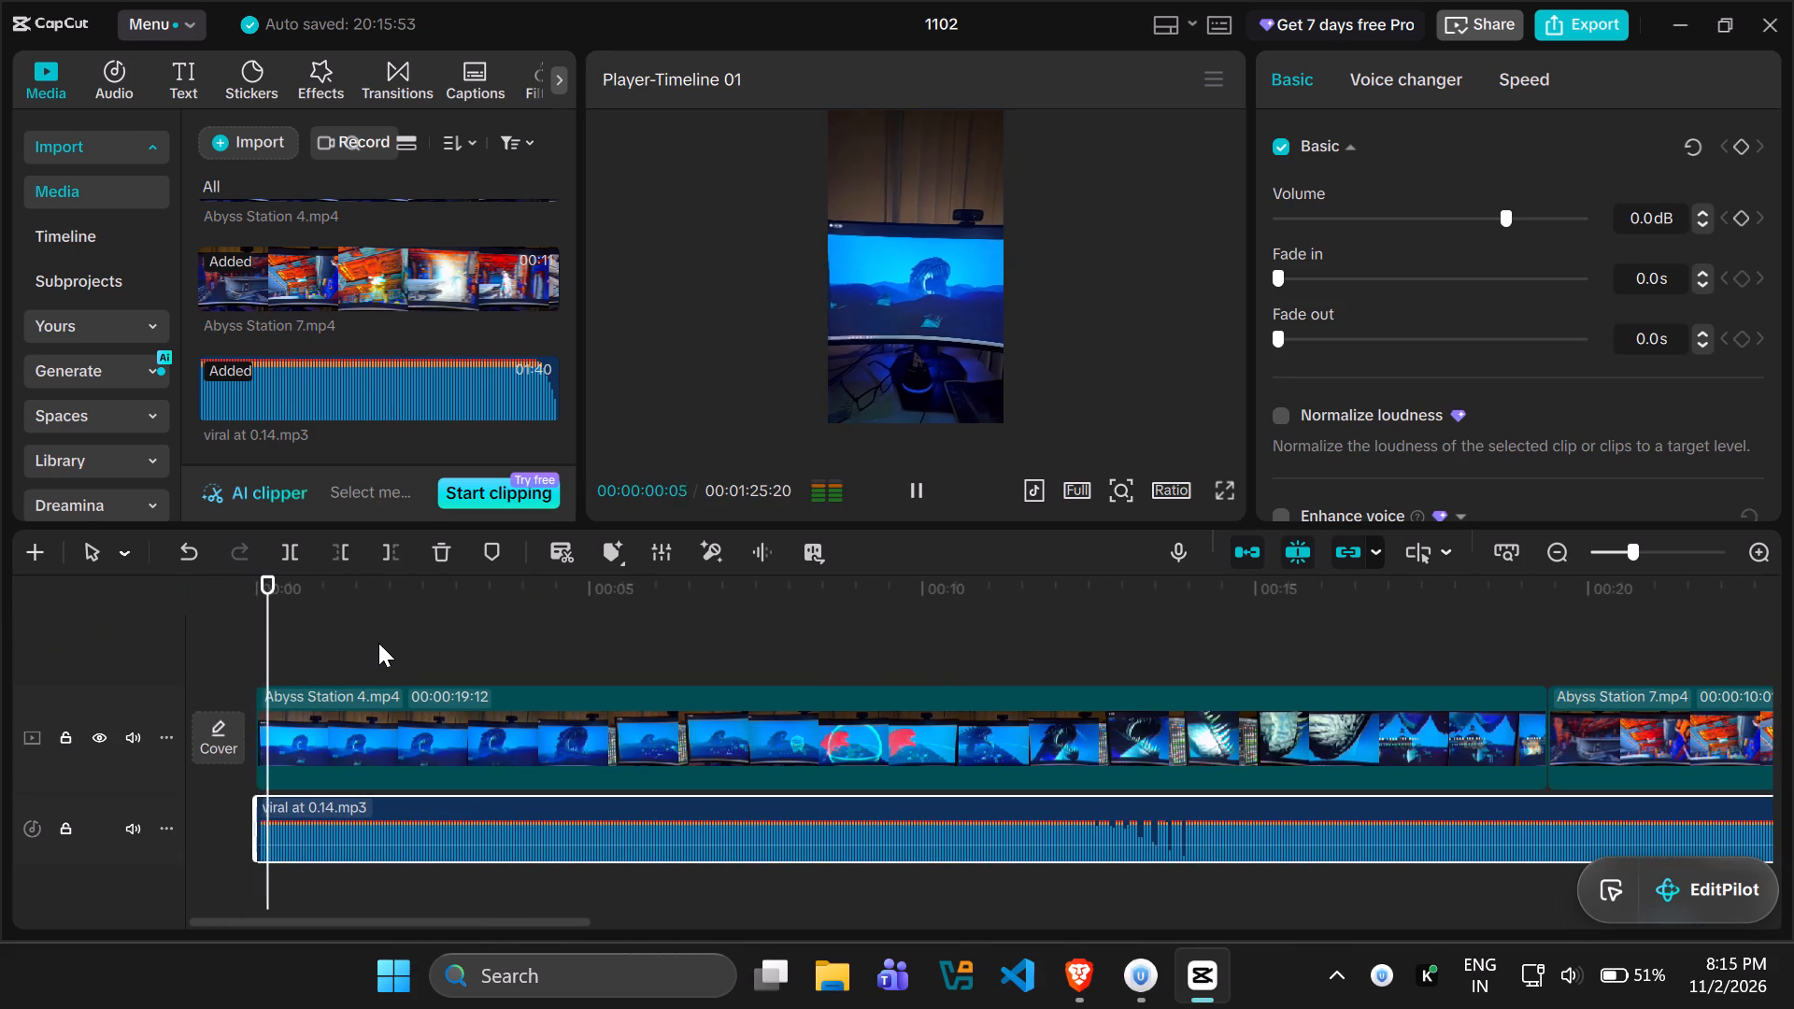
pyautogui.press('space')
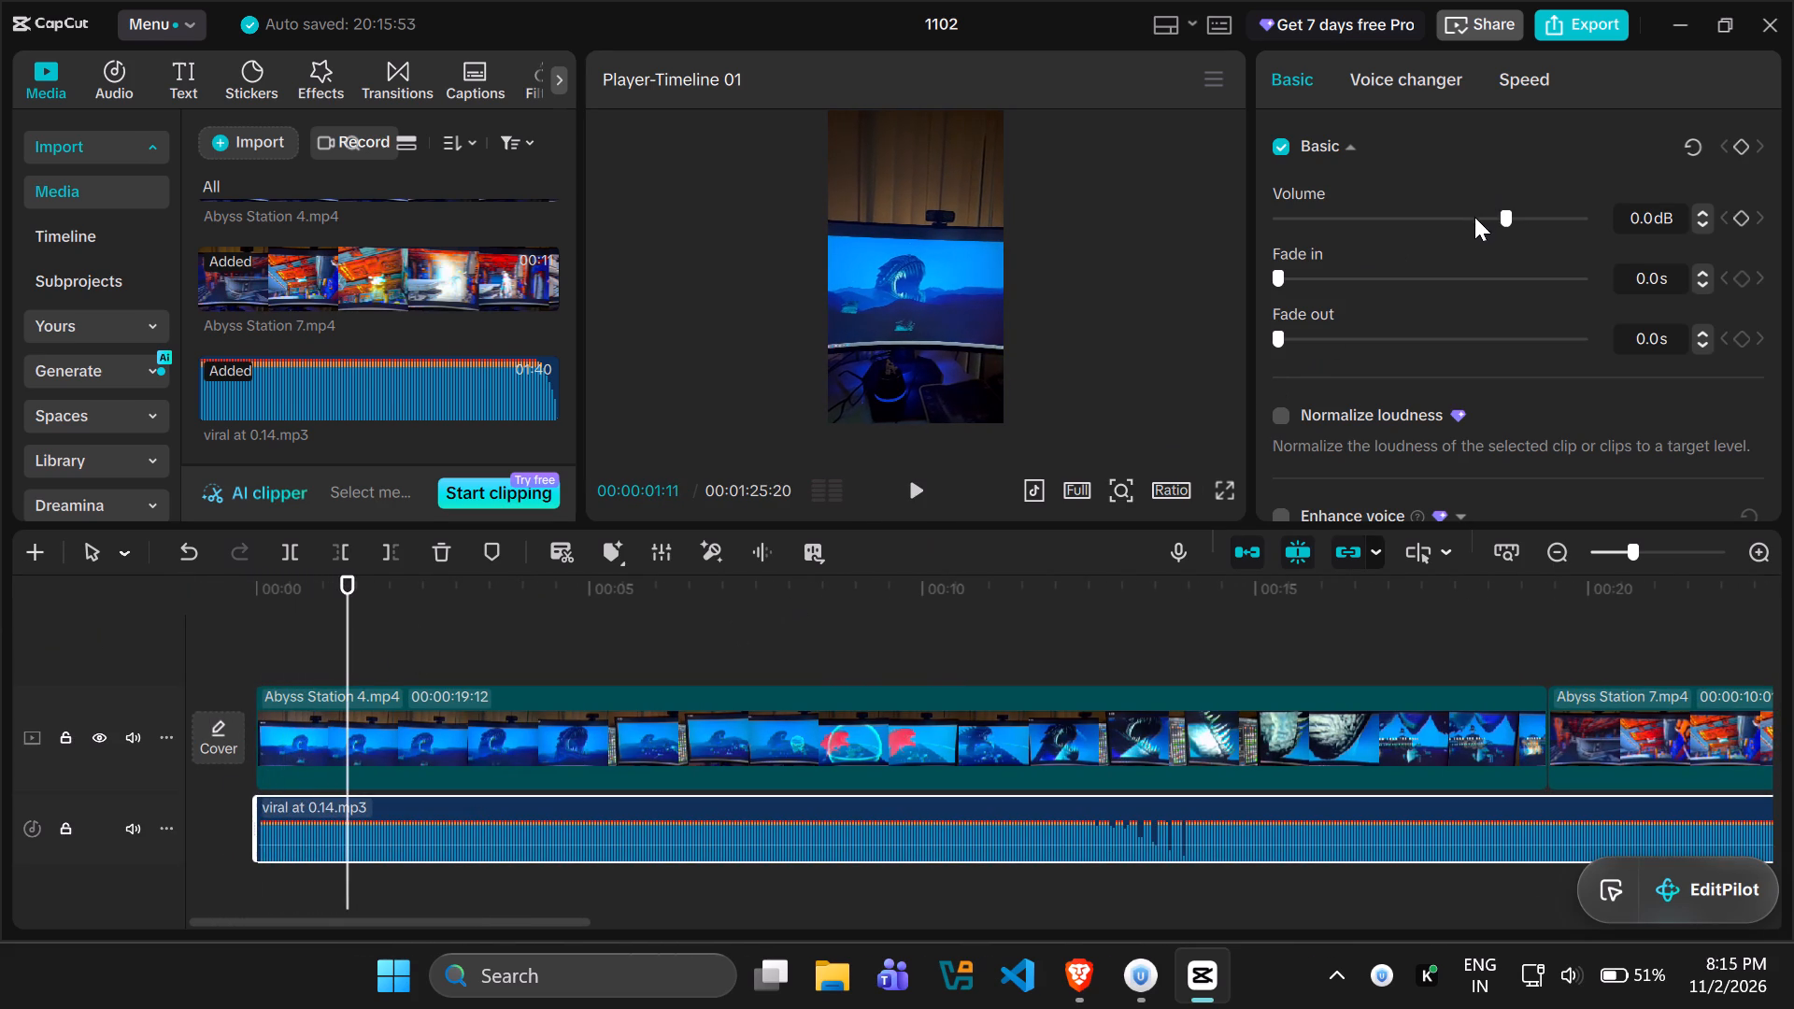
pyautogui.click(1474, 218)
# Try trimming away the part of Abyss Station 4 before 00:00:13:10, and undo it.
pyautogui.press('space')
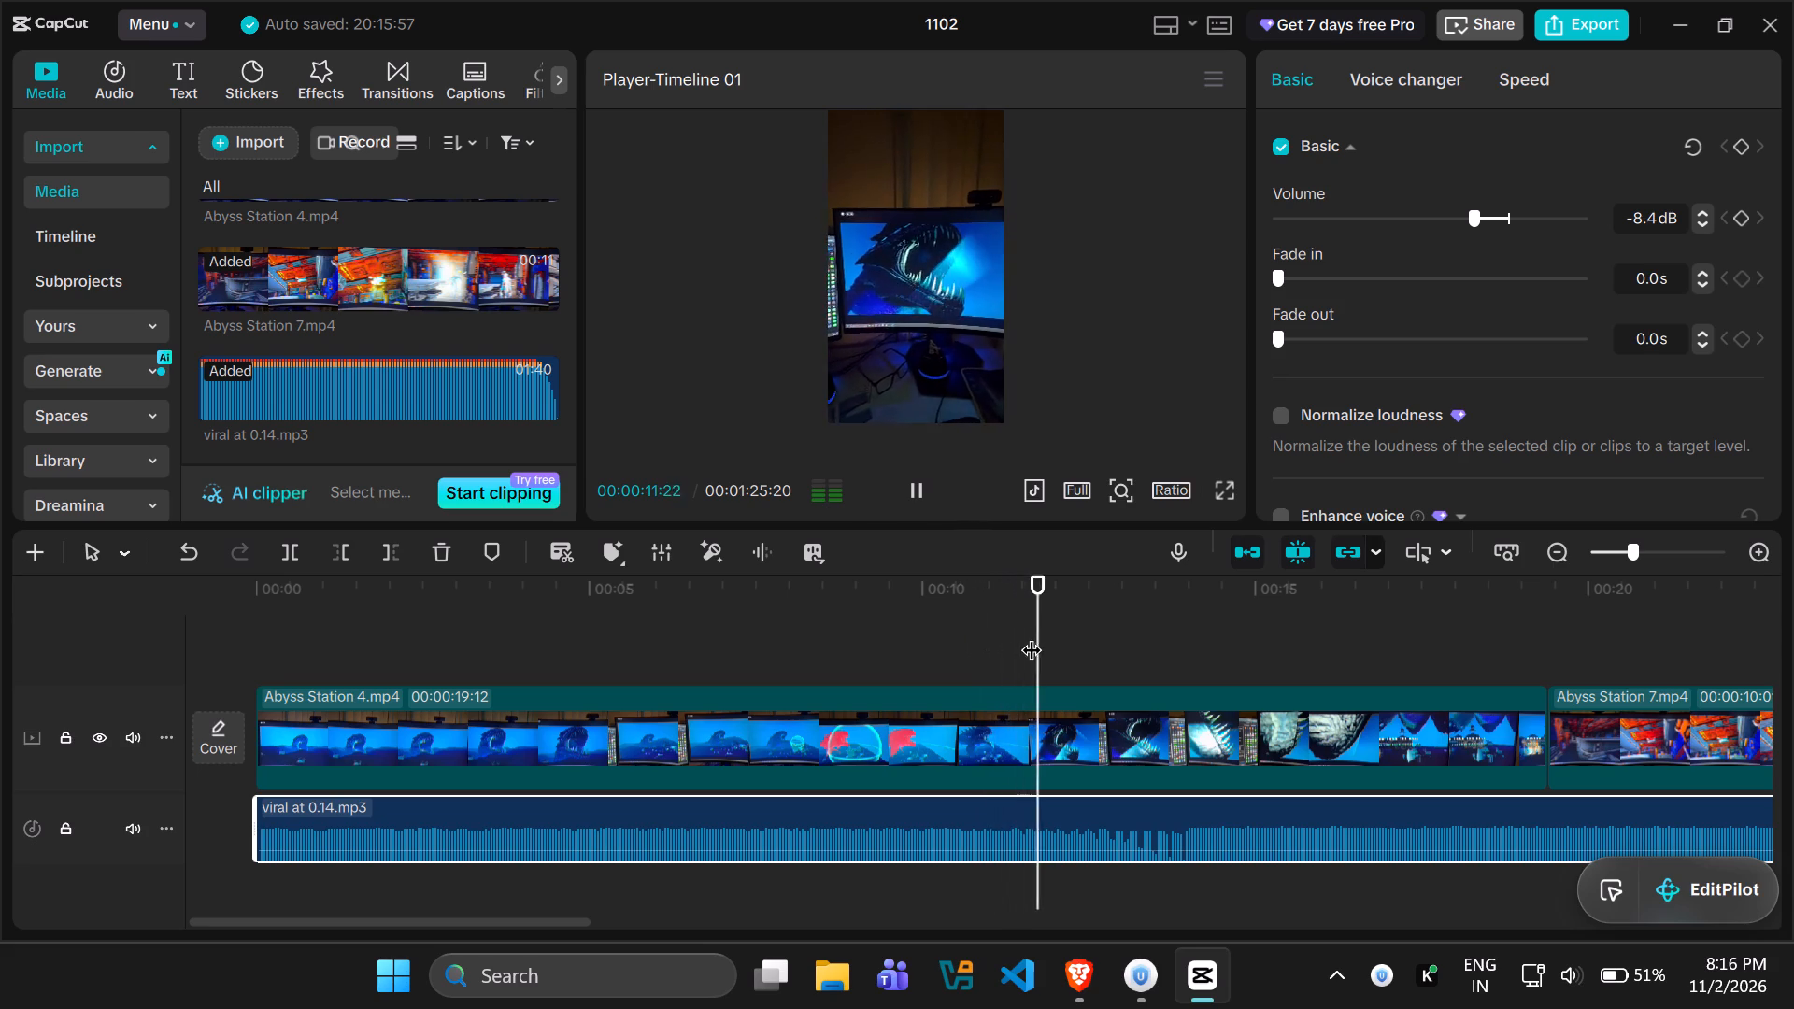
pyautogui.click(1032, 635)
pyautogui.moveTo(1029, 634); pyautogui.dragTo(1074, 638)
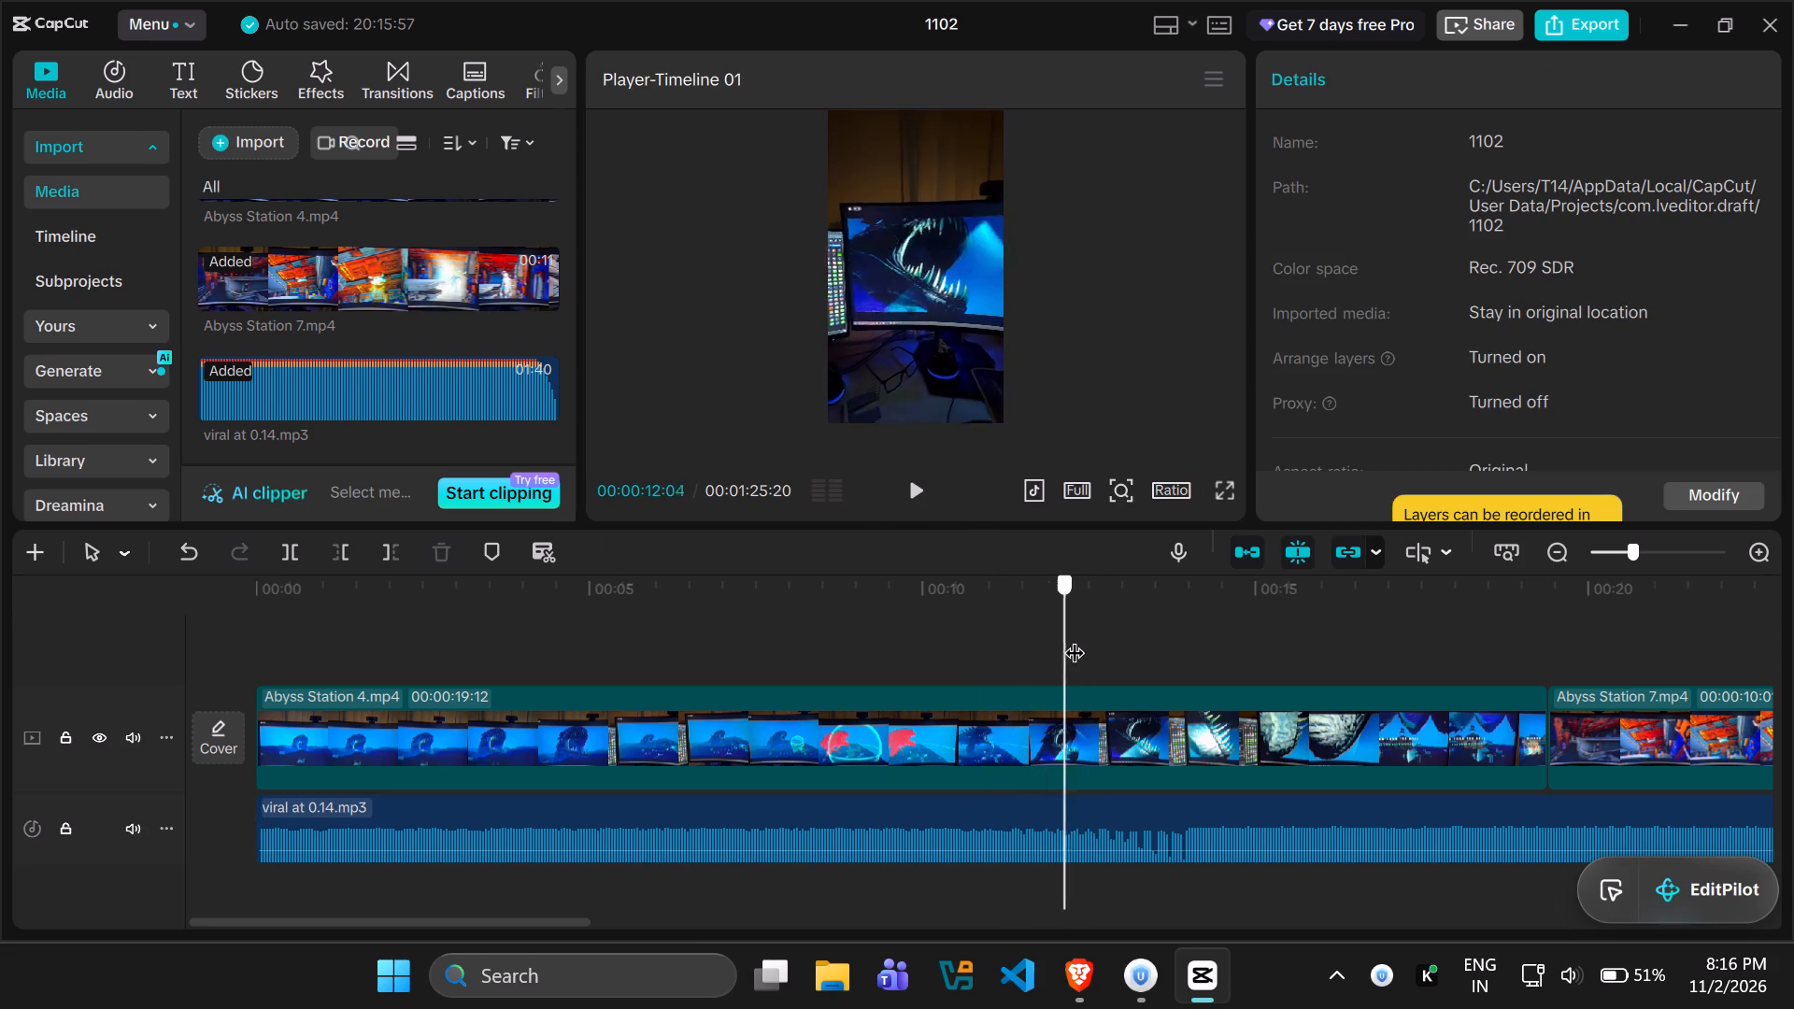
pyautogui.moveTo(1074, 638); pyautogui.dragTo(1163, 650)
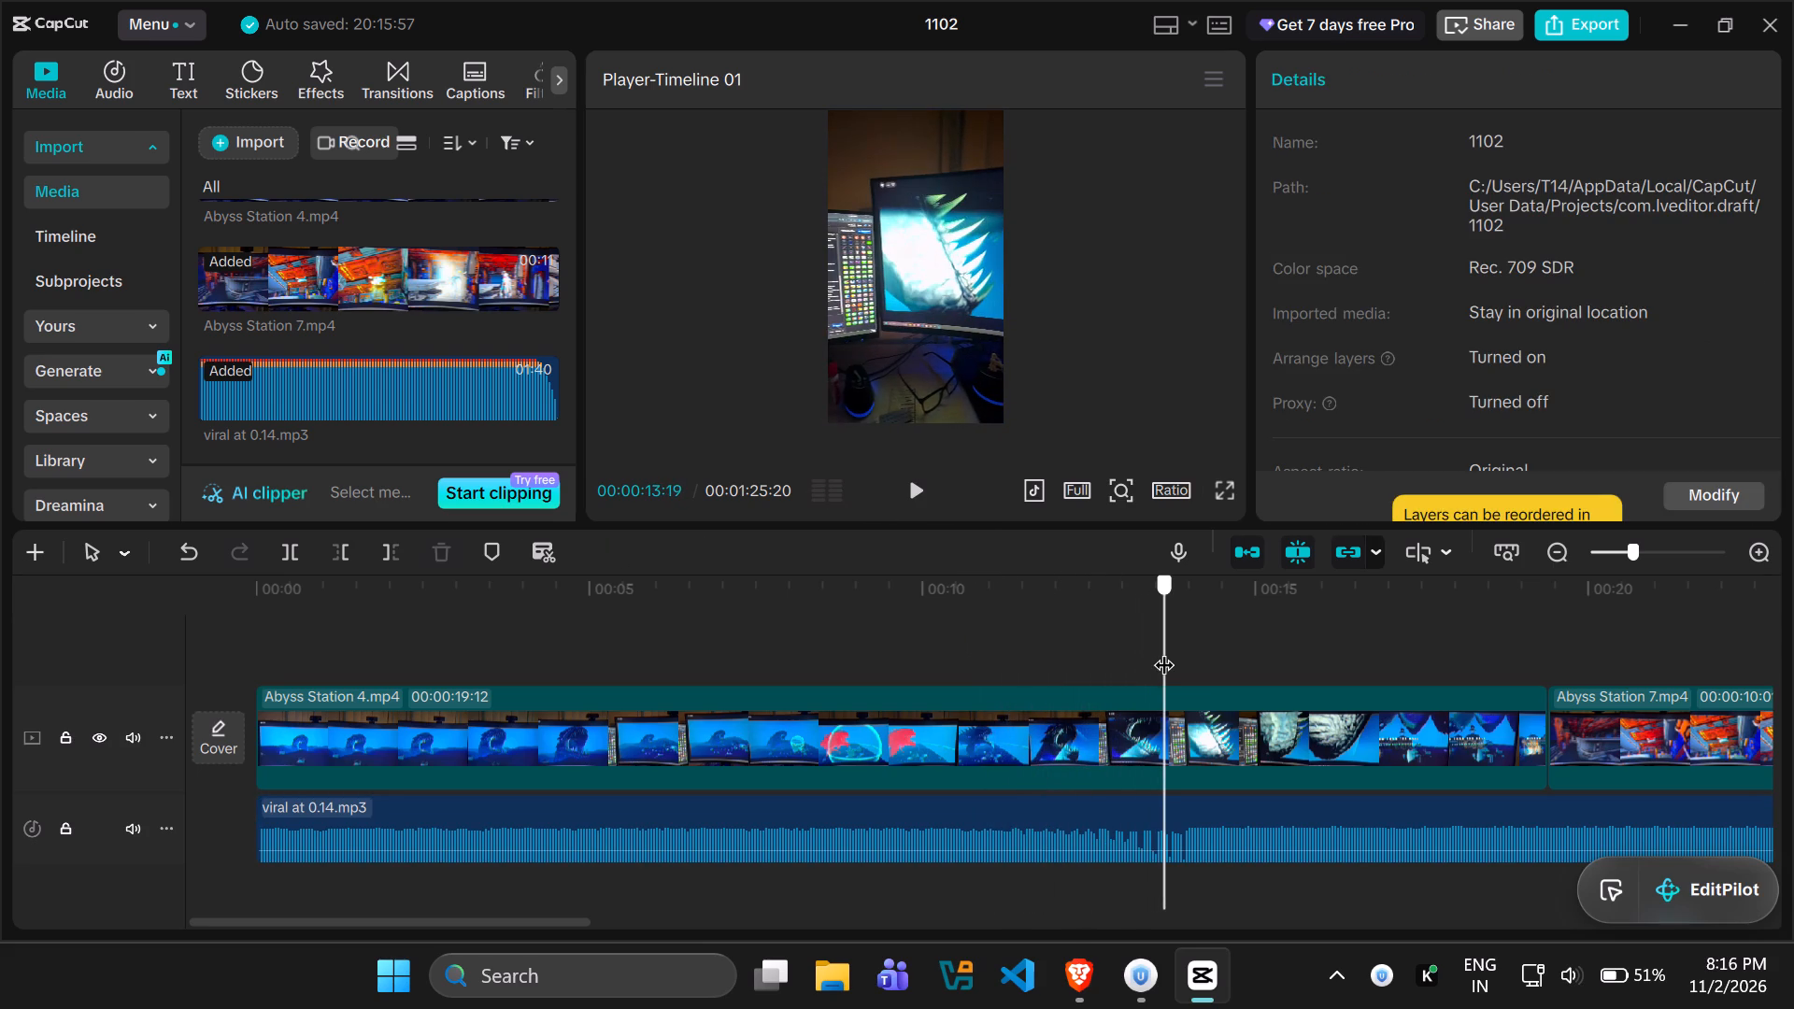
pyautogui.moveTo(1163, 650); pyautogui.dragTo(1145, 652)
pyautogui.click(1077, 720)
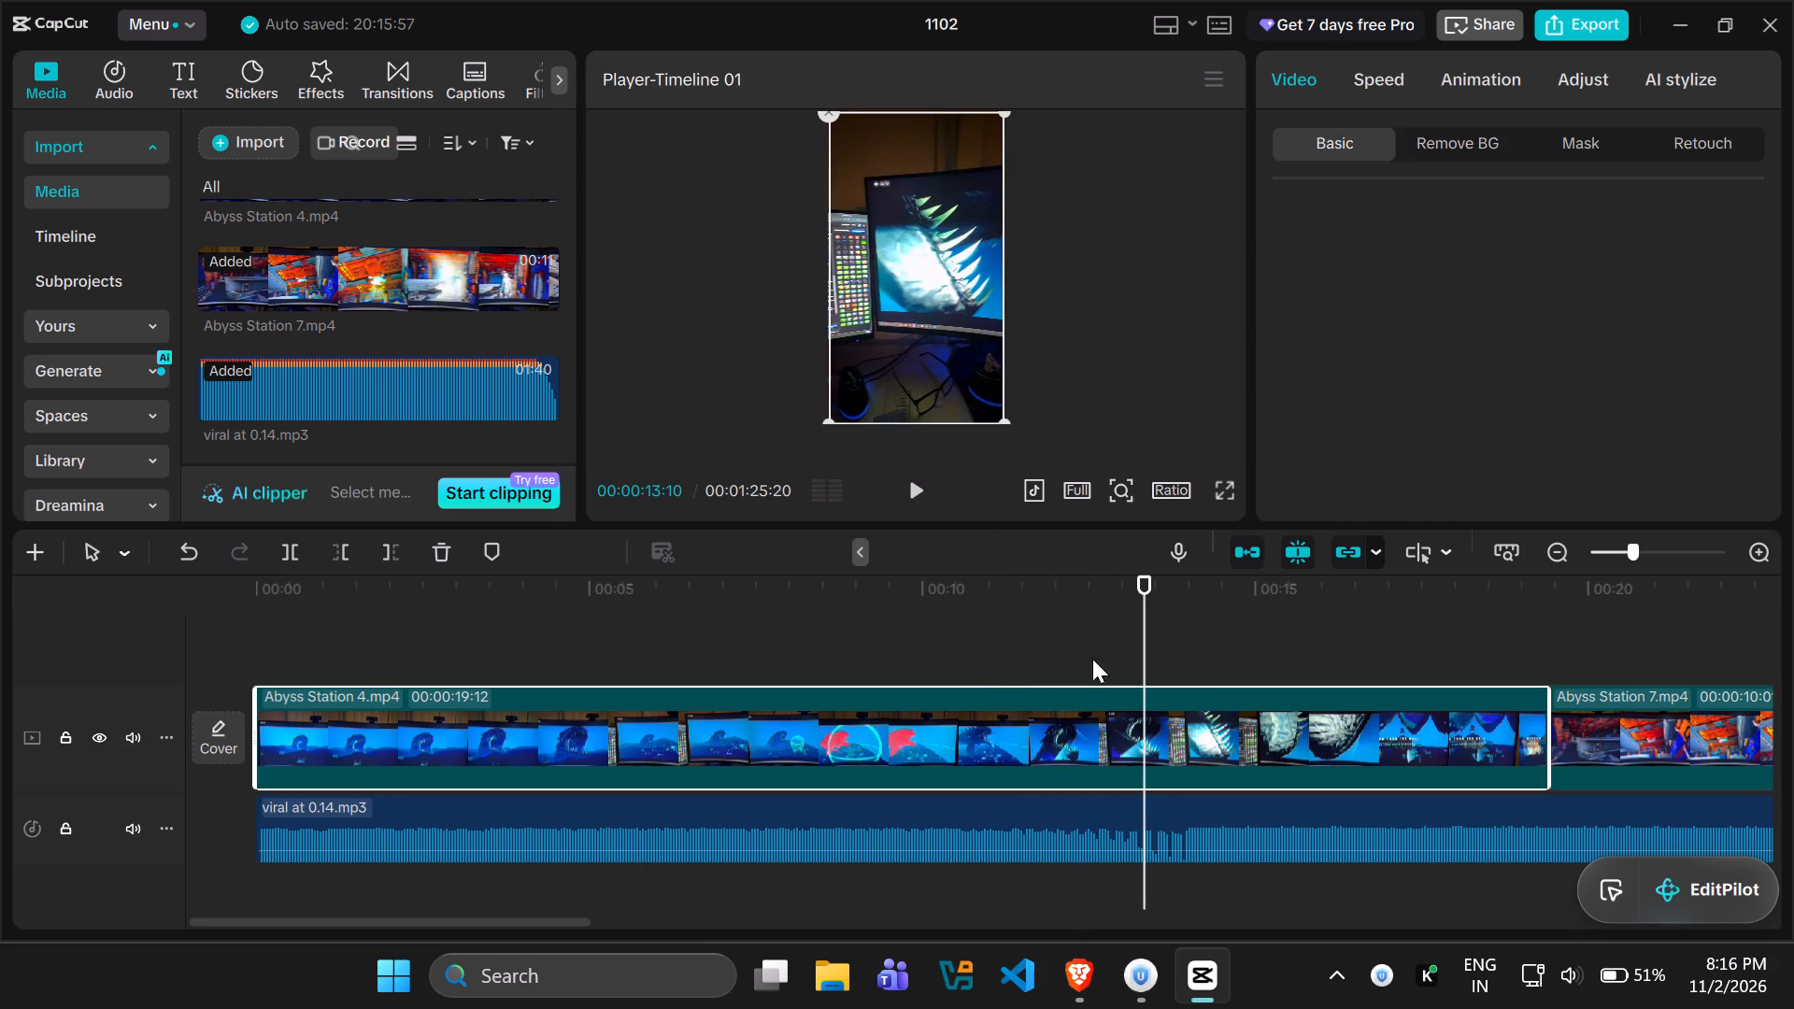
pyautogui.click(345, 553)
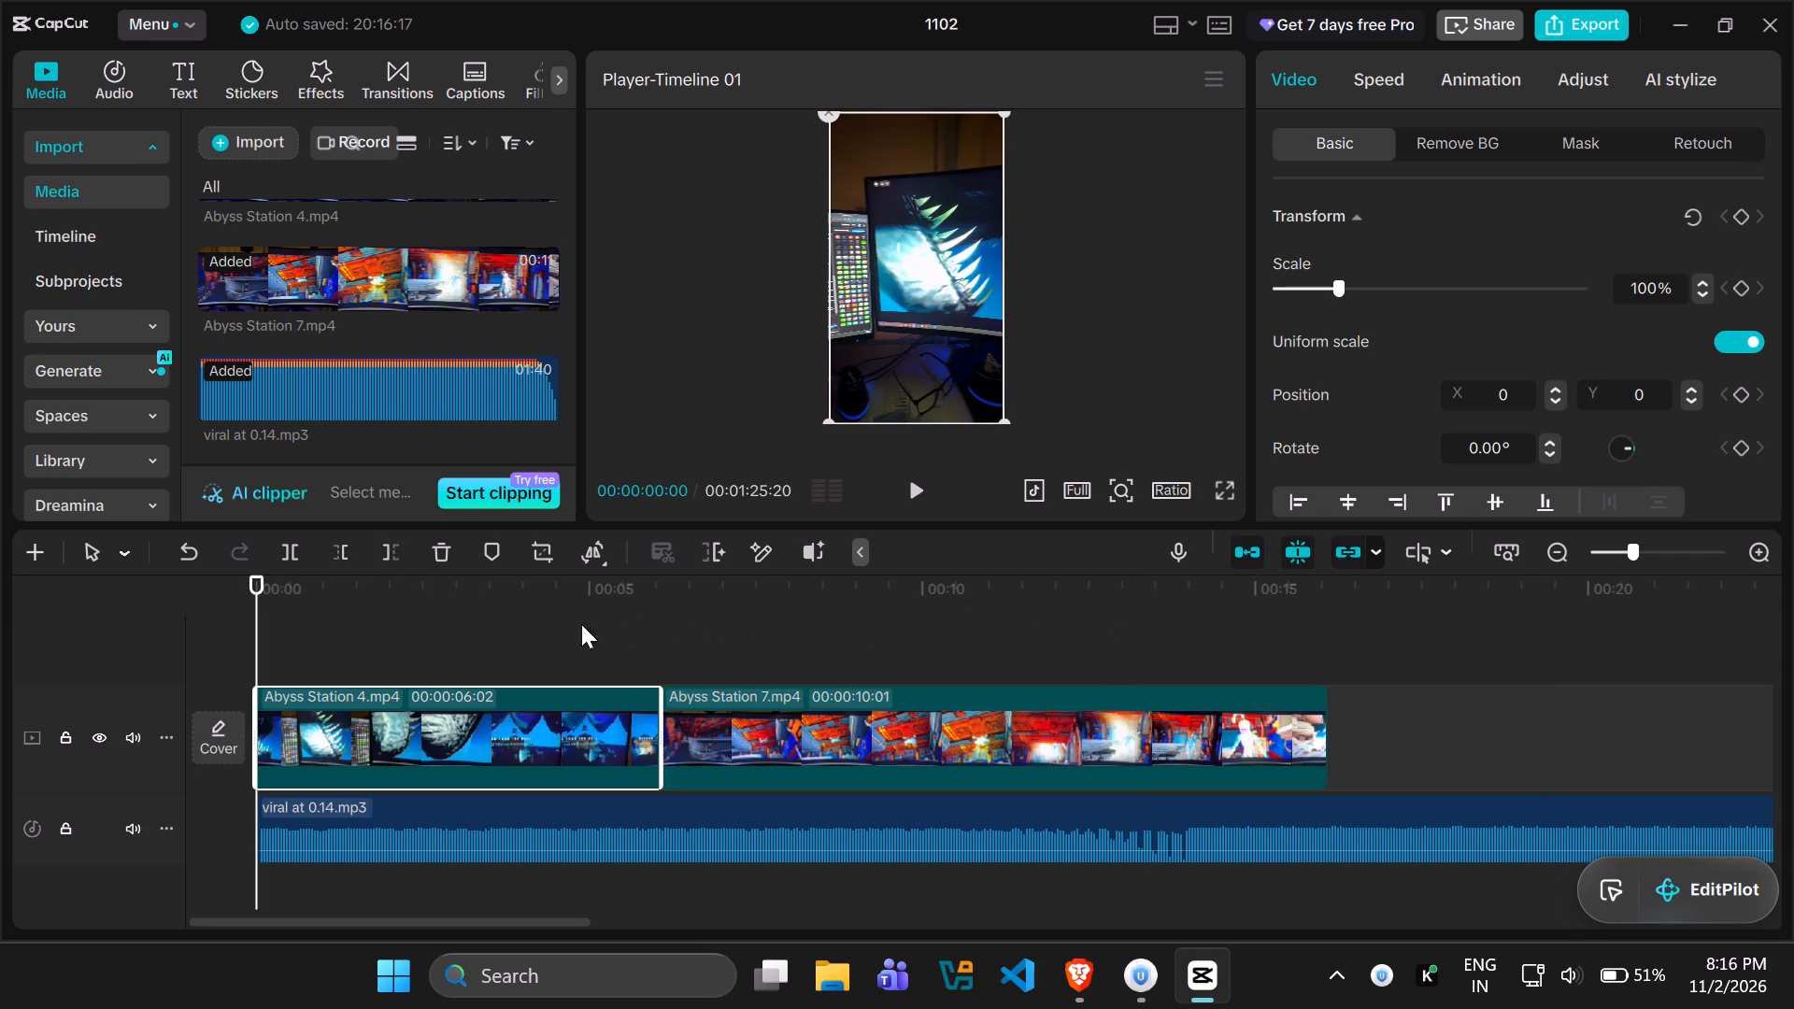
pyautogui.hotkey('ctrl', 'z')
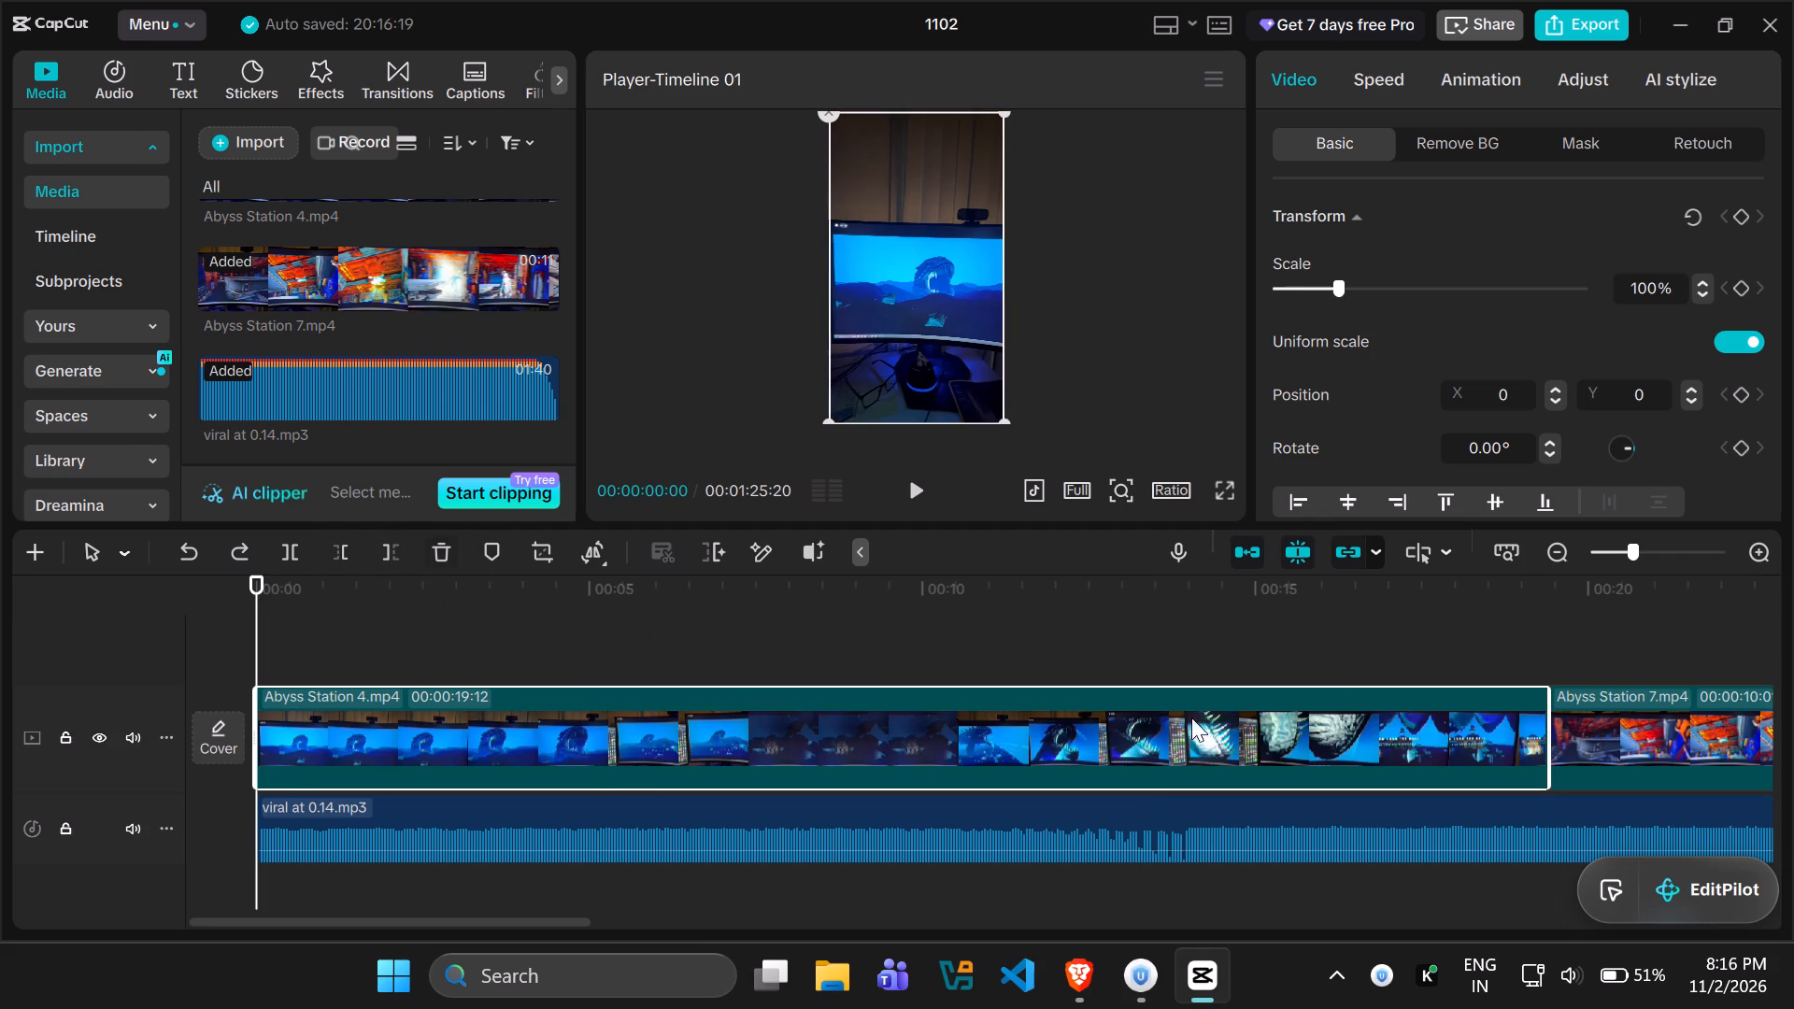
# Trim off the part of the Abyss Station 4 clip after 00:00:12:29.
pyautogui.click(1198, 671)
pyautogui.moveTo(1205, 670); pyautogui.dragTo(1235, 670)
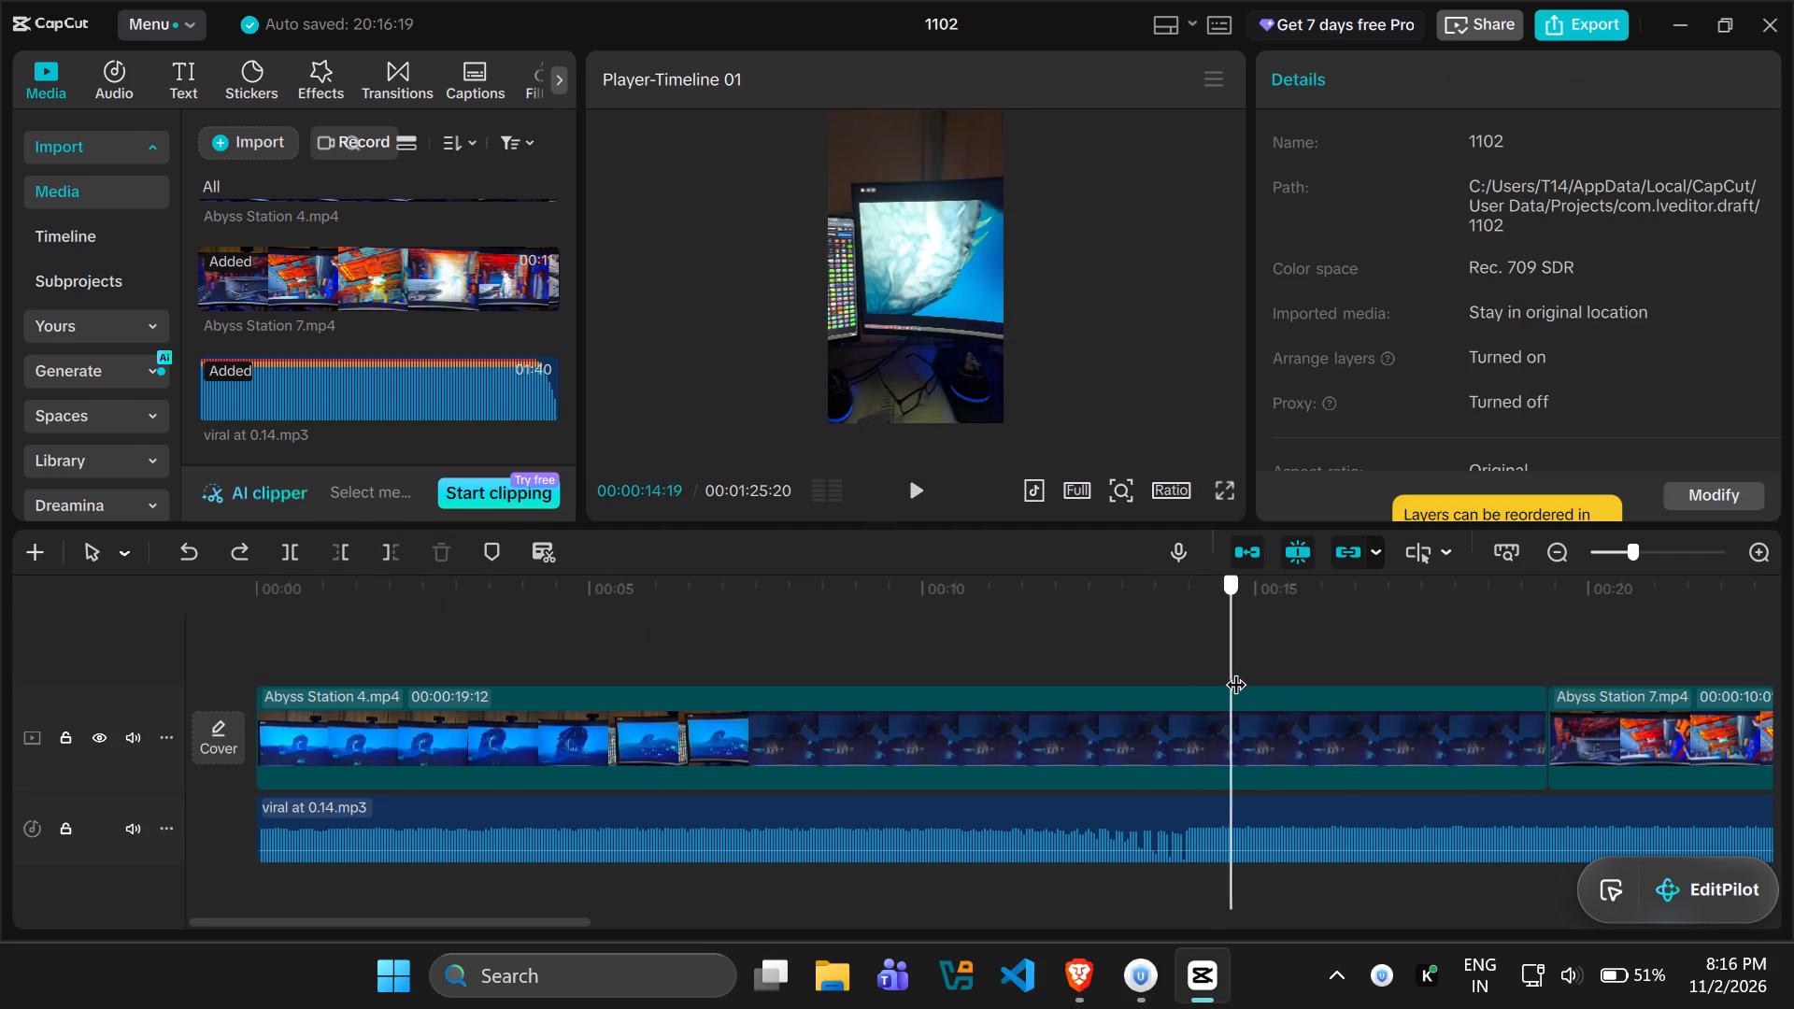
pyautogui.moveTo(1235, 670); pyautogui.dragTo(1177, 661)
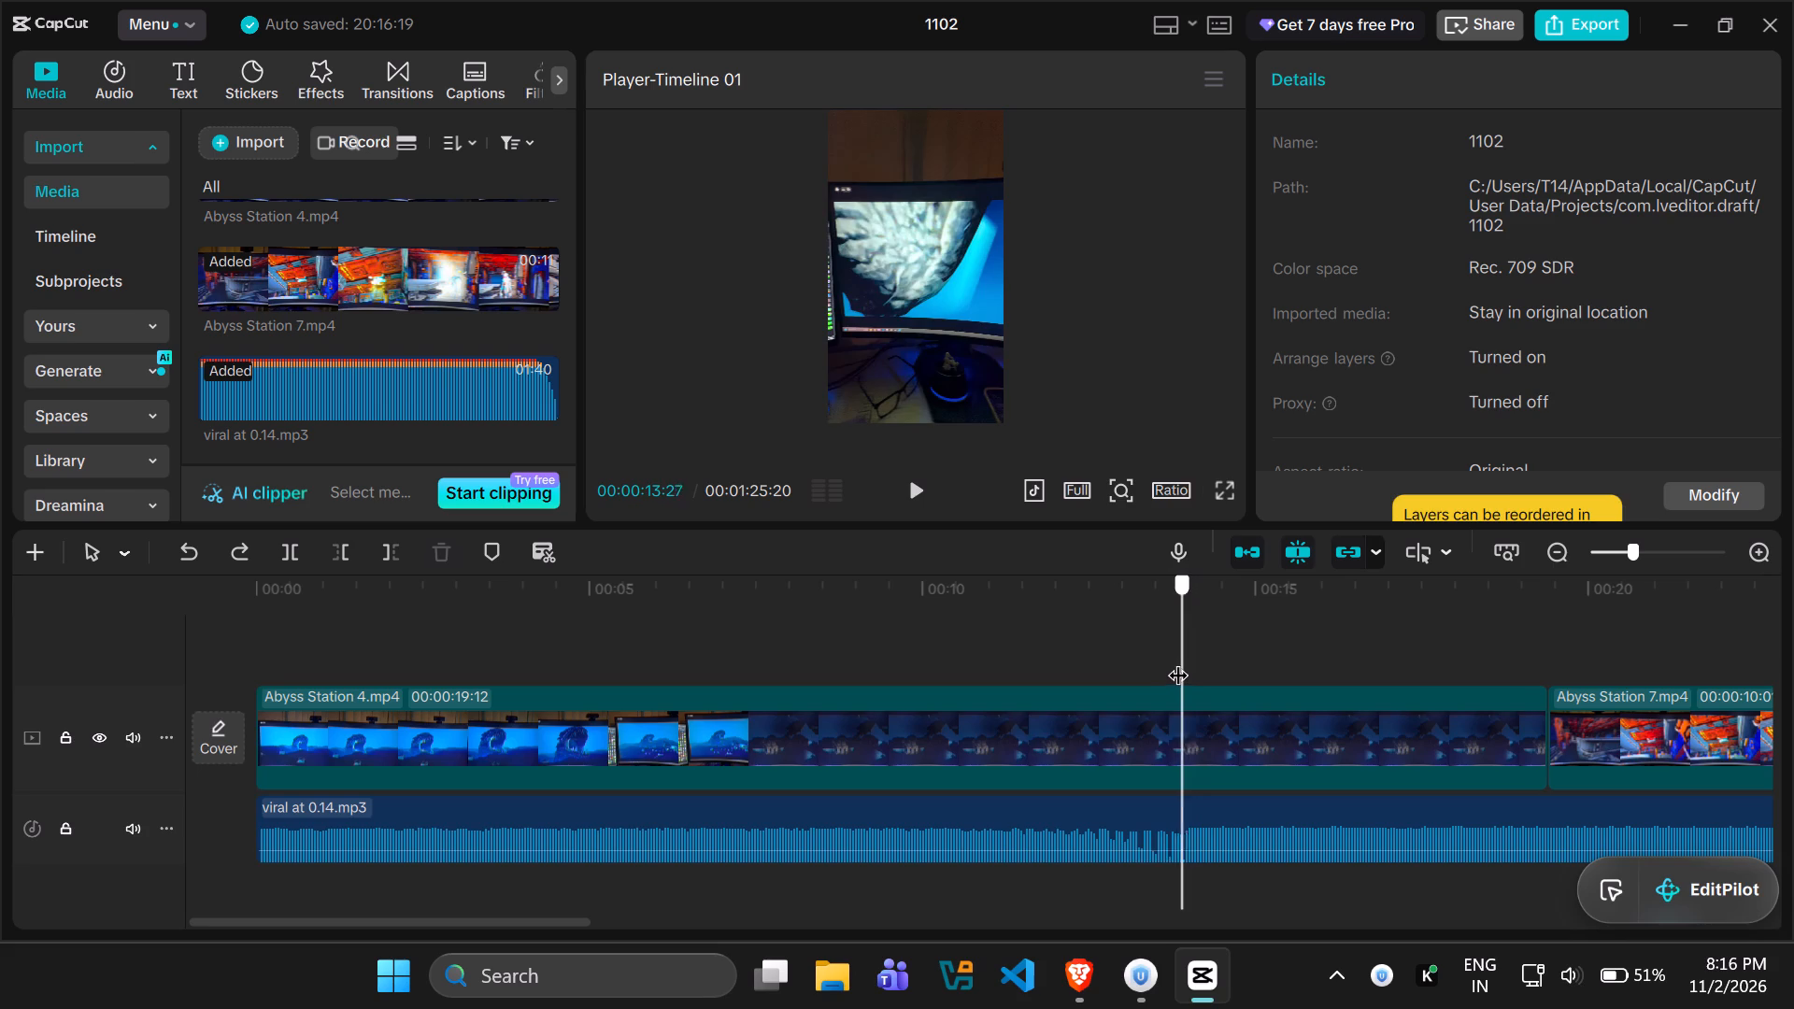
pyautogui.moveTo(1177, 661); pyautogui.dragTo(1119, 651)
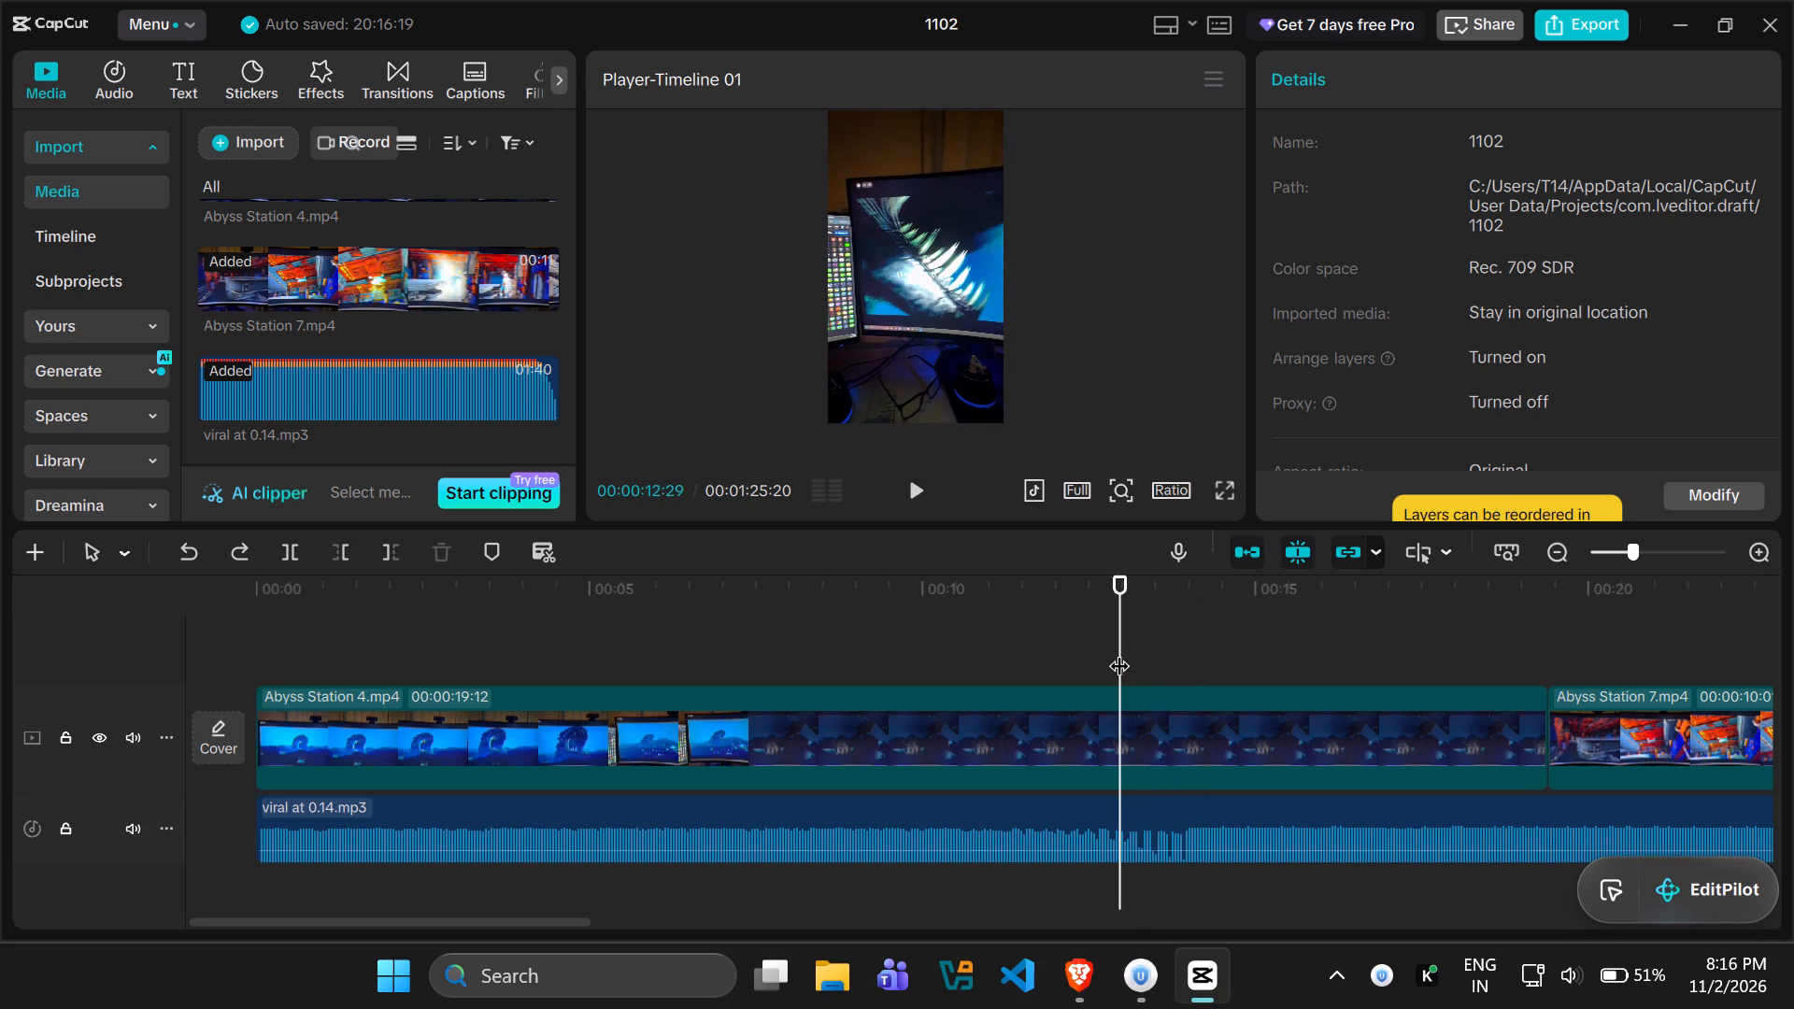
pyautogui.click(1062, 722)
pyautogui.click(381, 548)
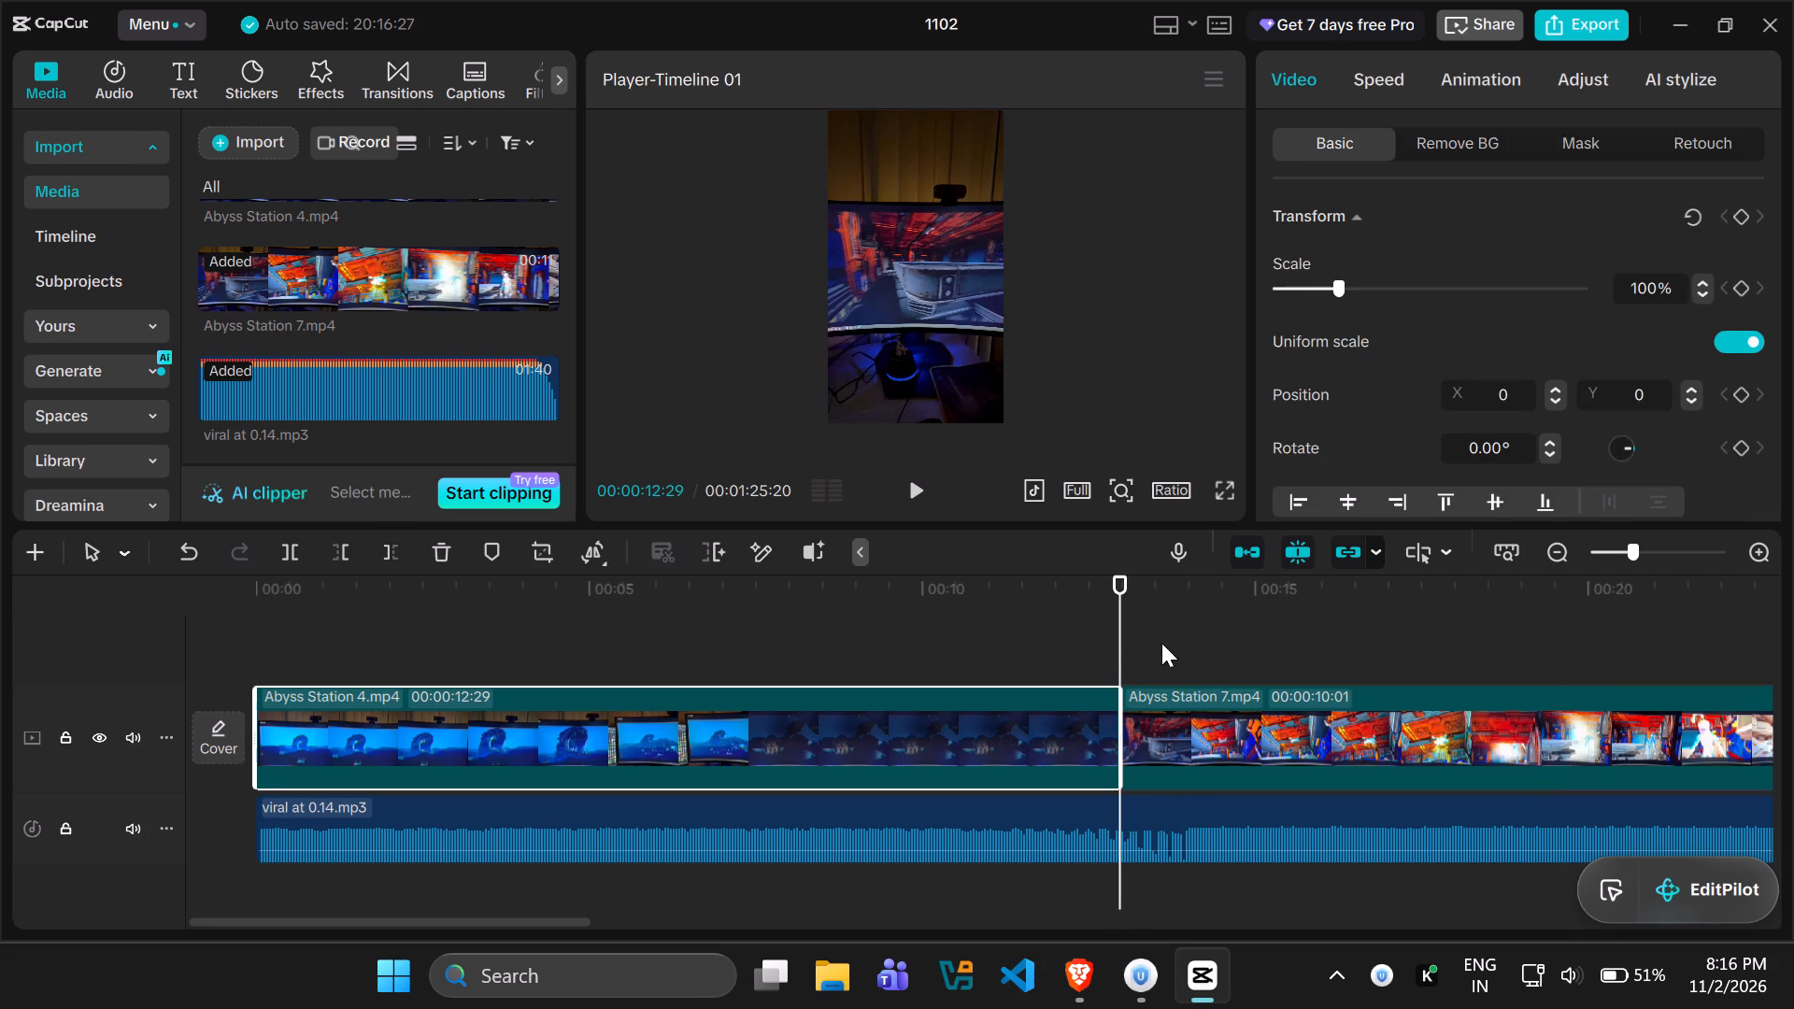
# Play Abyss Station 7 through and reorder the main track so it opens the timeline, directly followed by Abyss Station 4.
pyautogui.click(1221, 717)
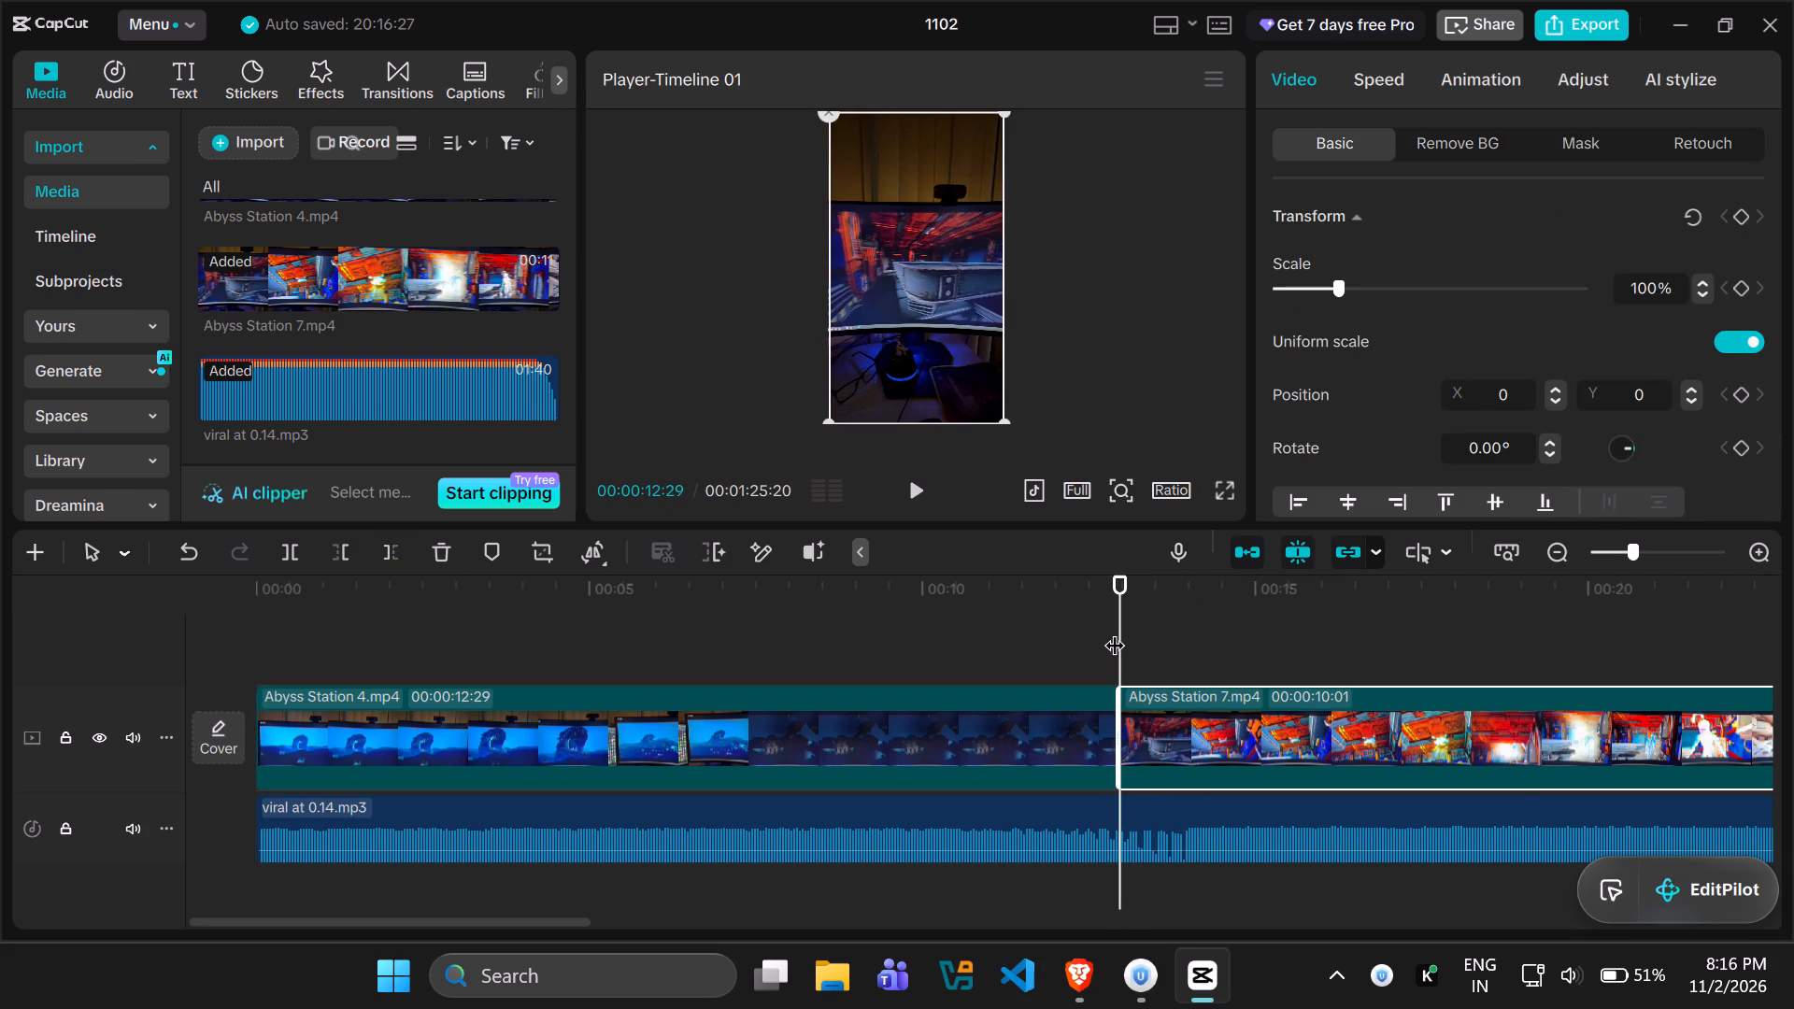
pyautogui.press('space')
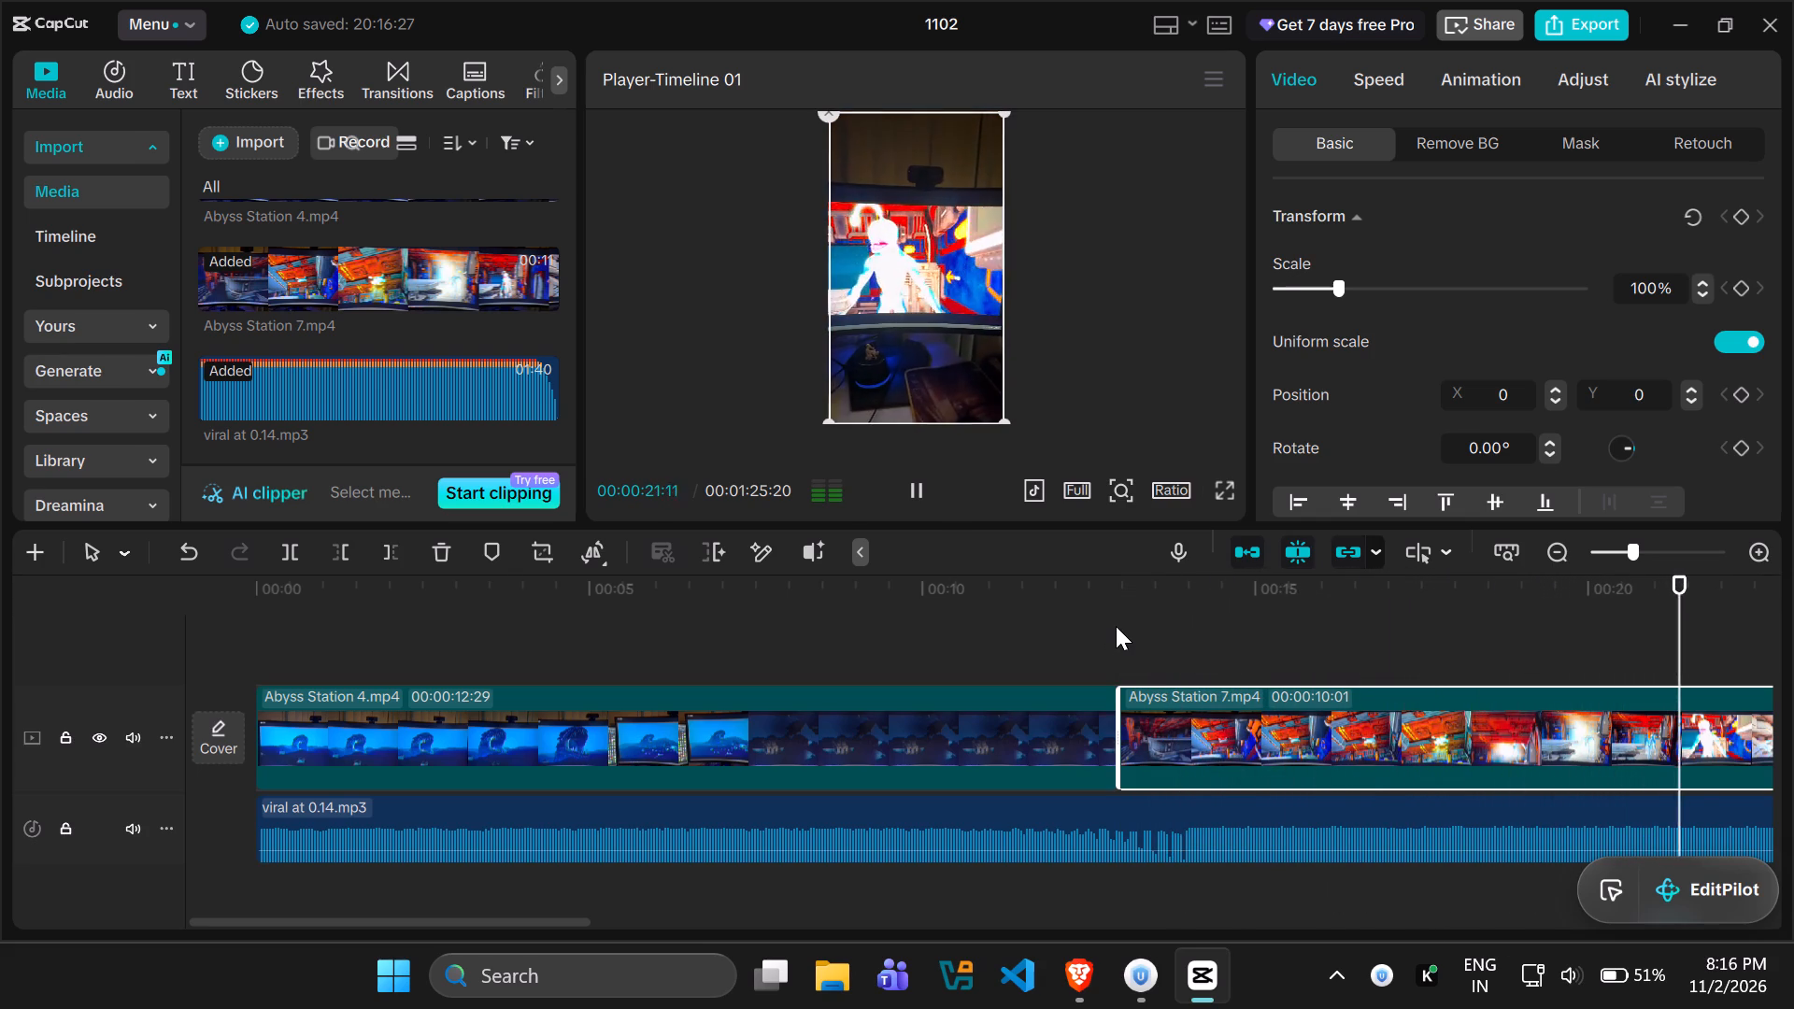
pyautogui.press('space')
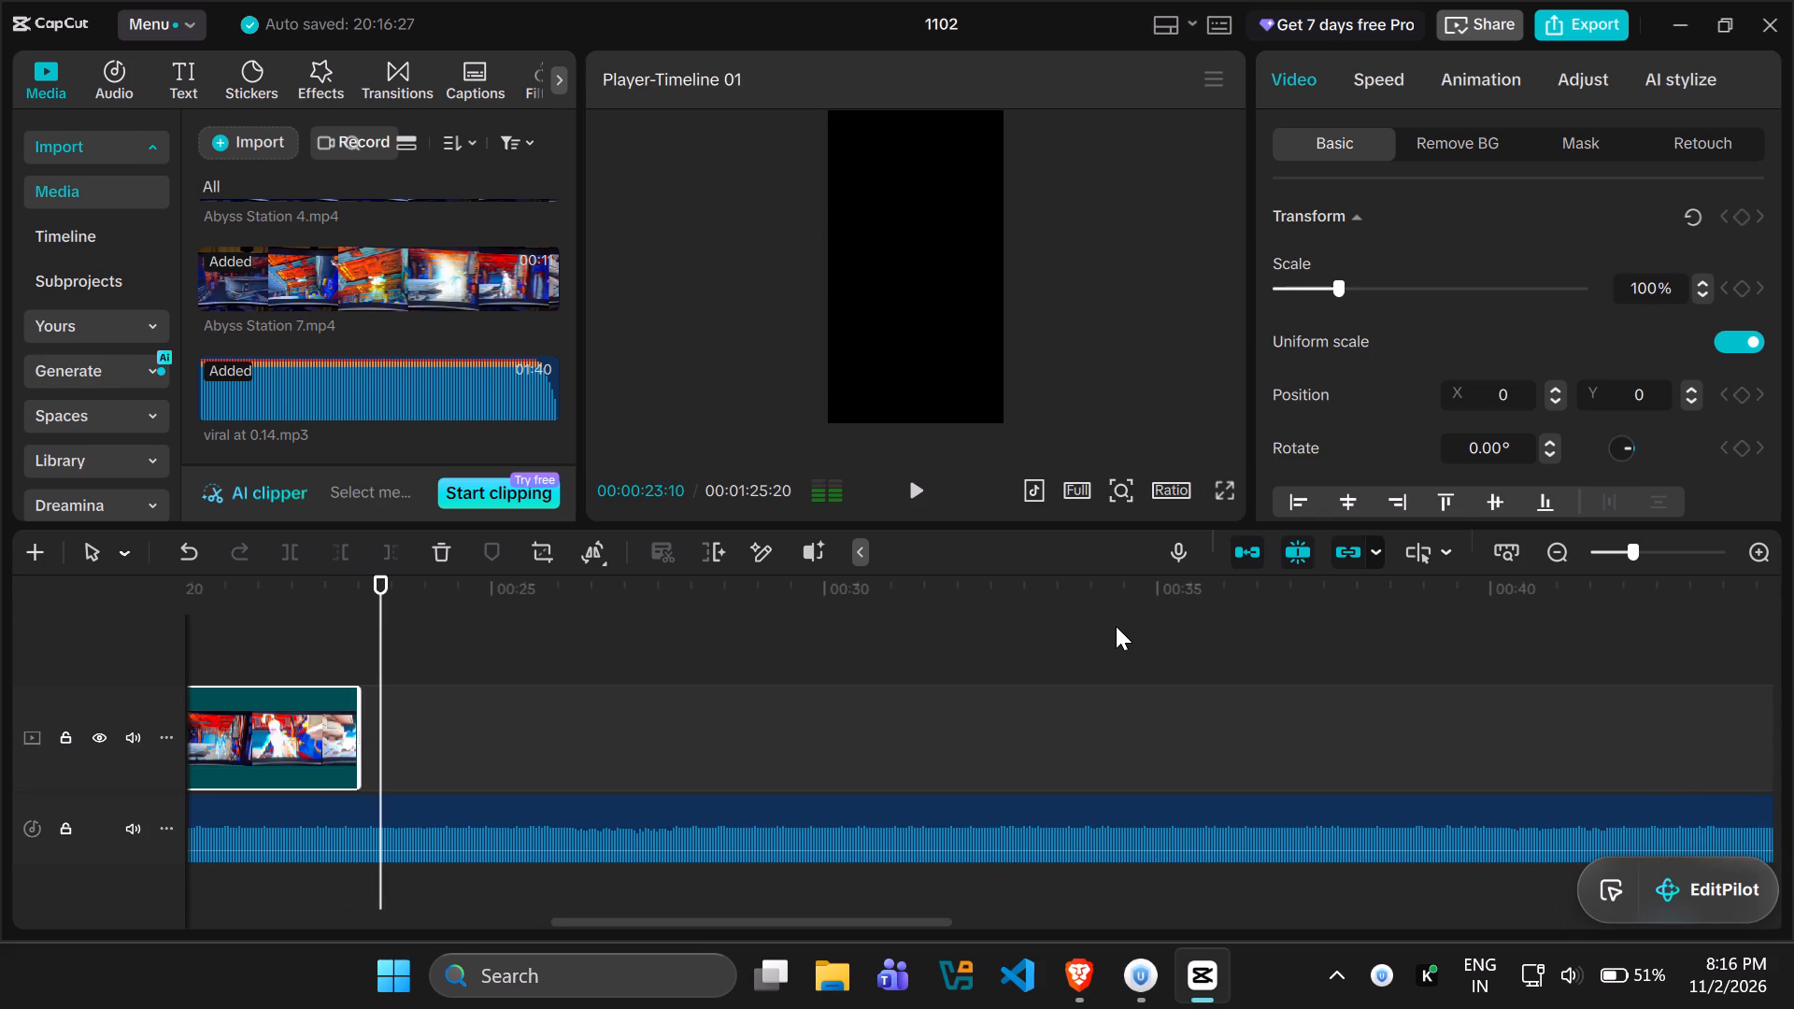
pyautogui.moveTo(386, 670); pyautogui.dragTo(364, 669)
pyautogui.moveTo(361, 665); pyautogui.dragTo(92, 663)
pyautogui.moveTo(1247, 724); pyautogui.dragTo(397, 621)
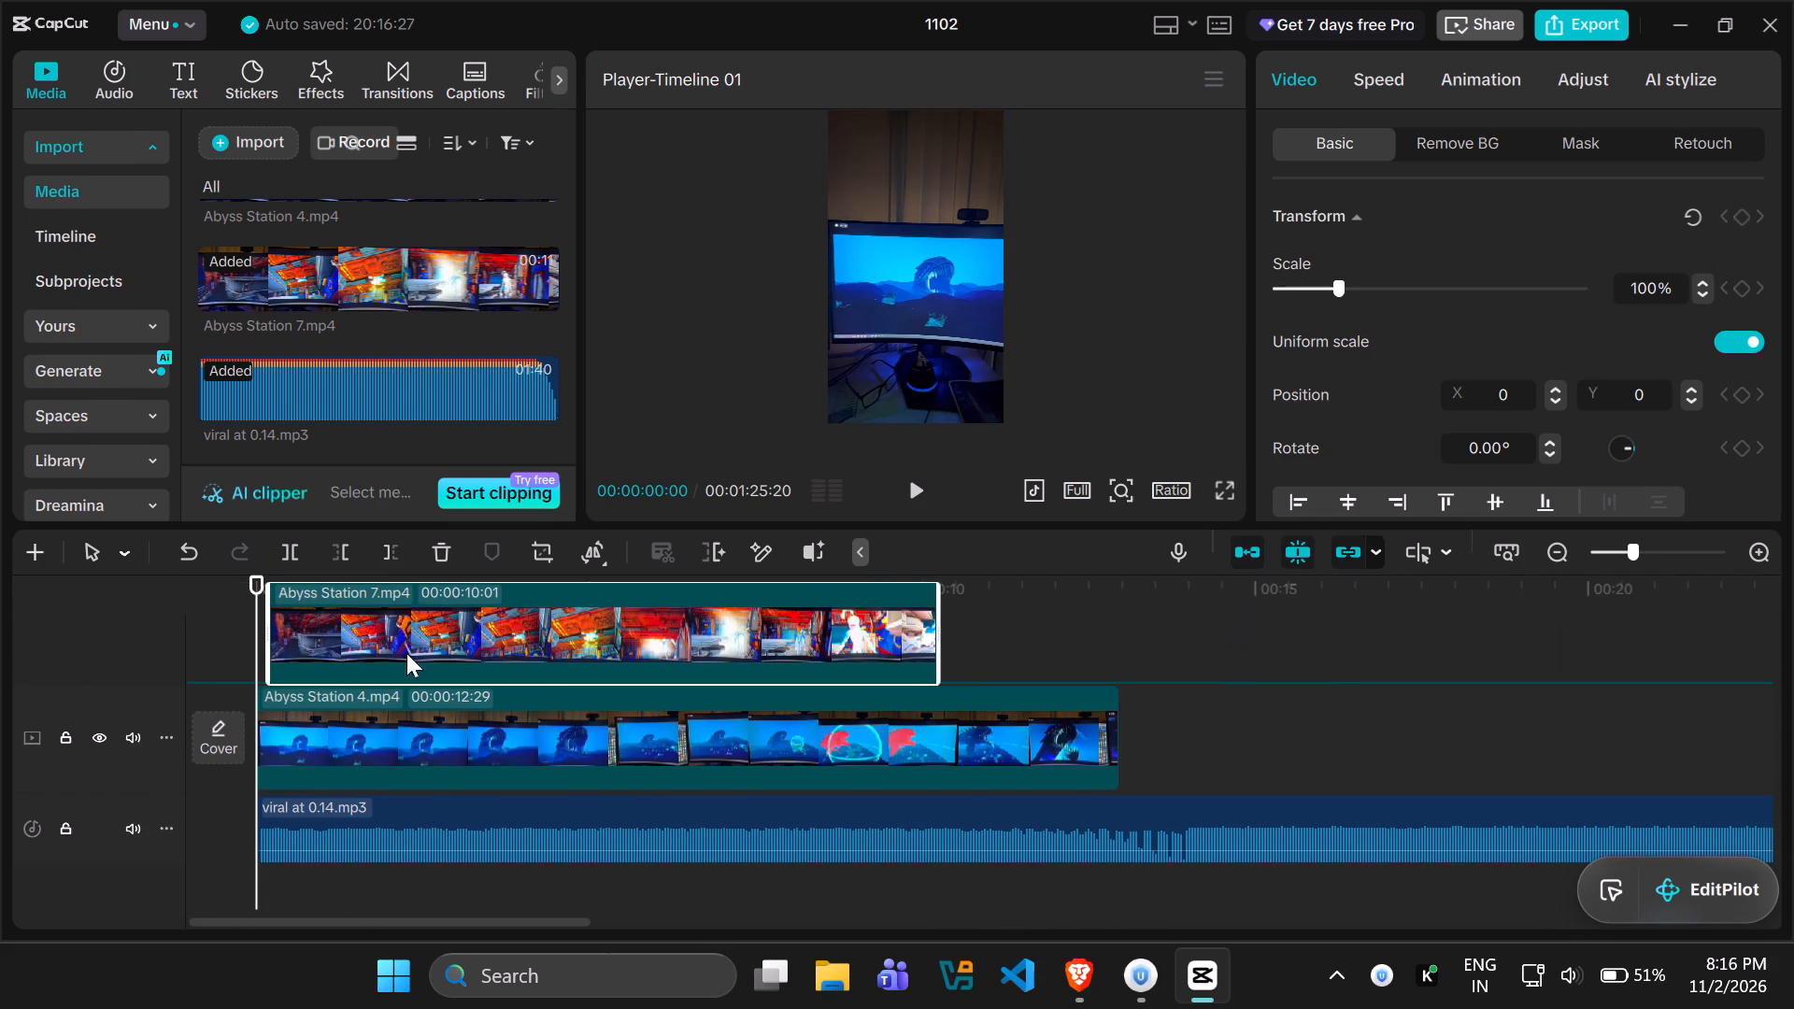
pyautogui.moveTo(403, 806); pyautogui.dragTo(1246, 770)
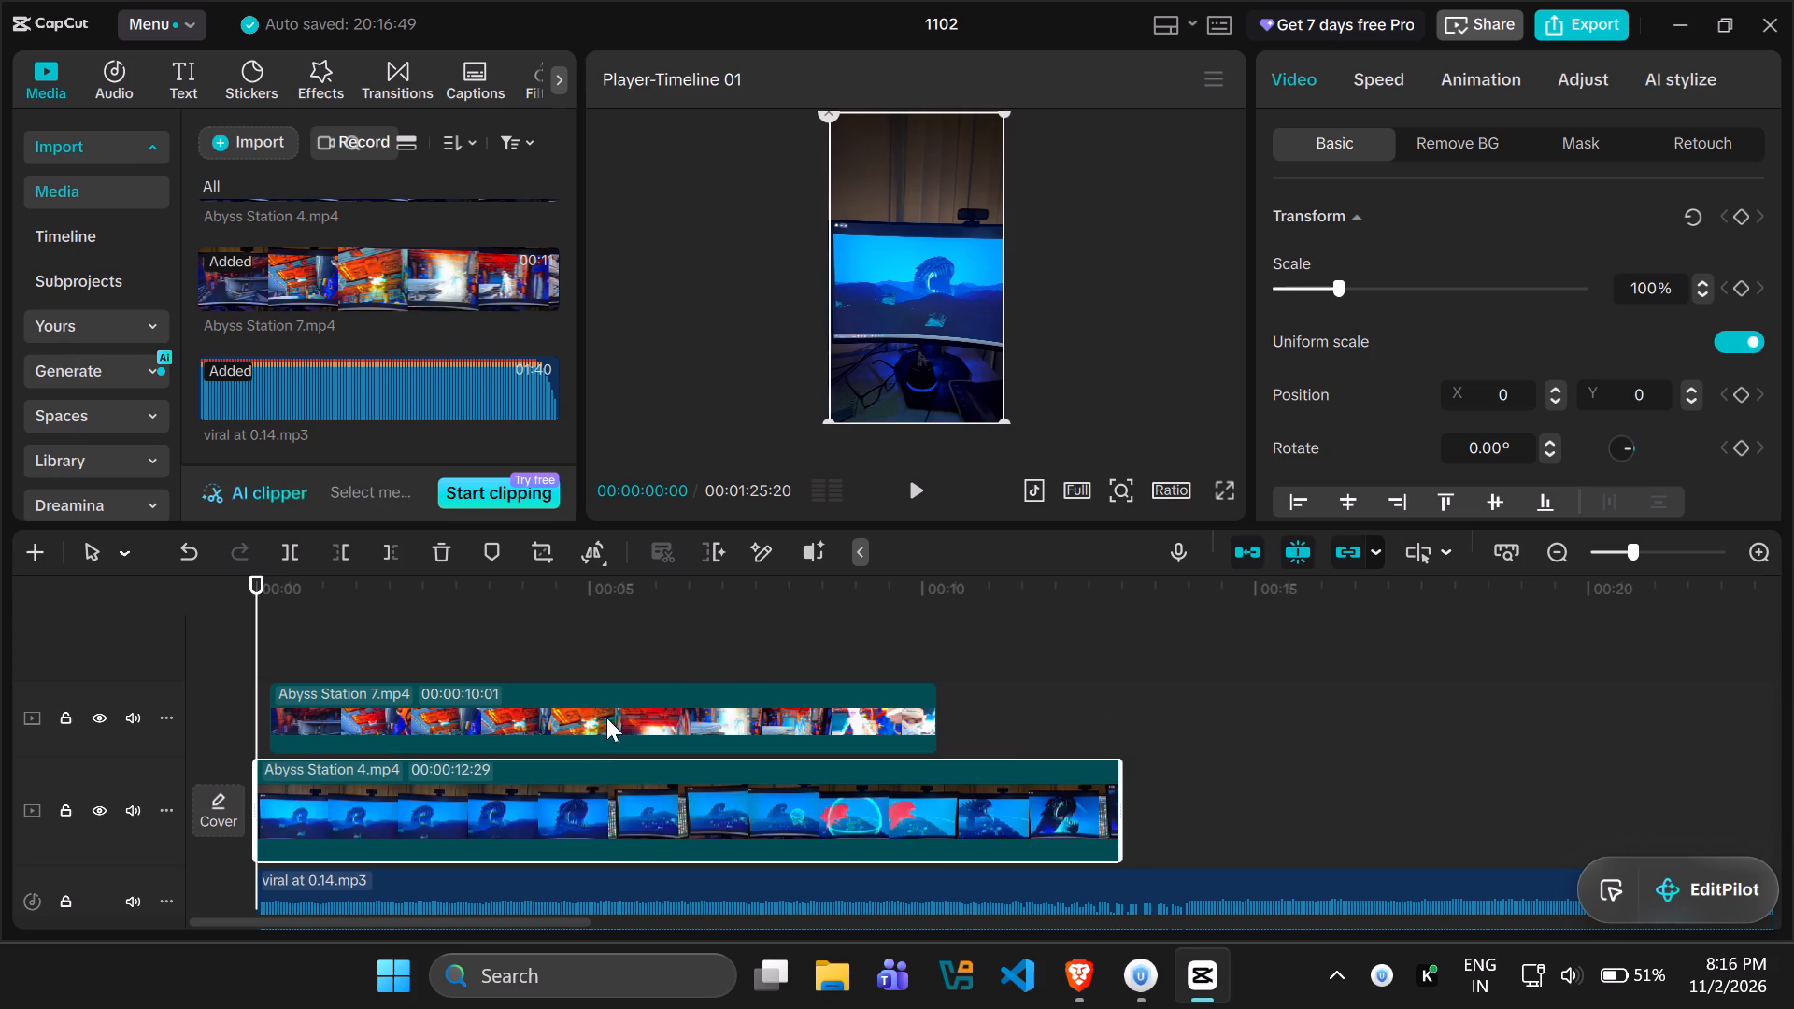
pyautogui.moveTo(648, 802); pyautogui.dragTo(1205, 692)
pyautogui.moveTo(1222, 698); pyautogui.dragTo(1249, 703)
pyautogui.scroll(-4, 640, 686)
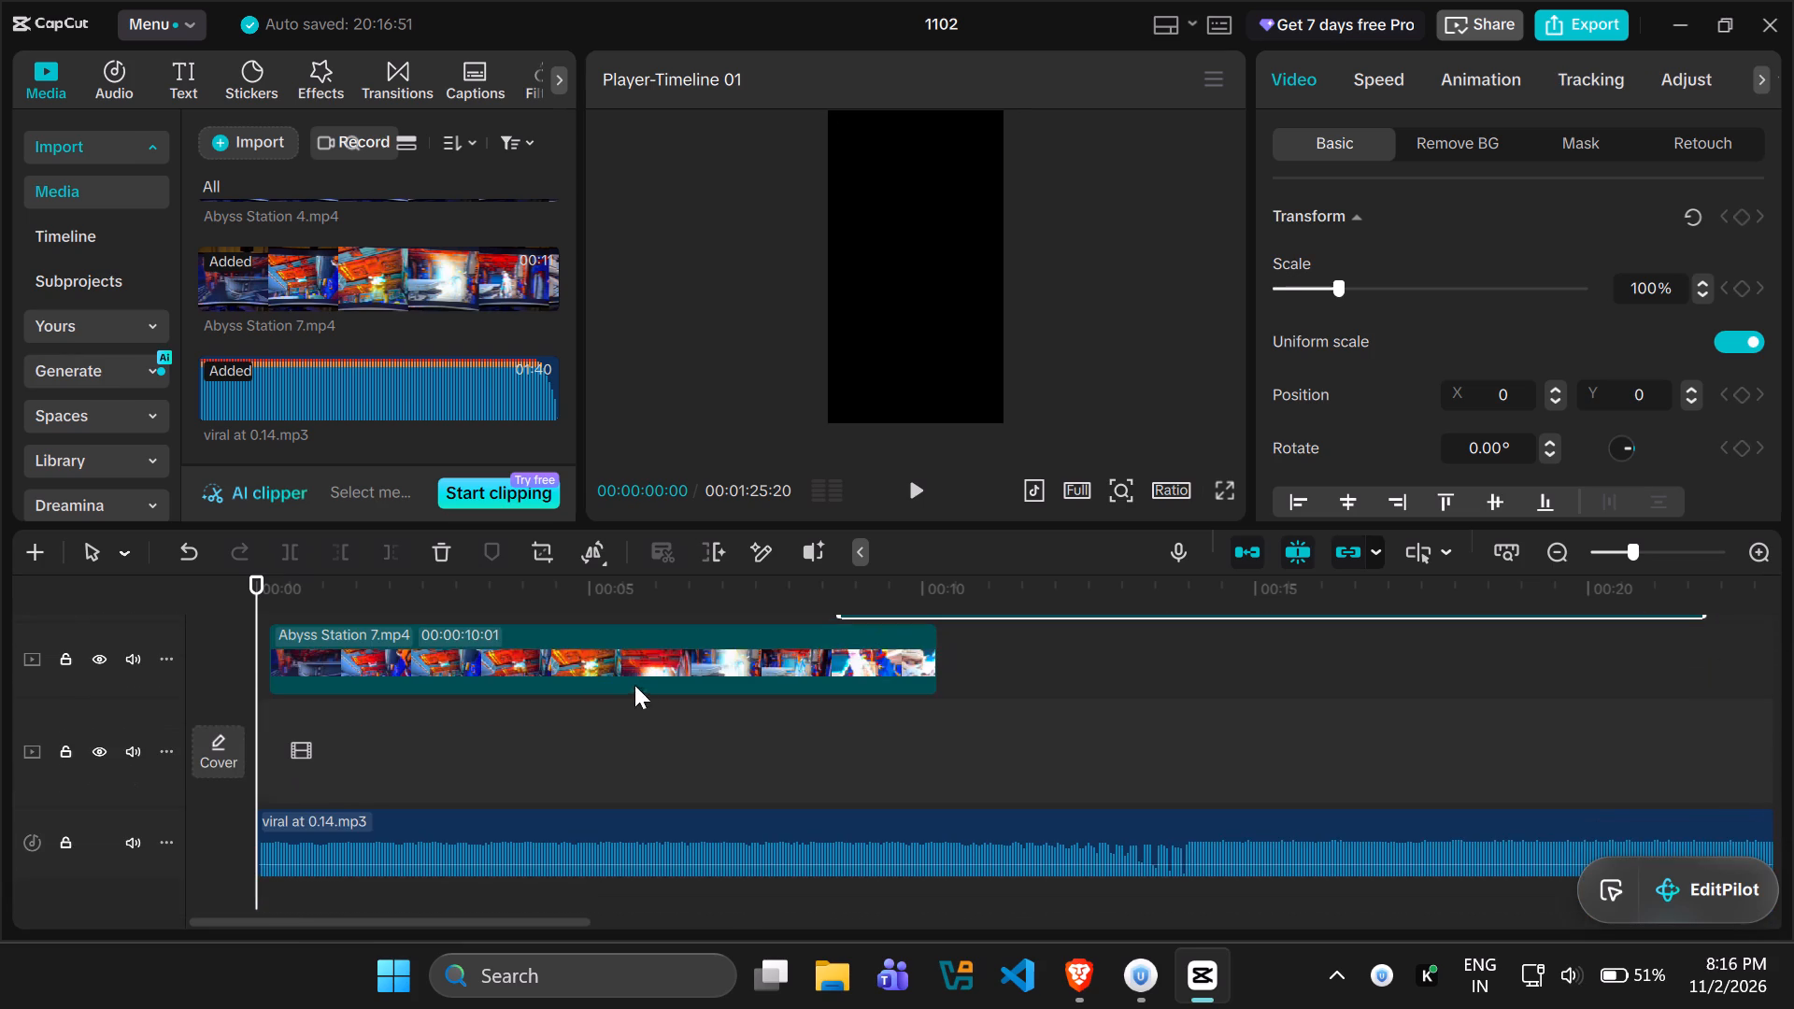
pyautogui.moveTo(576, 648); pyautogui.dragTo(547, 754)
pyautogui.moveTo(1058, 632); pyautogui.dragTo(1126, 644)
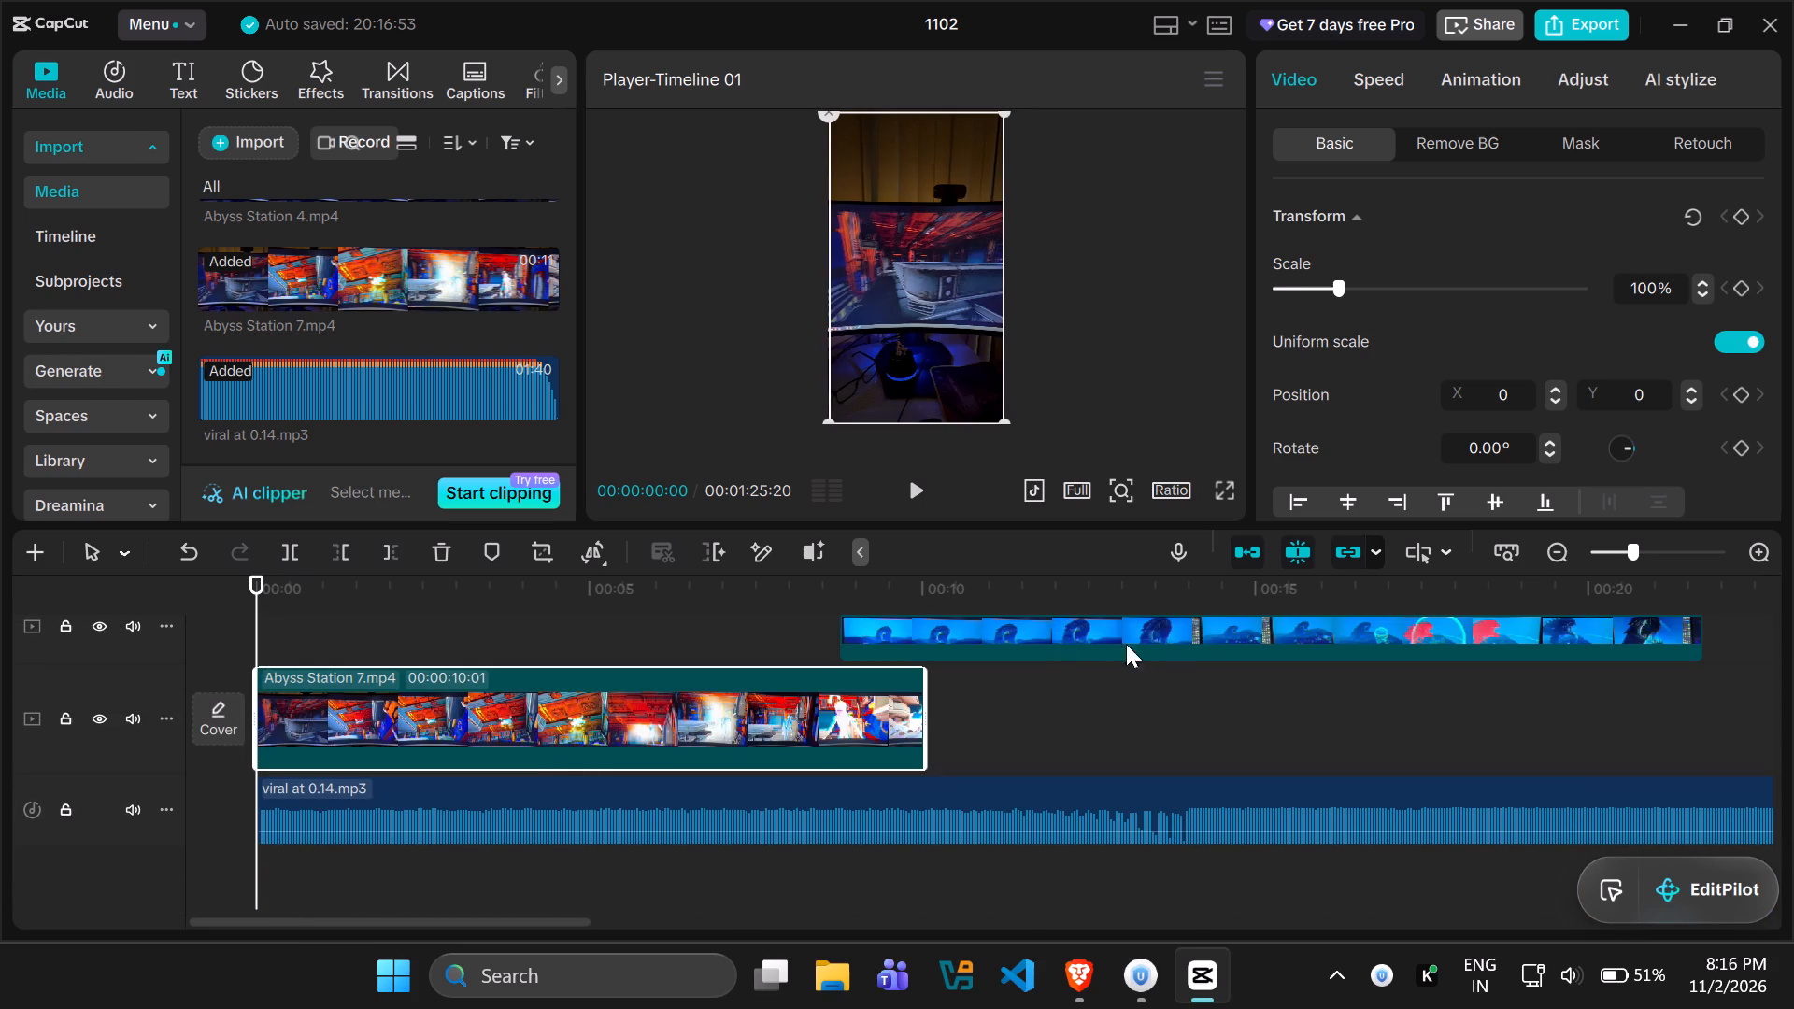
pyautogui.moveTo(1126, 644); pyautogui.dragTo(1144, 720)
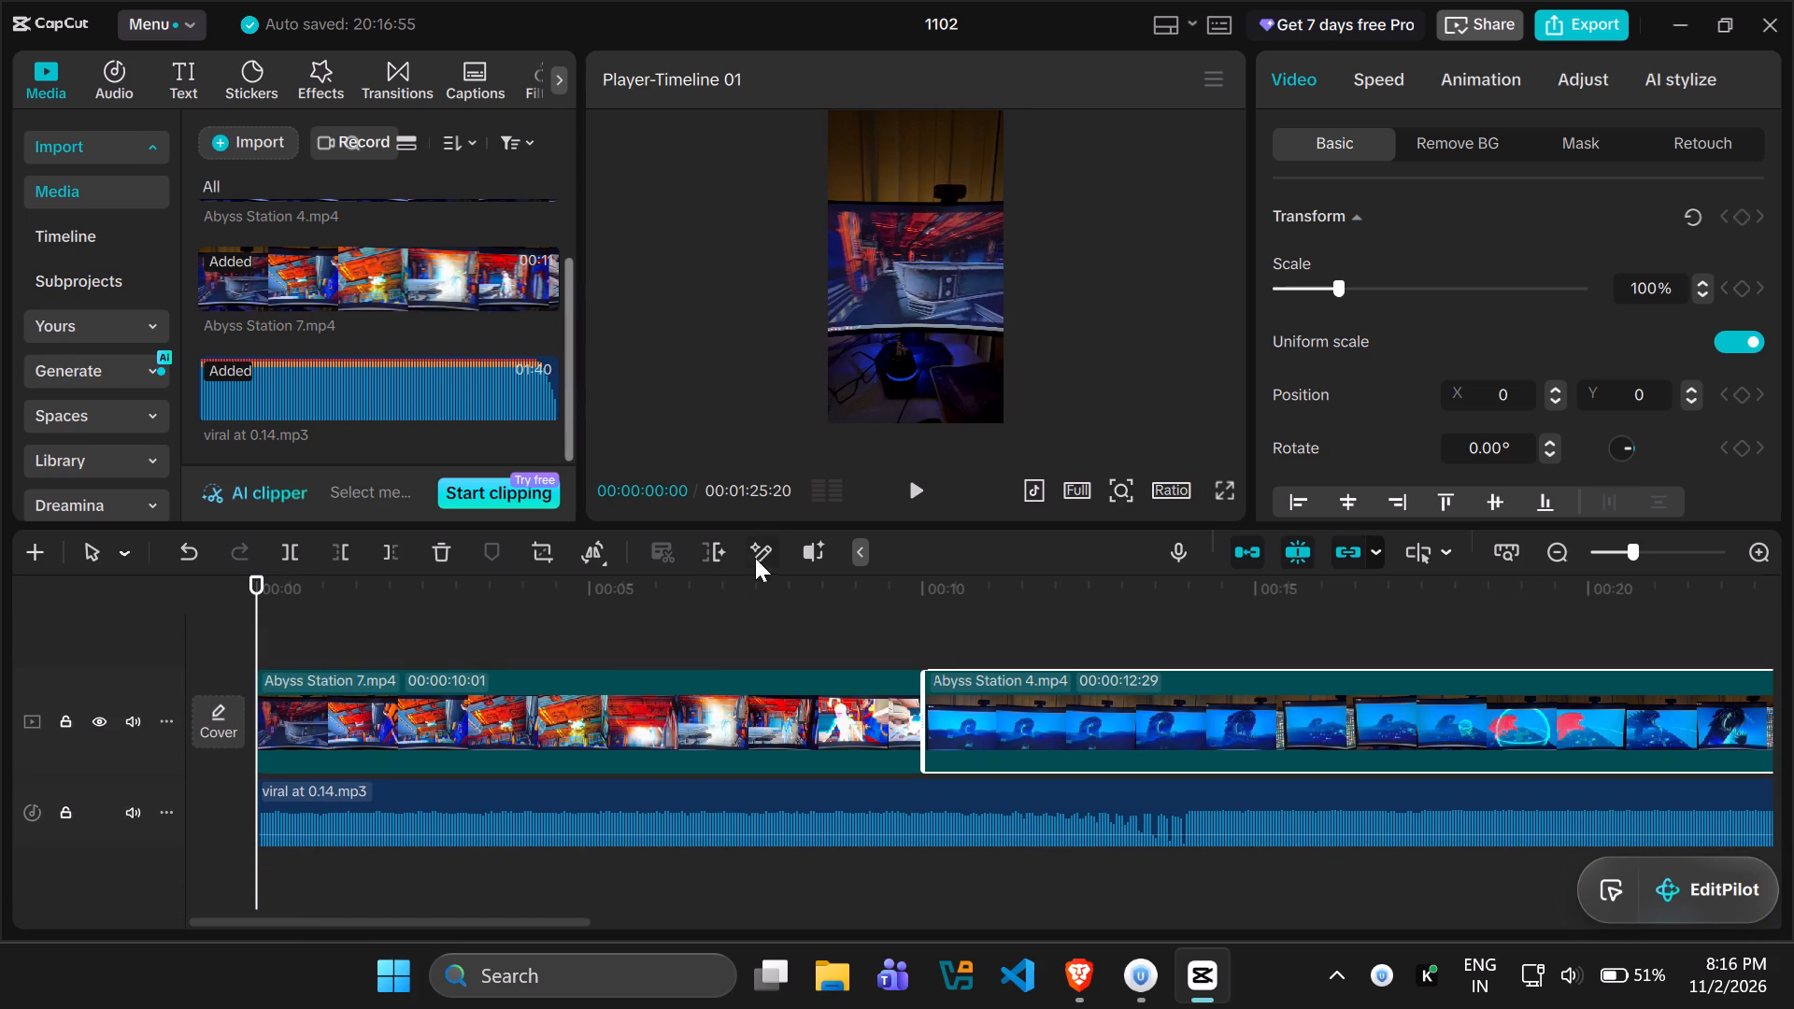
# Search the transitions for "slide" and apply the Left transition between Abyss Station 7 and Abyss Station 4.
pyautogui.moveTo(257, 630); pyautogui.dragTo(933, 619)
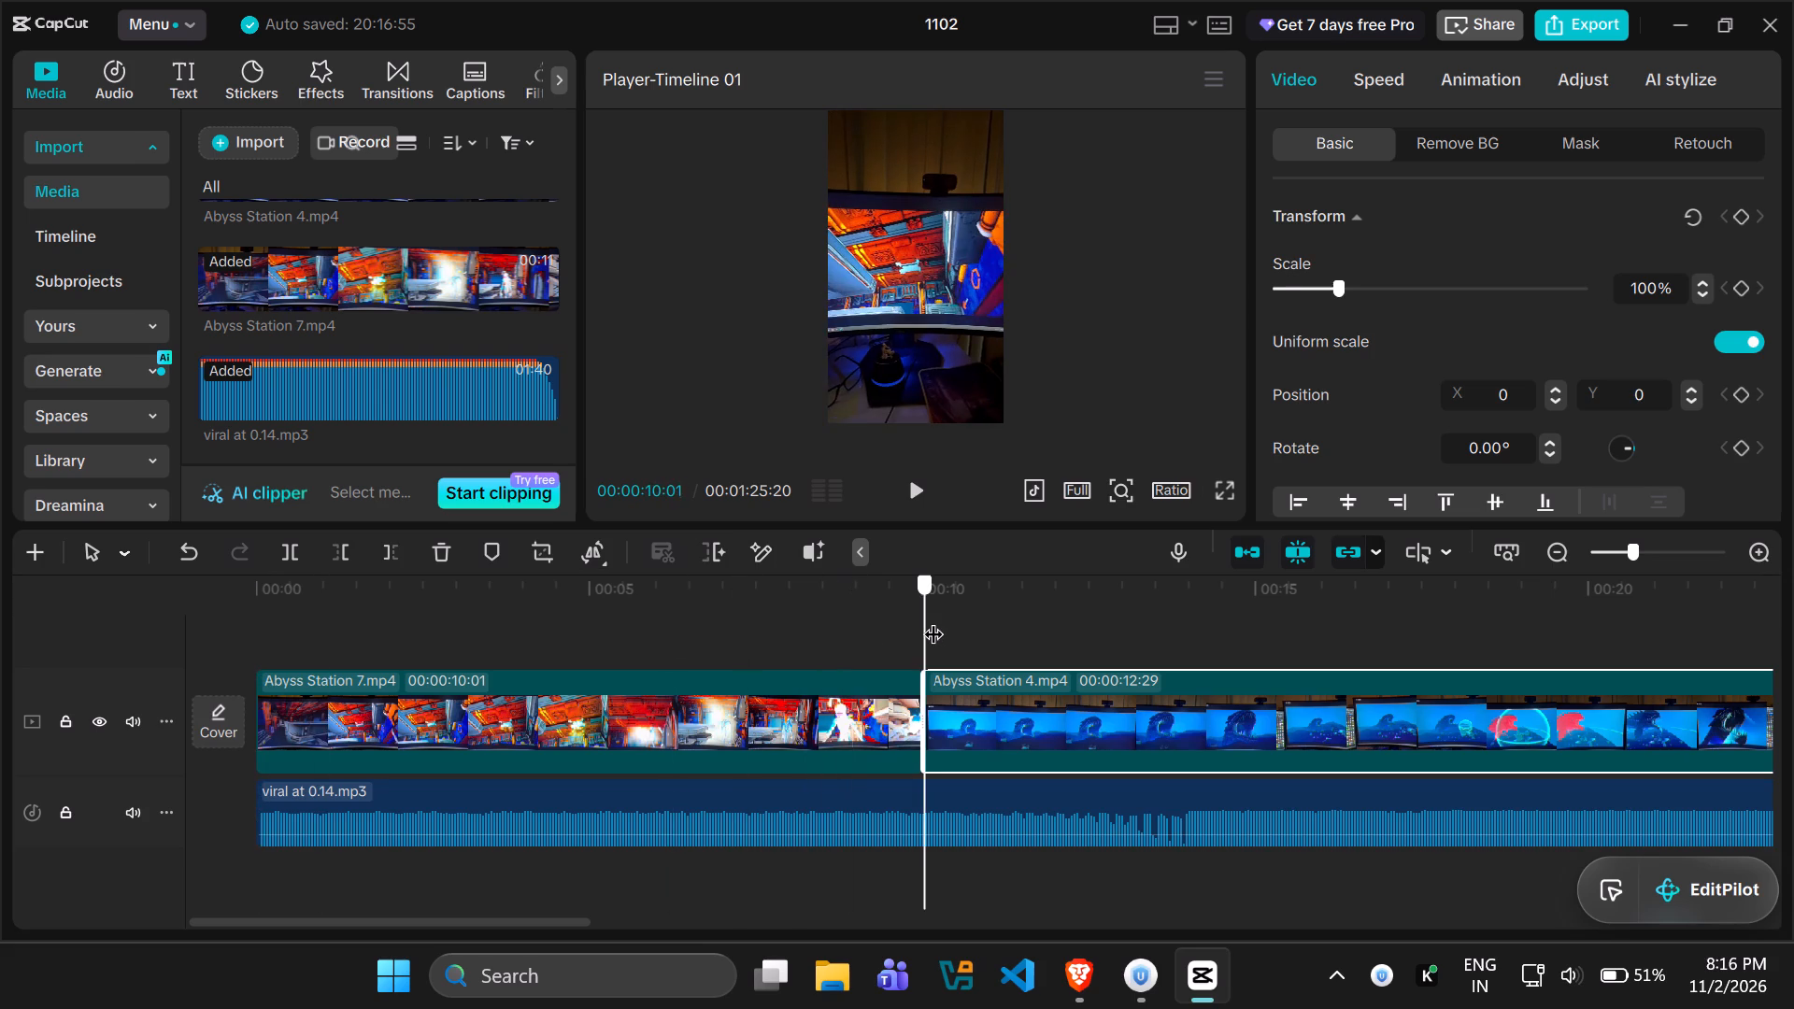
pyautogui.moveTo(933, 619); pyautogui.dragTo(861, 618)
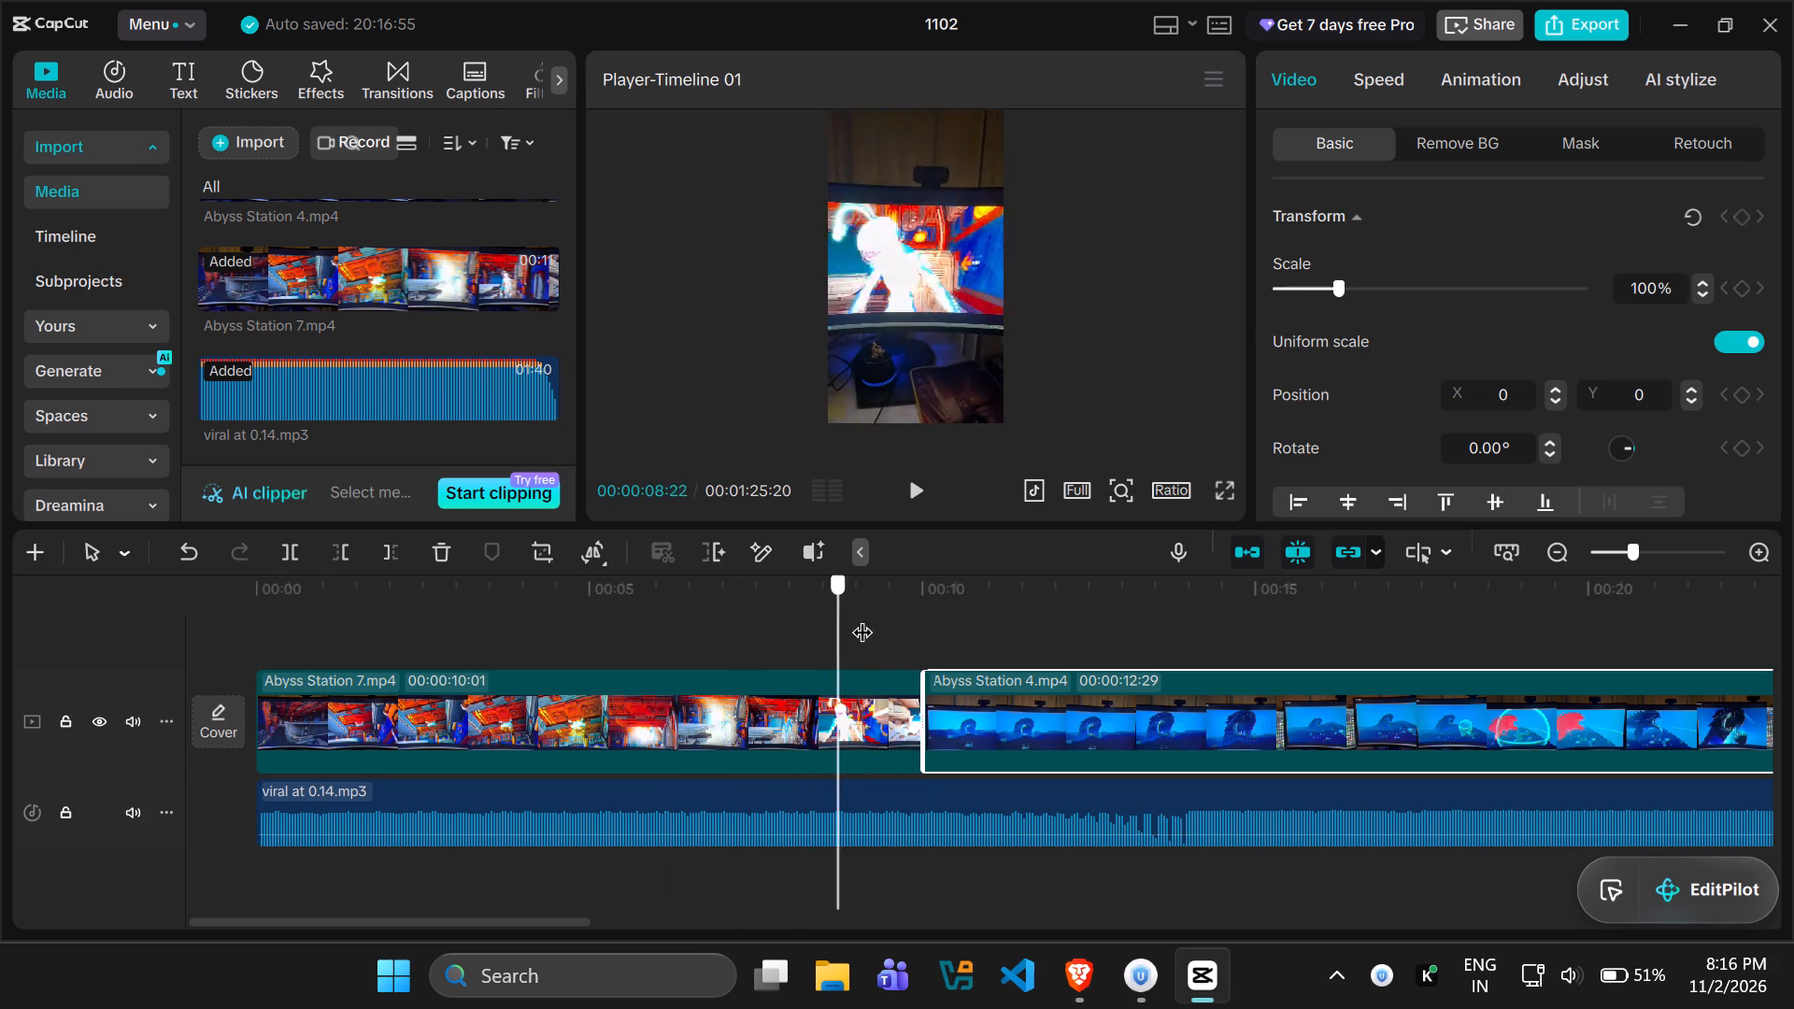
pyautogui.moveTo(861, 618); pyautogui.dragTo(904, 618)
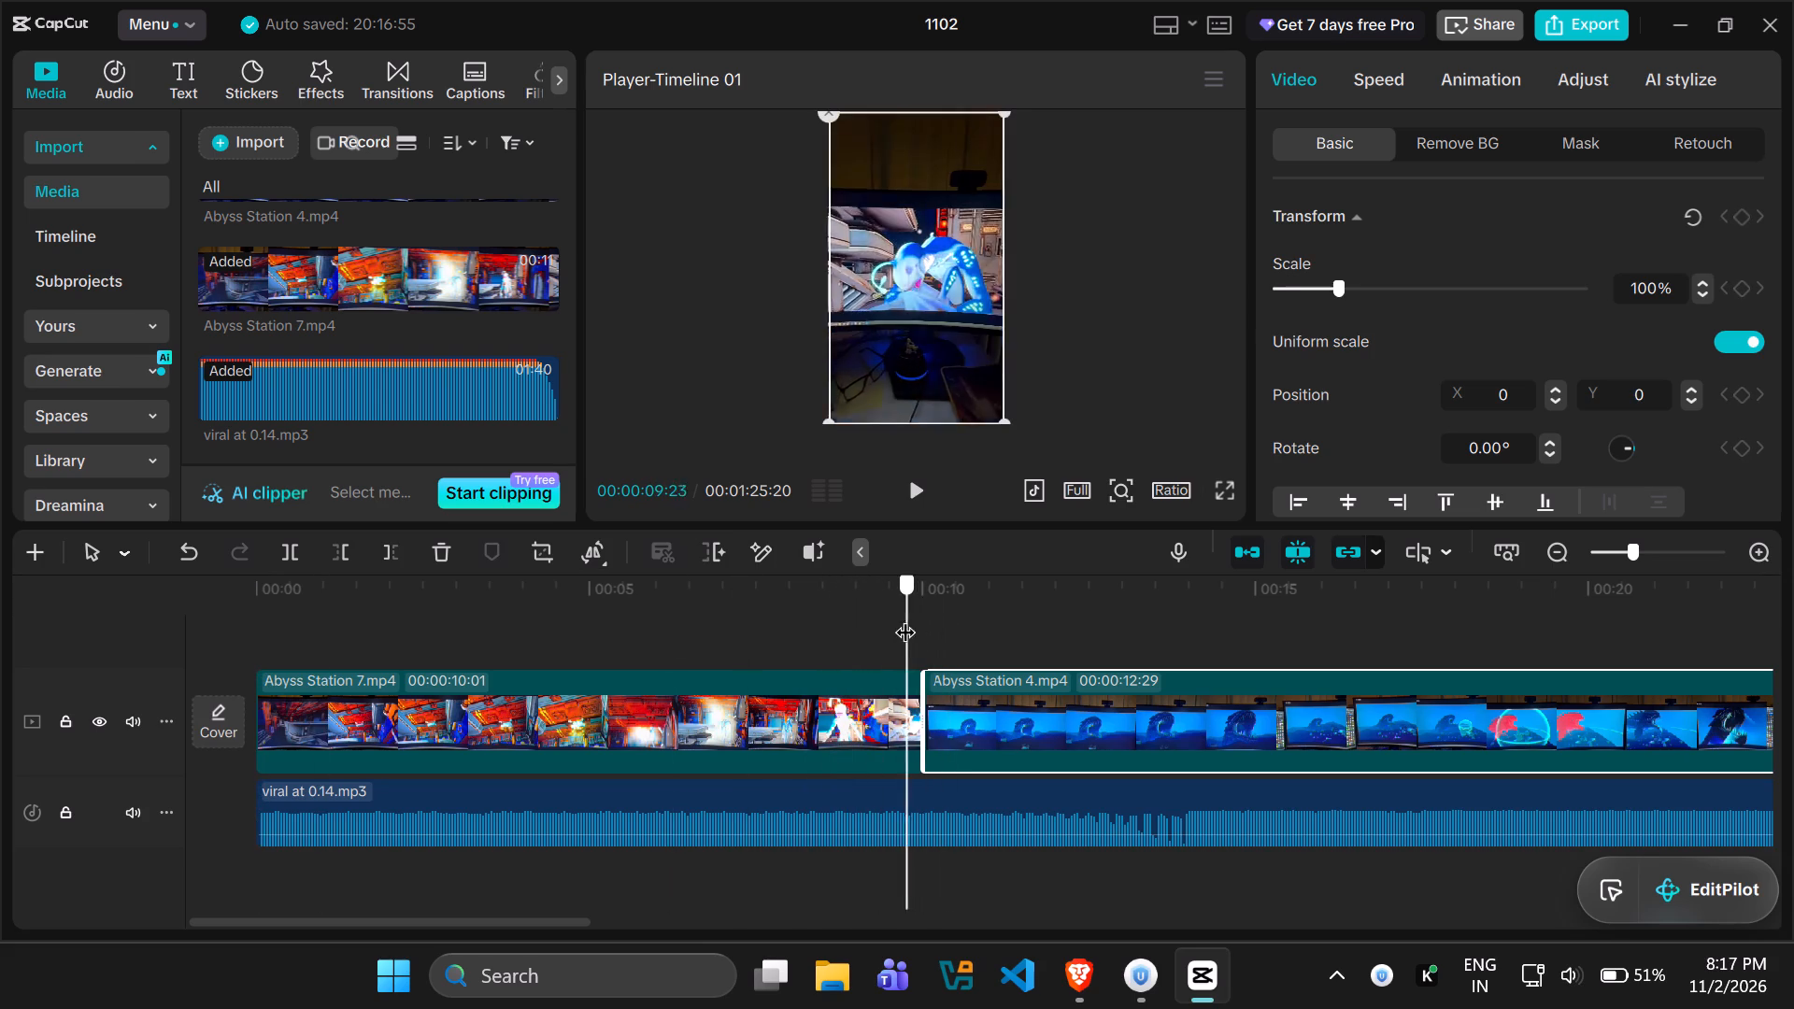
pyautogui.moveTo(904, 618); pyautogui.dragTo(903, 618)
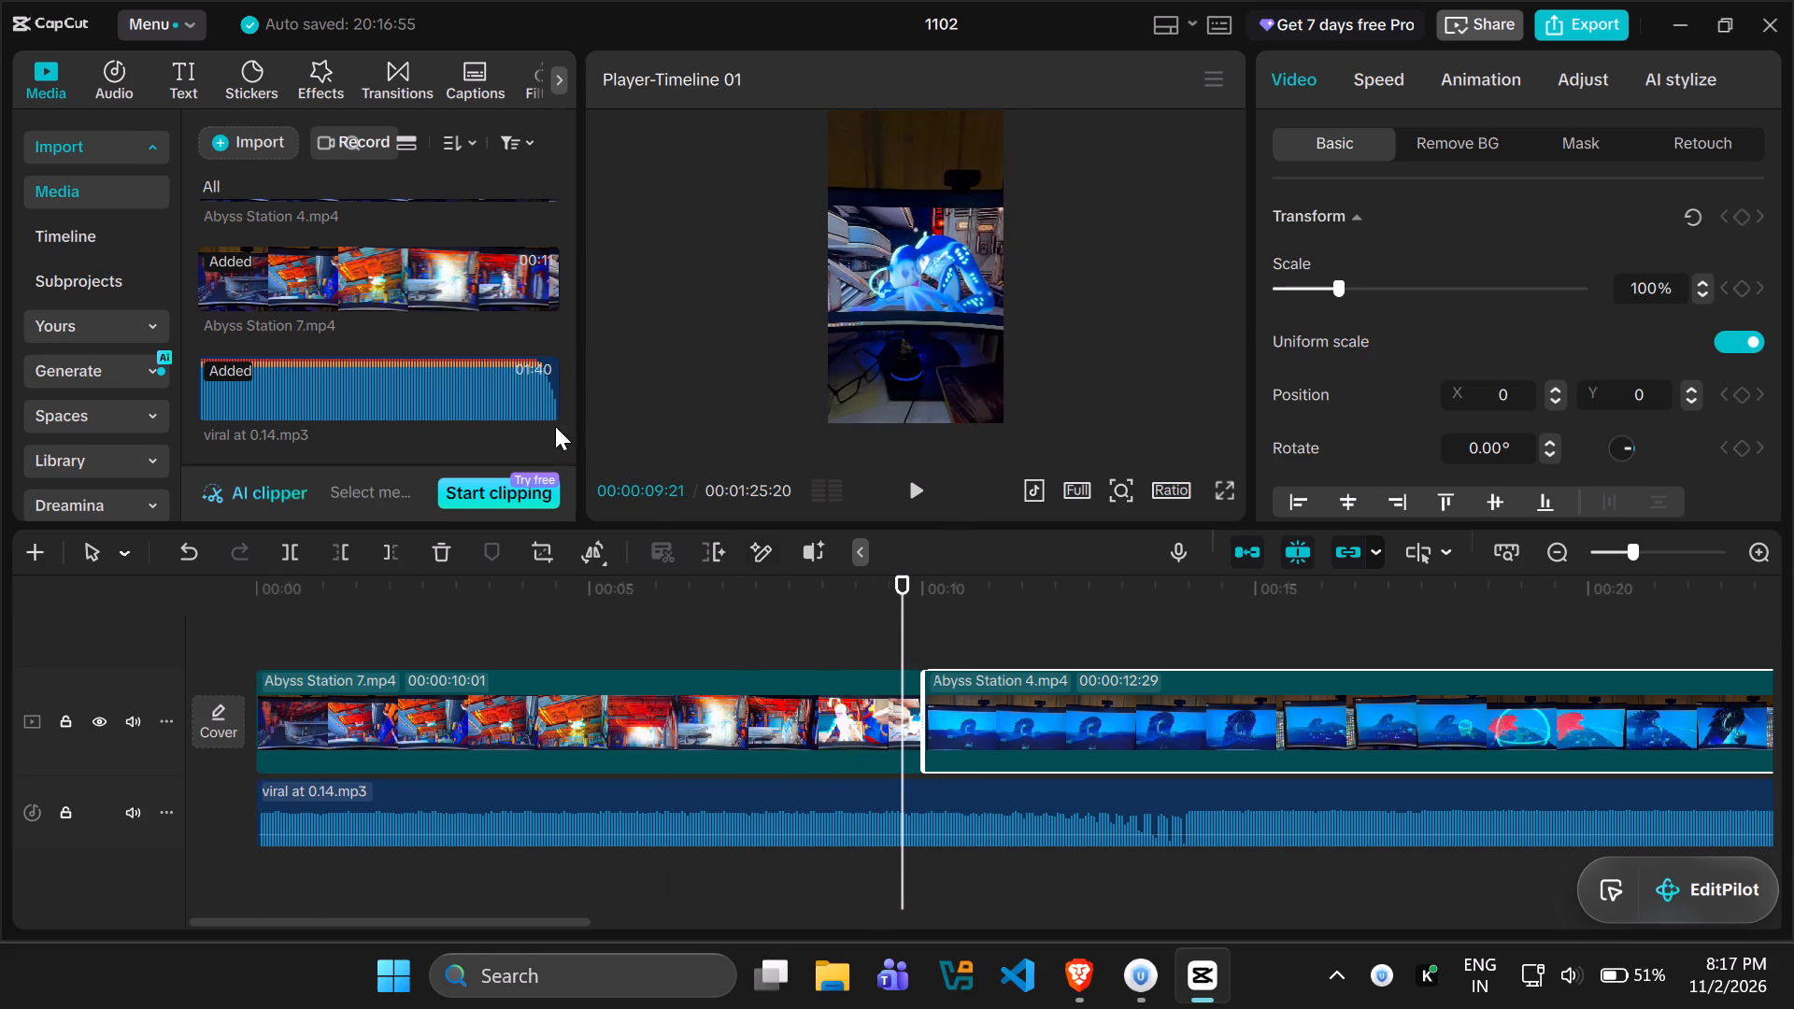
pyautogui.click(381, 71)
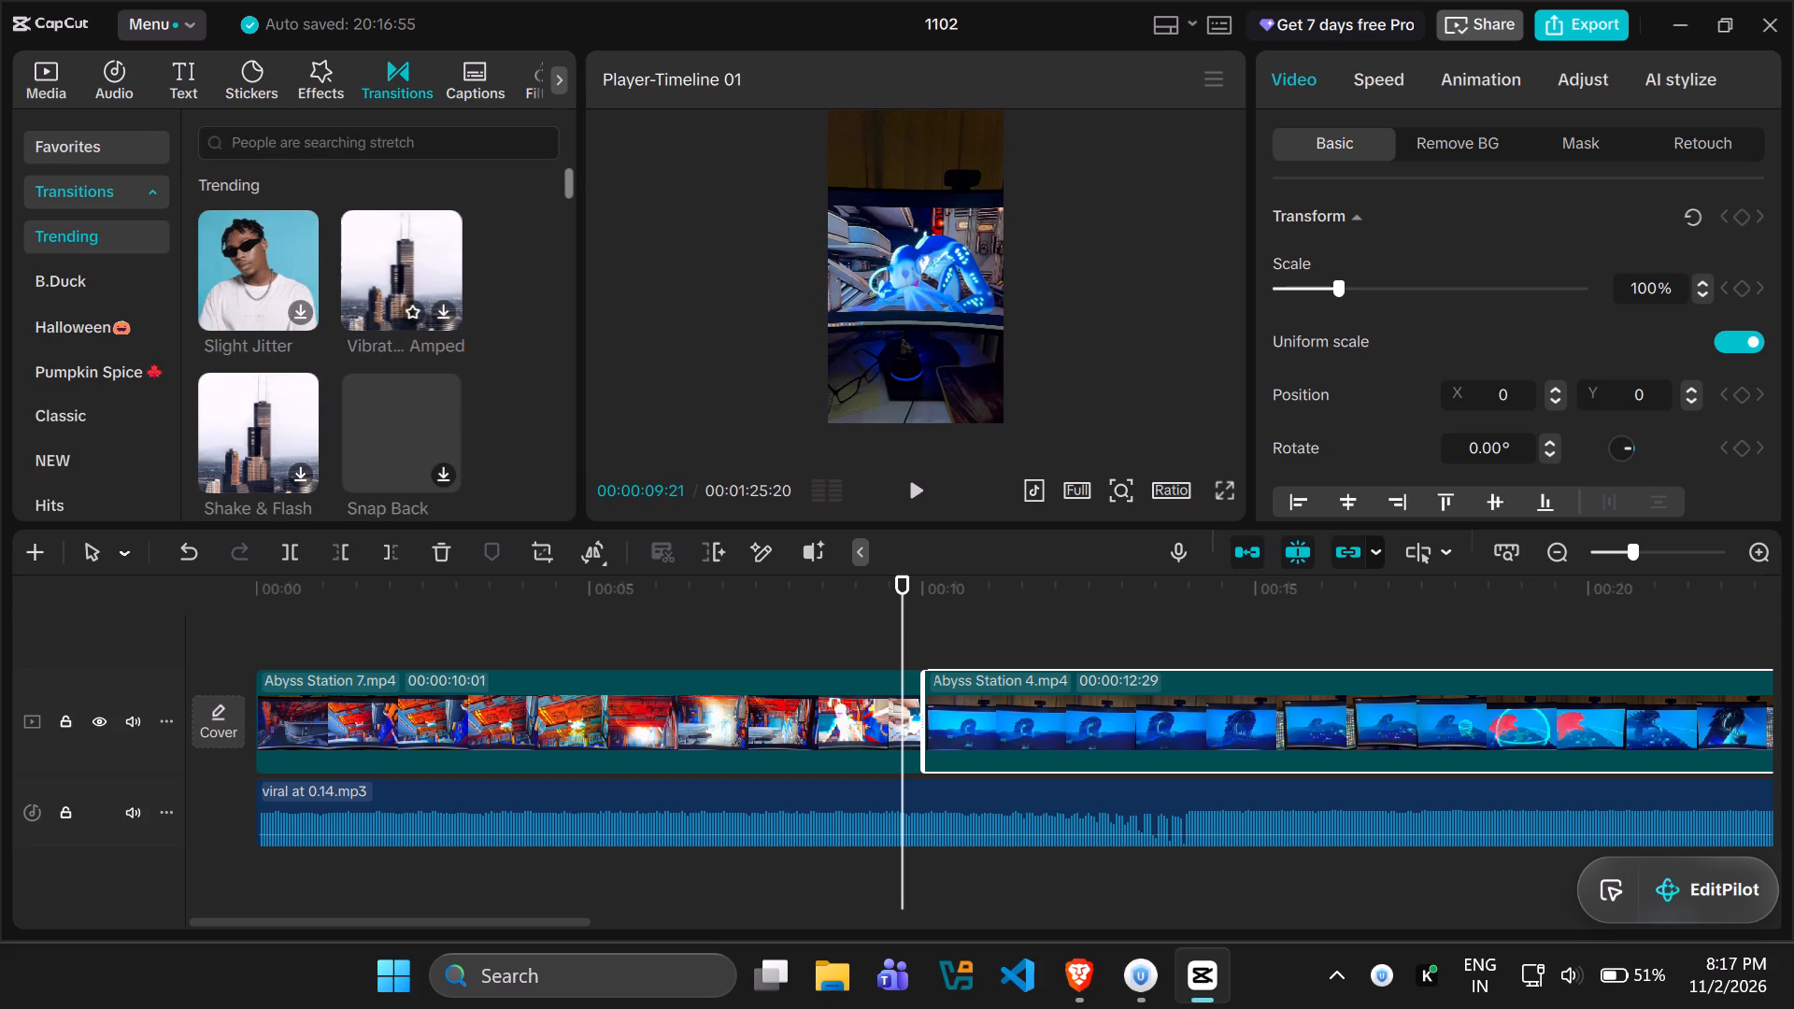
pyautogui.click(332, 145)
pyautogui.write('slide')
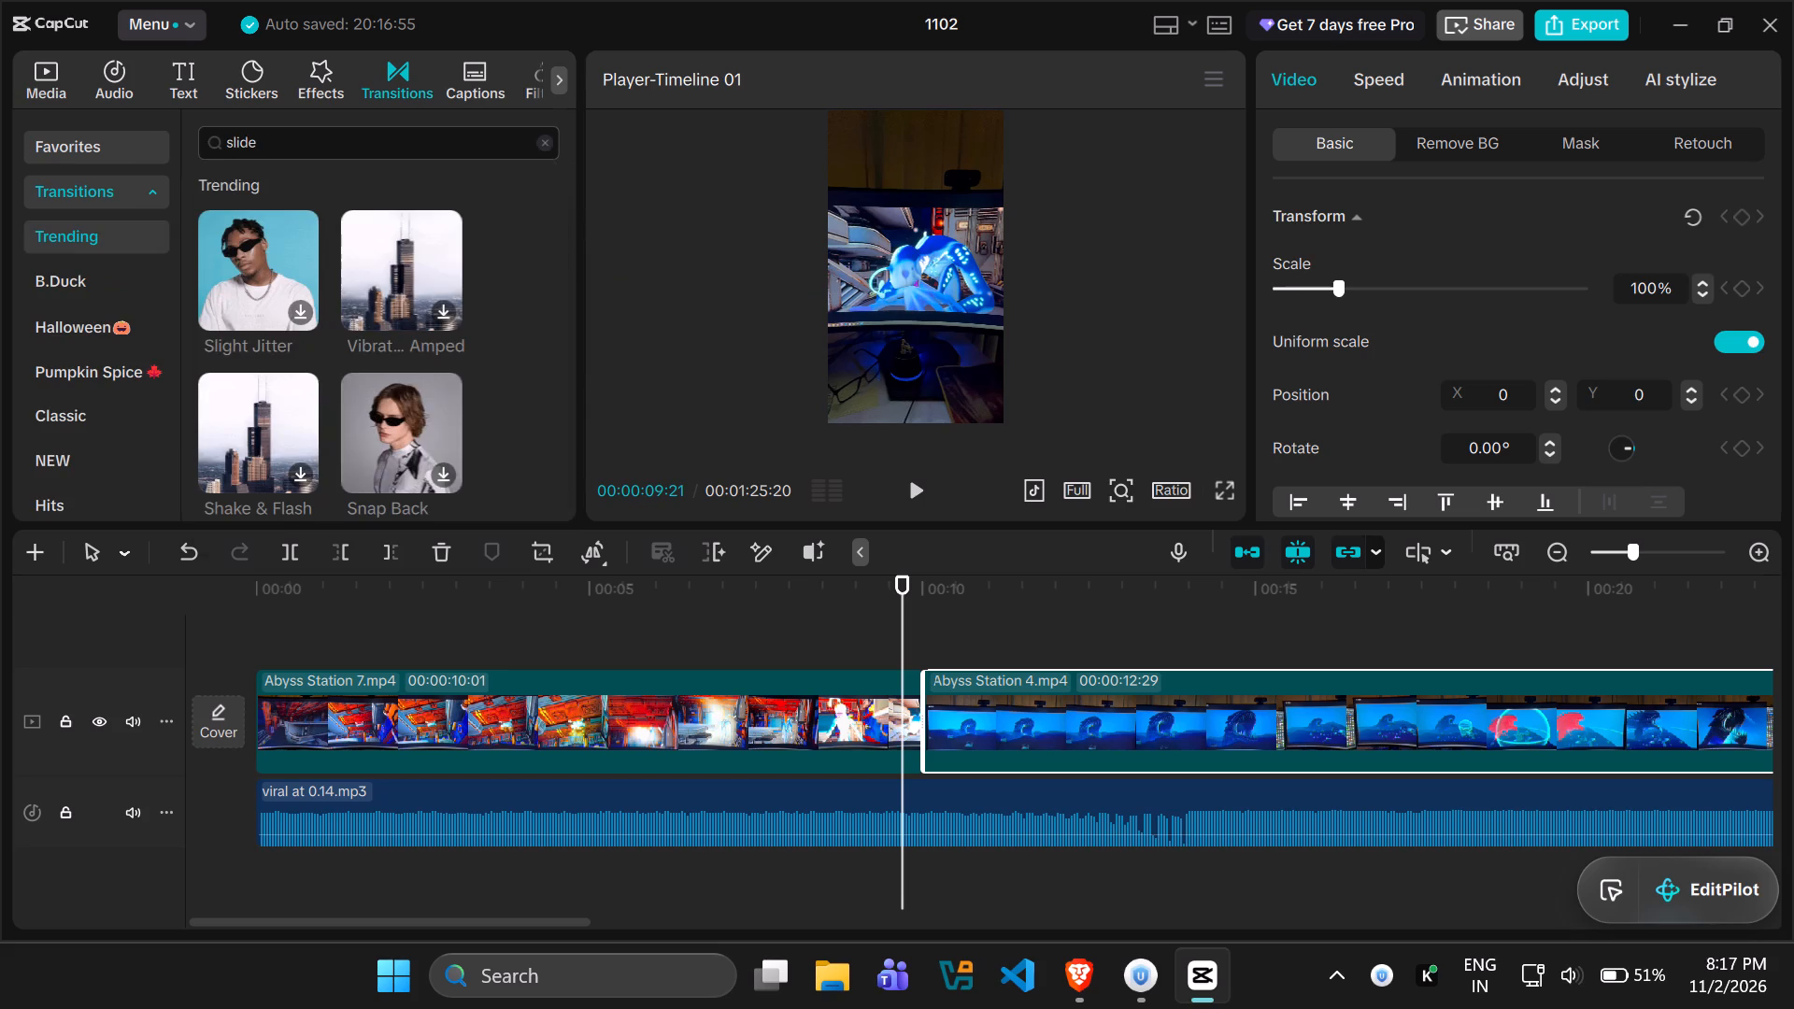
pyautogui.click(304, 180)
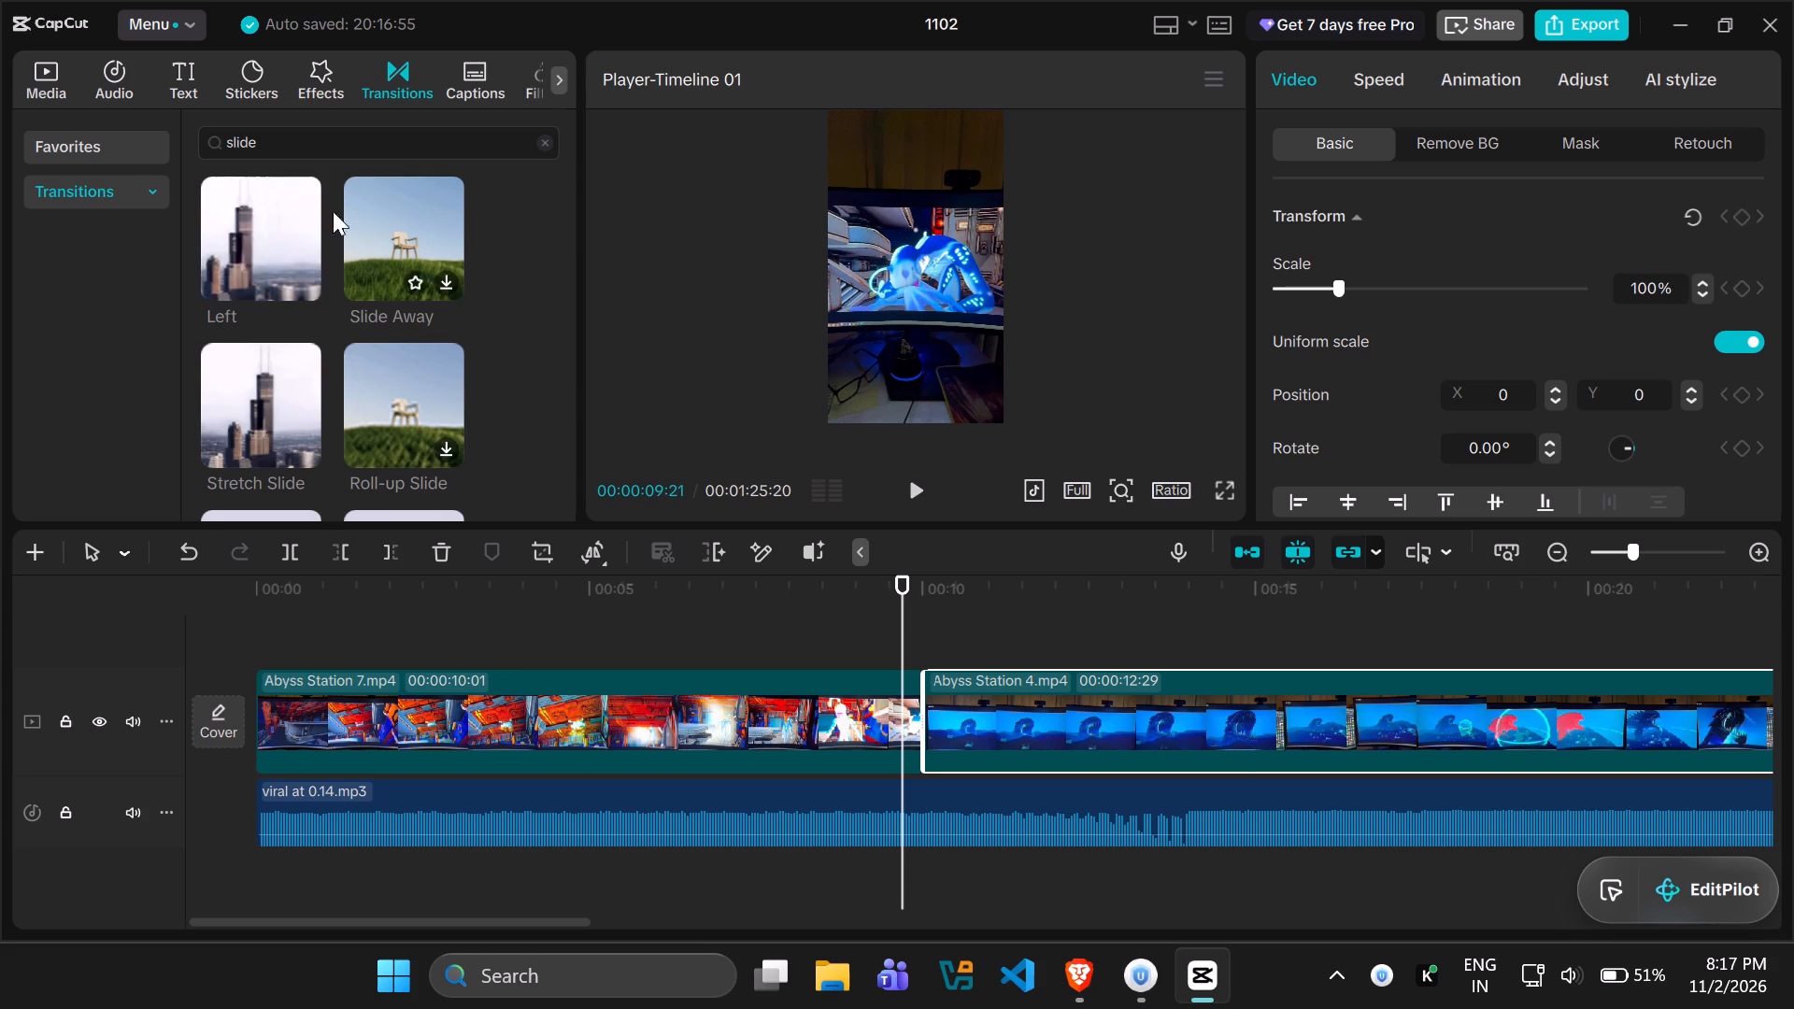
pyautogui.moveTo(233, 233); pyautogui.dragTo(916, 714)
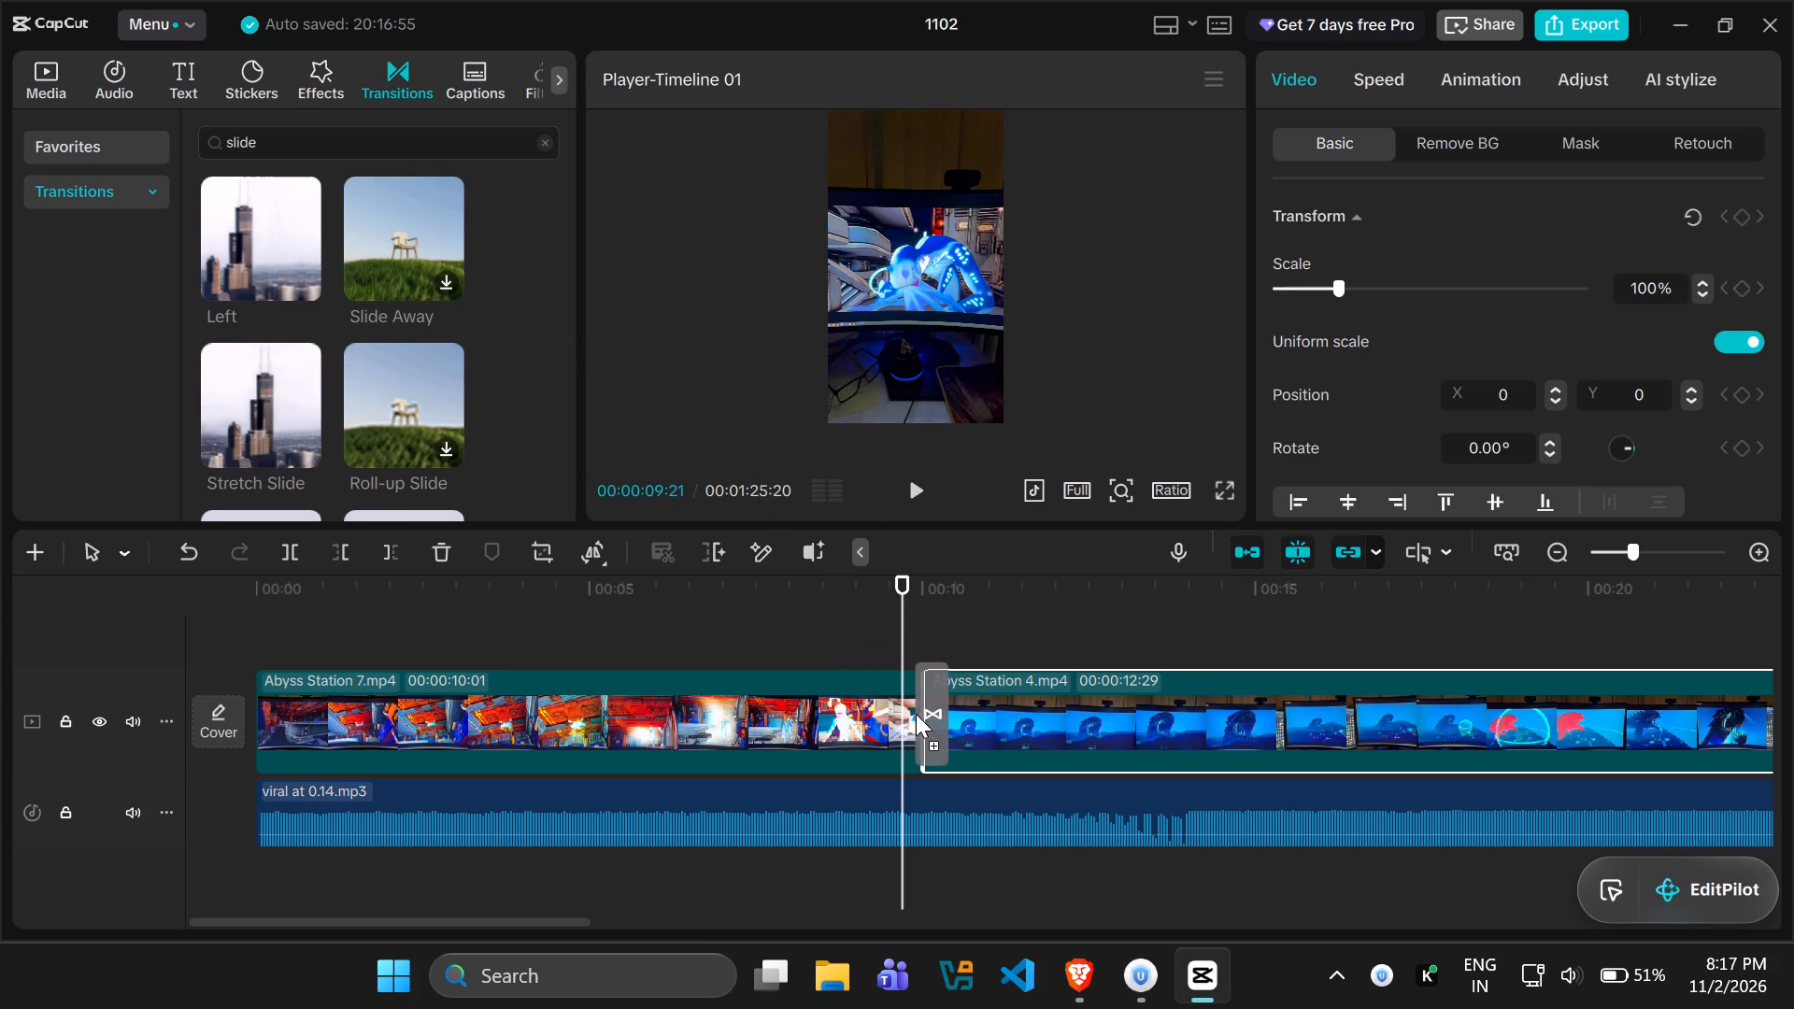
pyautogui.moveTo(916, 714); pyautogui.dragTo(911, 714)
# Play the edit from the start and set the speed of both Abyss Station clips to 1.40x.
pyautogui.moveTo(904, 621); pyautogui.dragTo(255, 613)
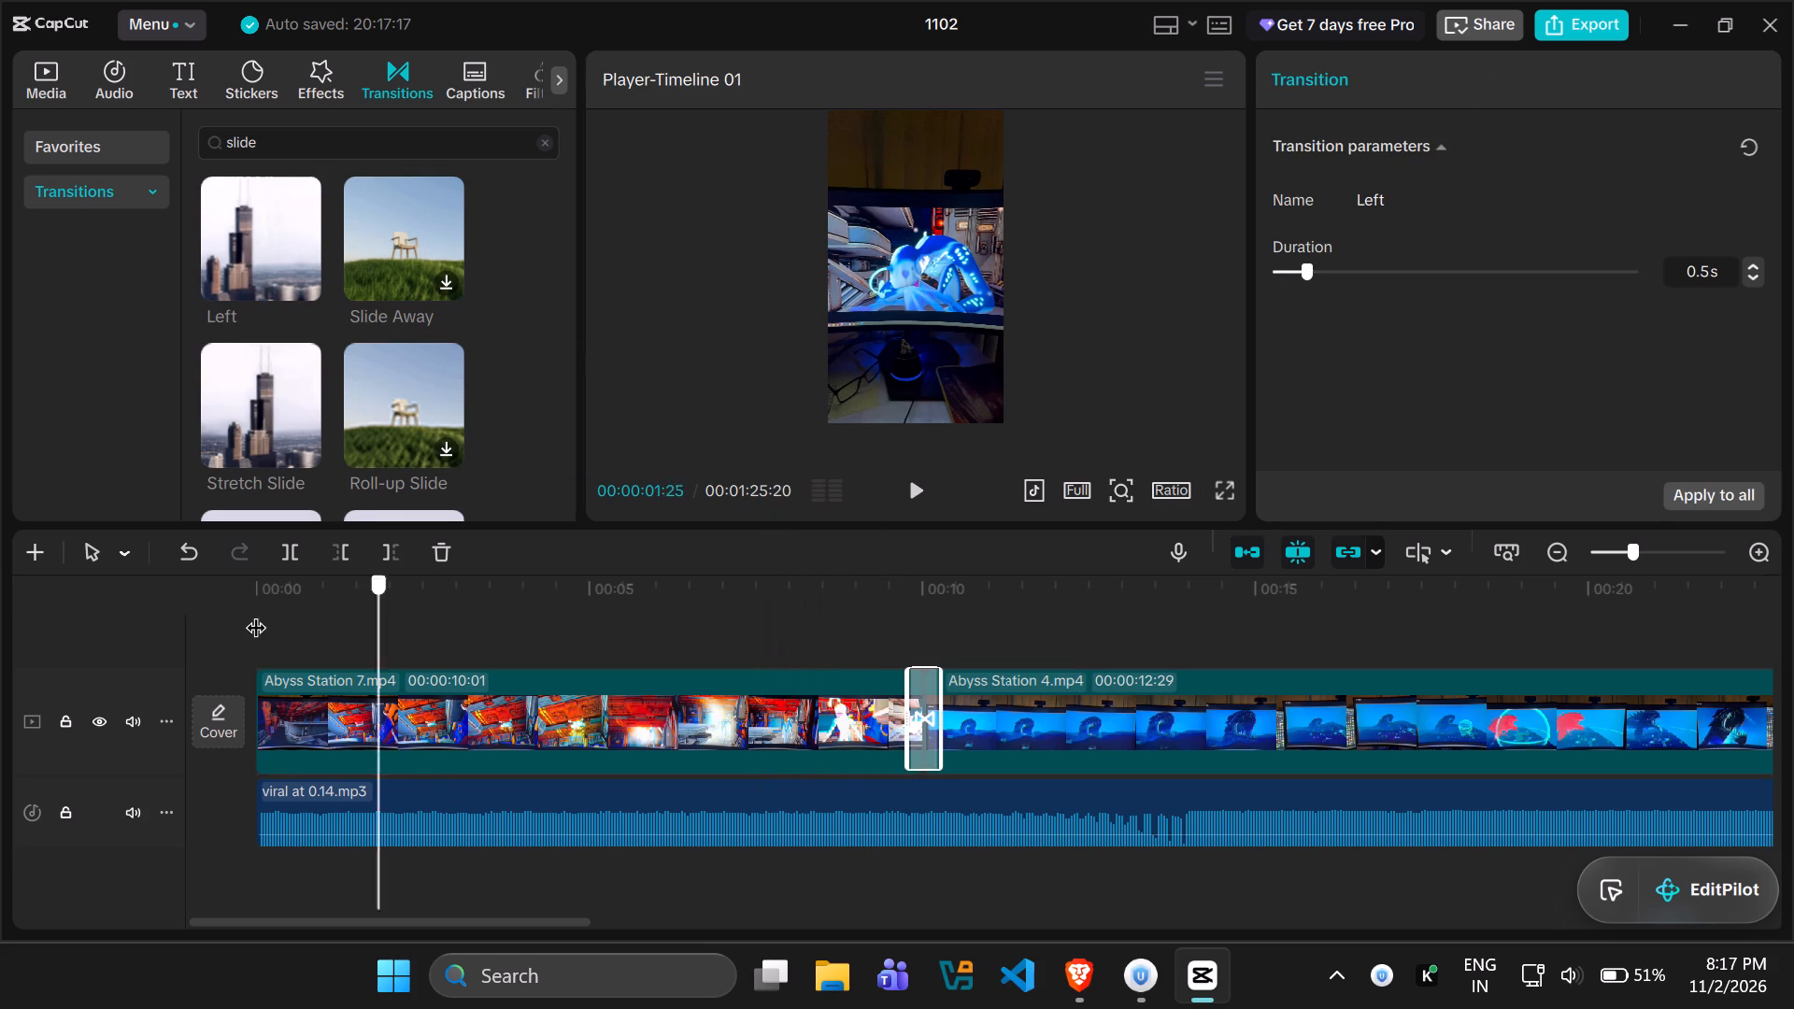
pyautogui.moveTo(255, 613); pyautogui.dragTo(251, 613)
pyautogui.press('space')
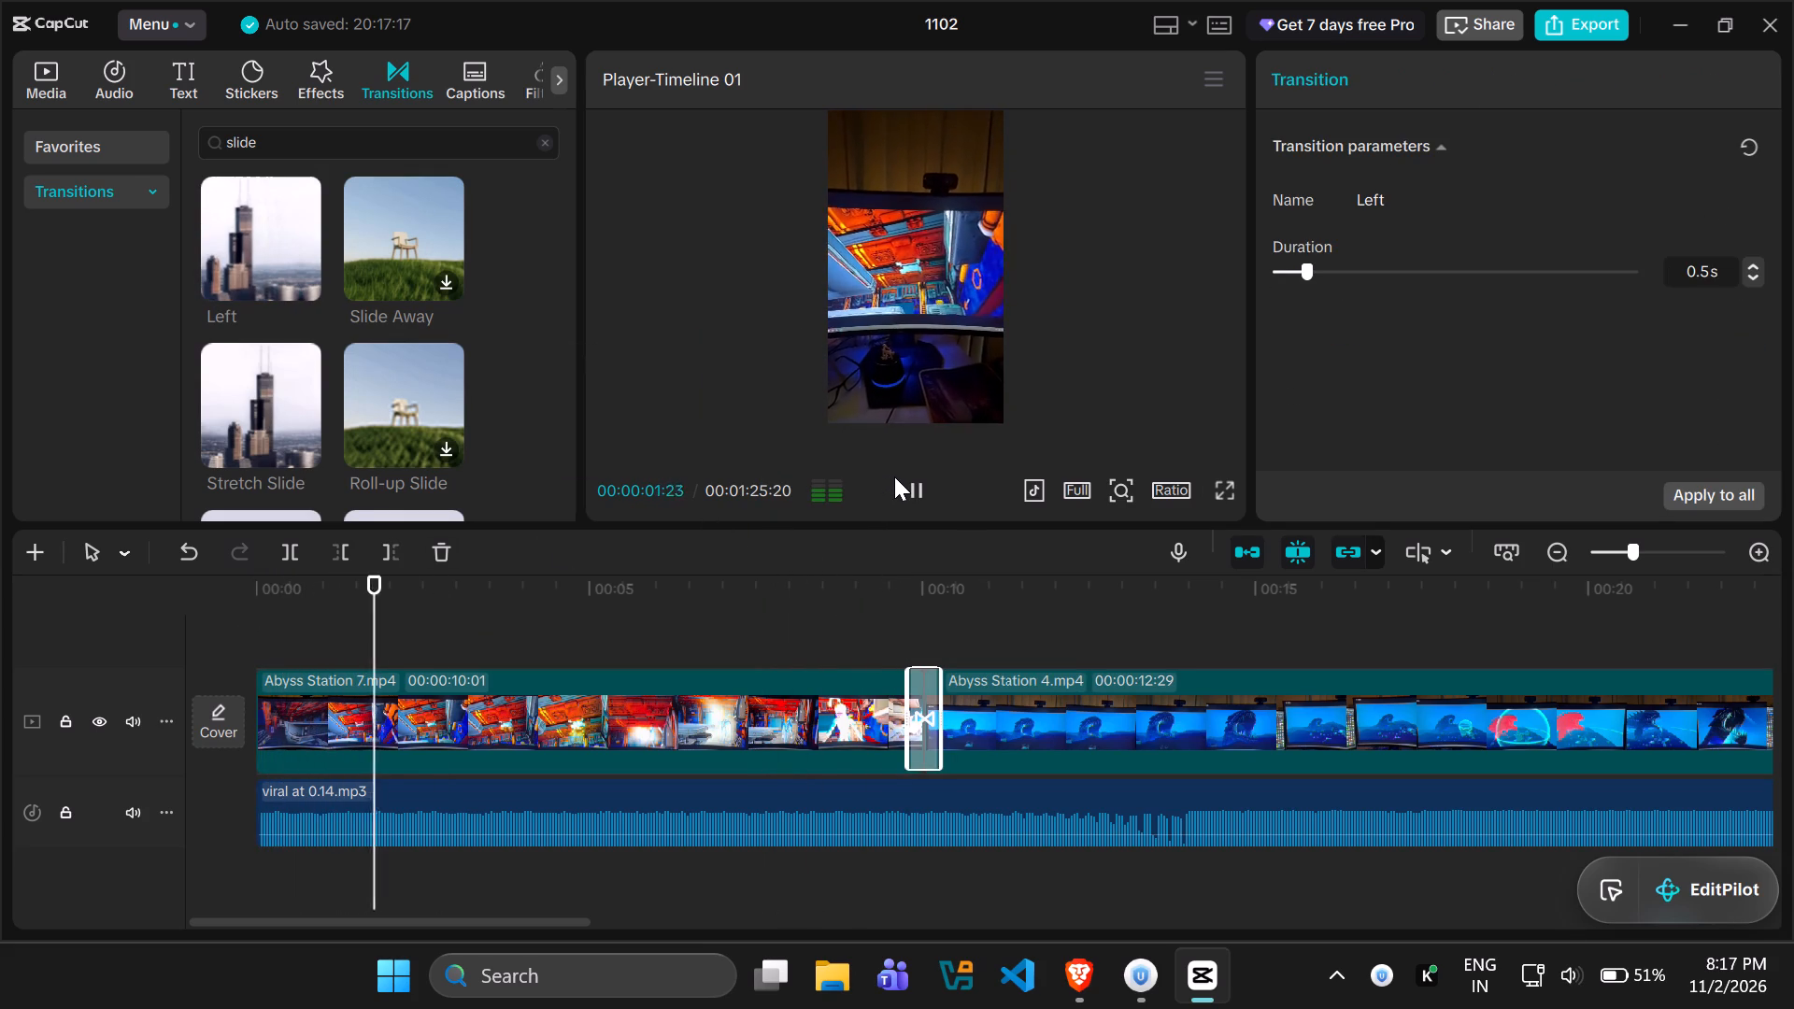
pyautogui.keyDown('ctrl'); pyautogui.scroll(-6, 937, 658); pyautogui.keyUp('ctrl')
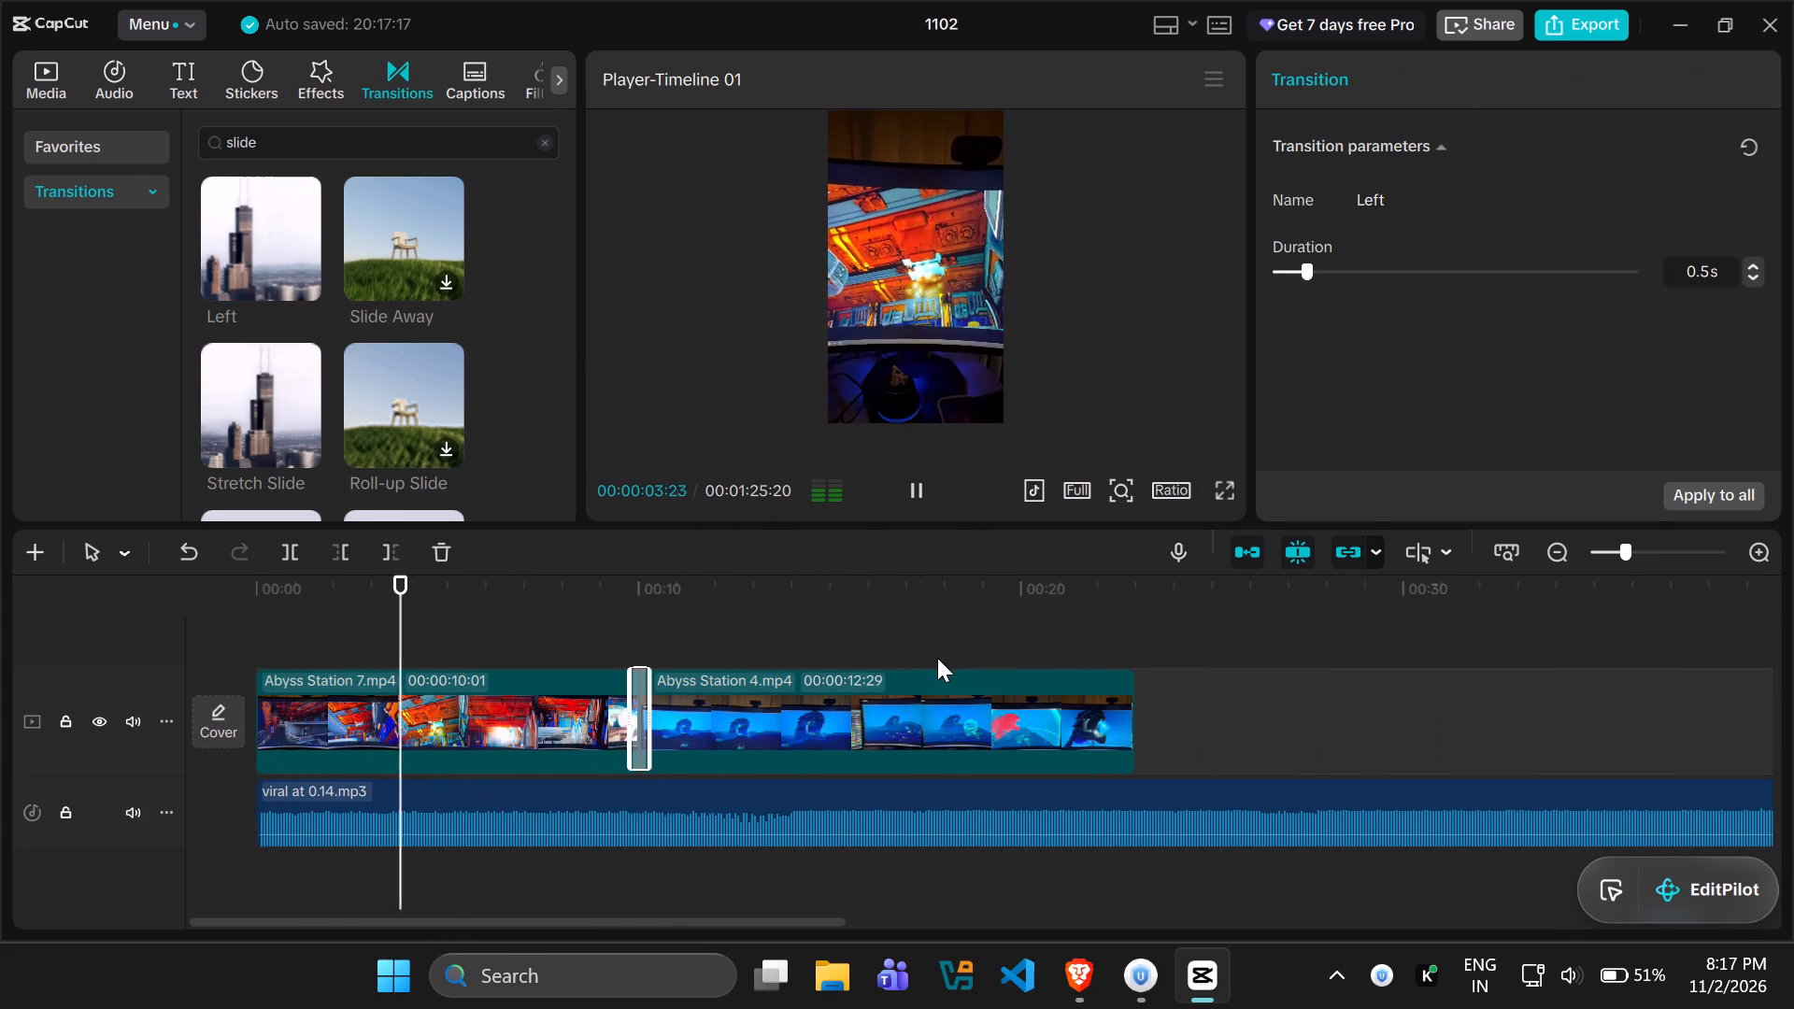
pyautogui.keyDown('ctrl'); pyautogui.click(861, 704); pyautogui.keyUp('ctrl')
pyautogui.keyDown('ctrl'); pyautogui.click(438, 714); pyautogui.keyUp('ctrl')
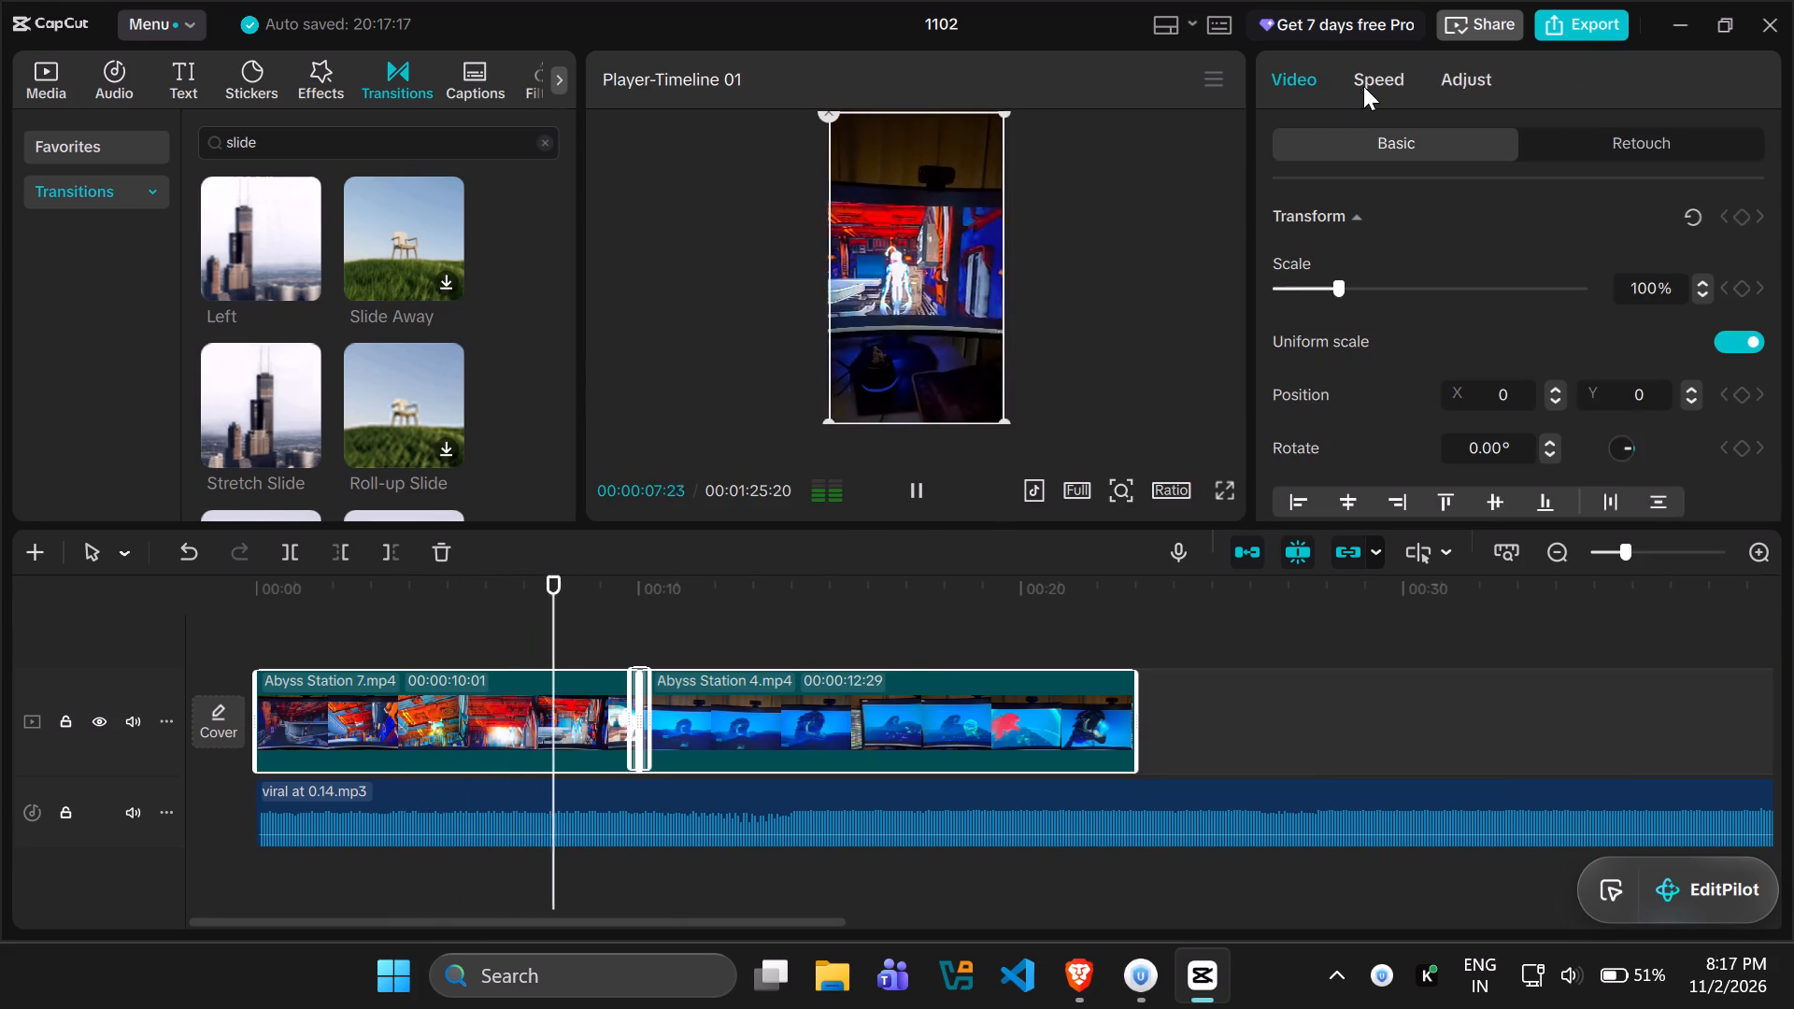
pyautogui.click(1384, 74)
pyautogui.click(1754, 253)
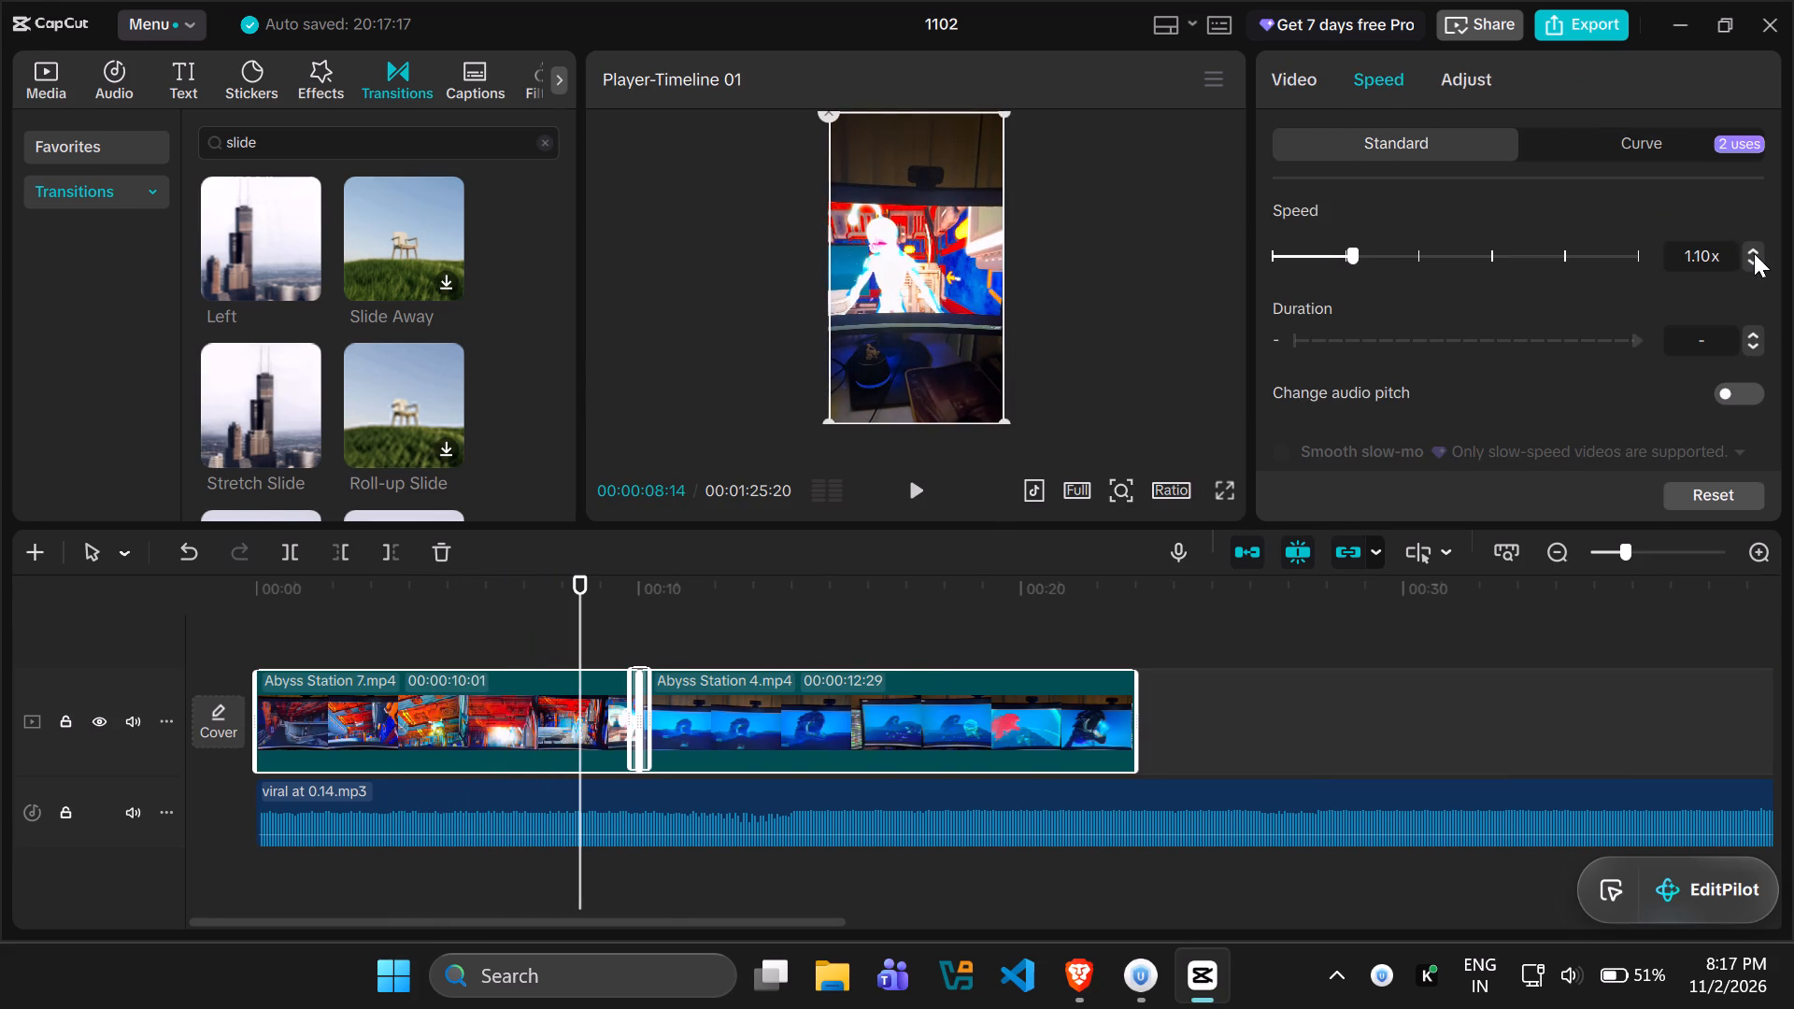
pyautogui.doubleClick(1754, 253)
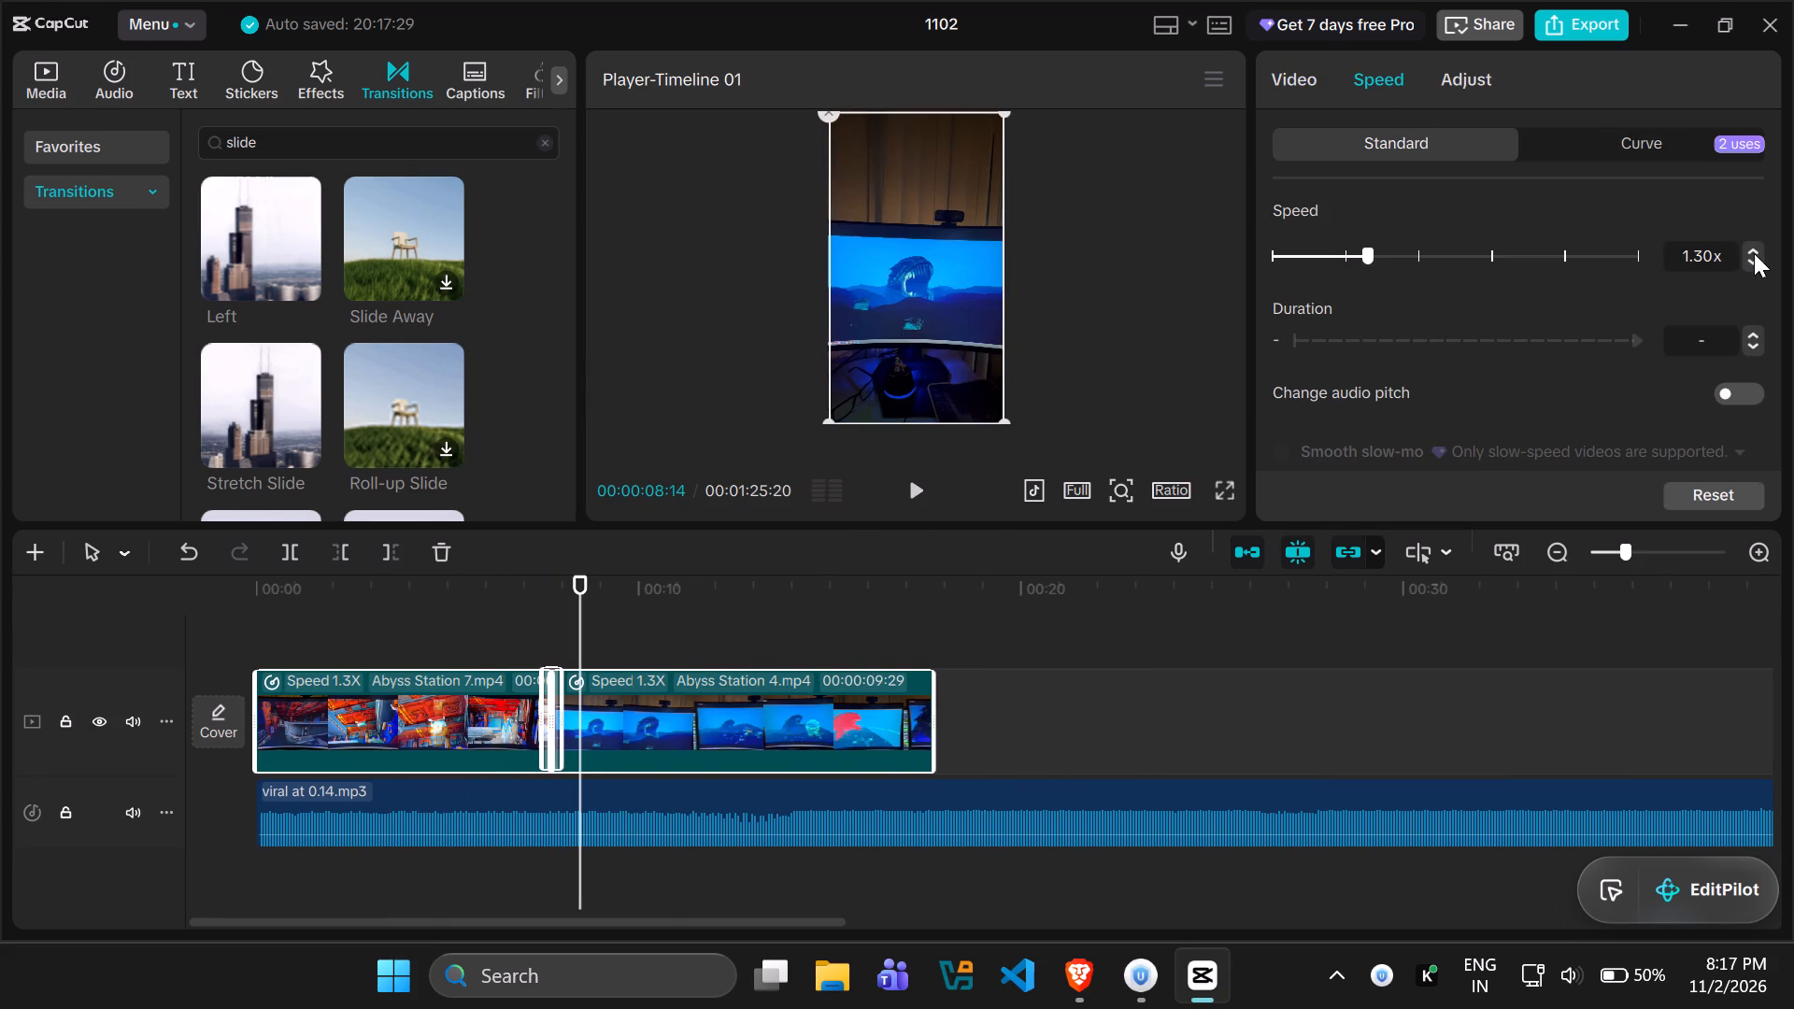
pyautogui.click(1754, 253)
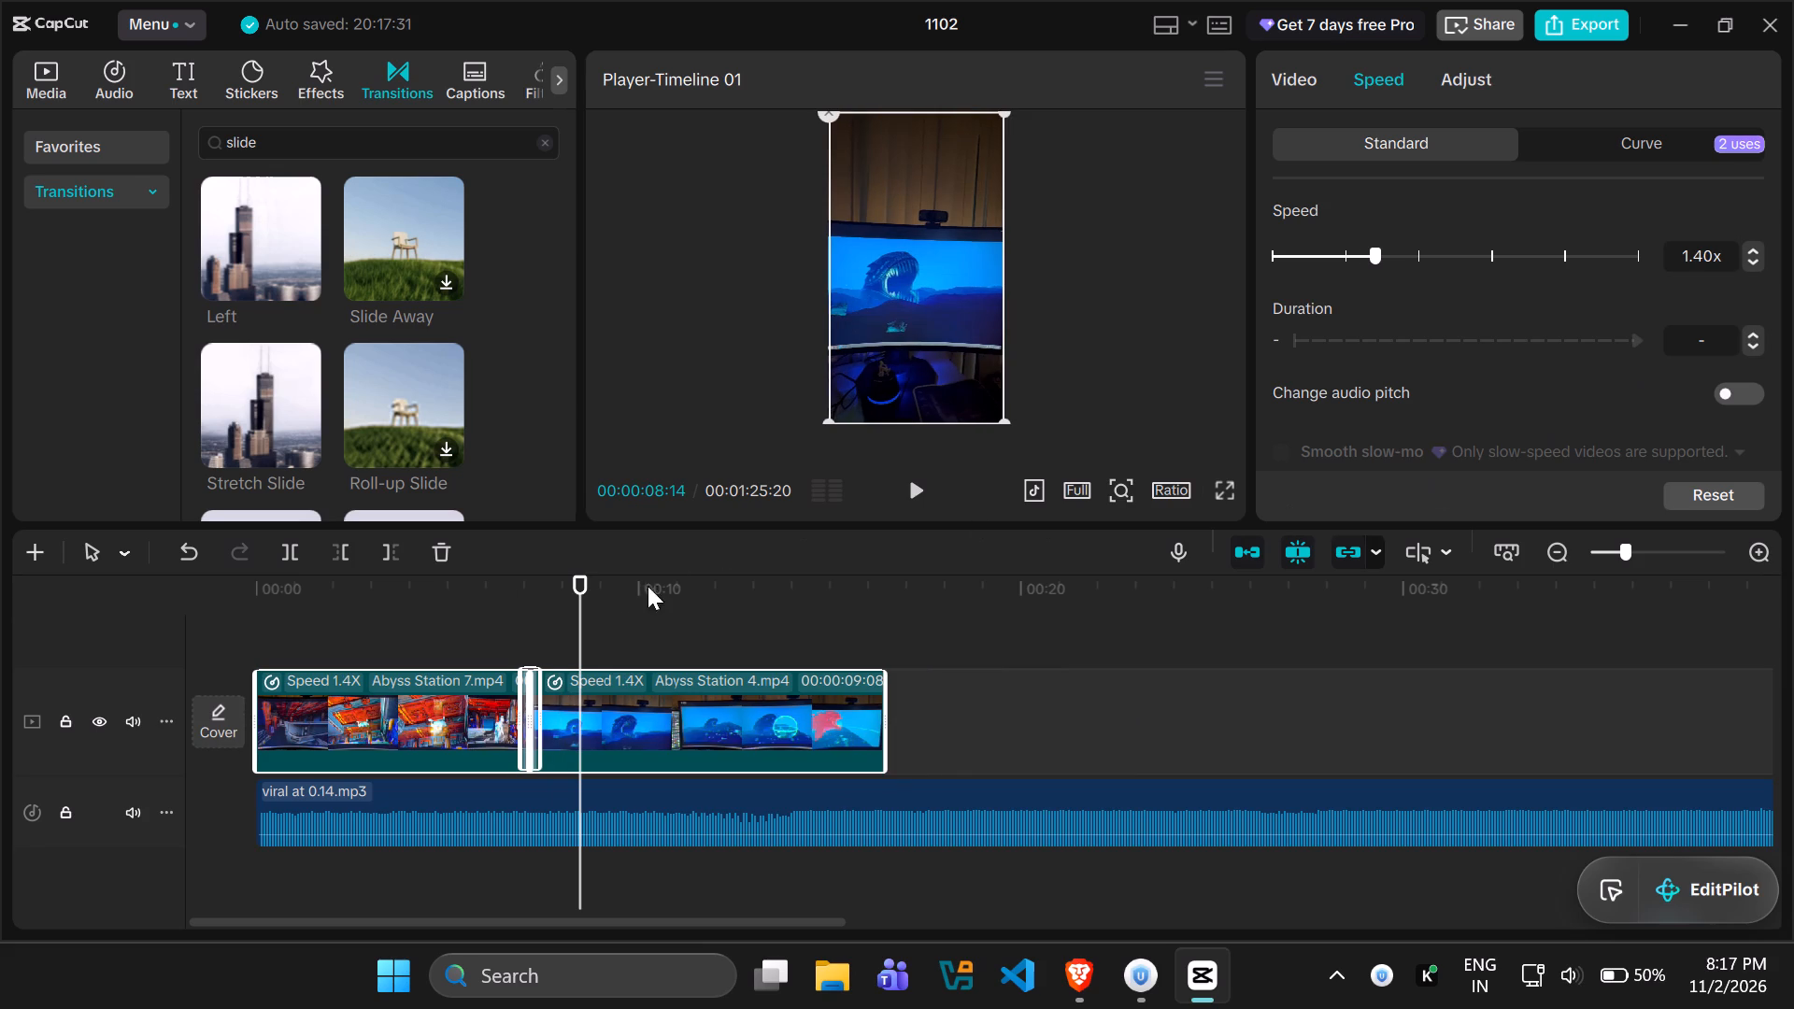
# Trim off the part of the viral at 0.14 music after the video's end at 00:00:16:13.
pyautogui.moveTo(575, 612); pyautogui.dragTo(888, 612)
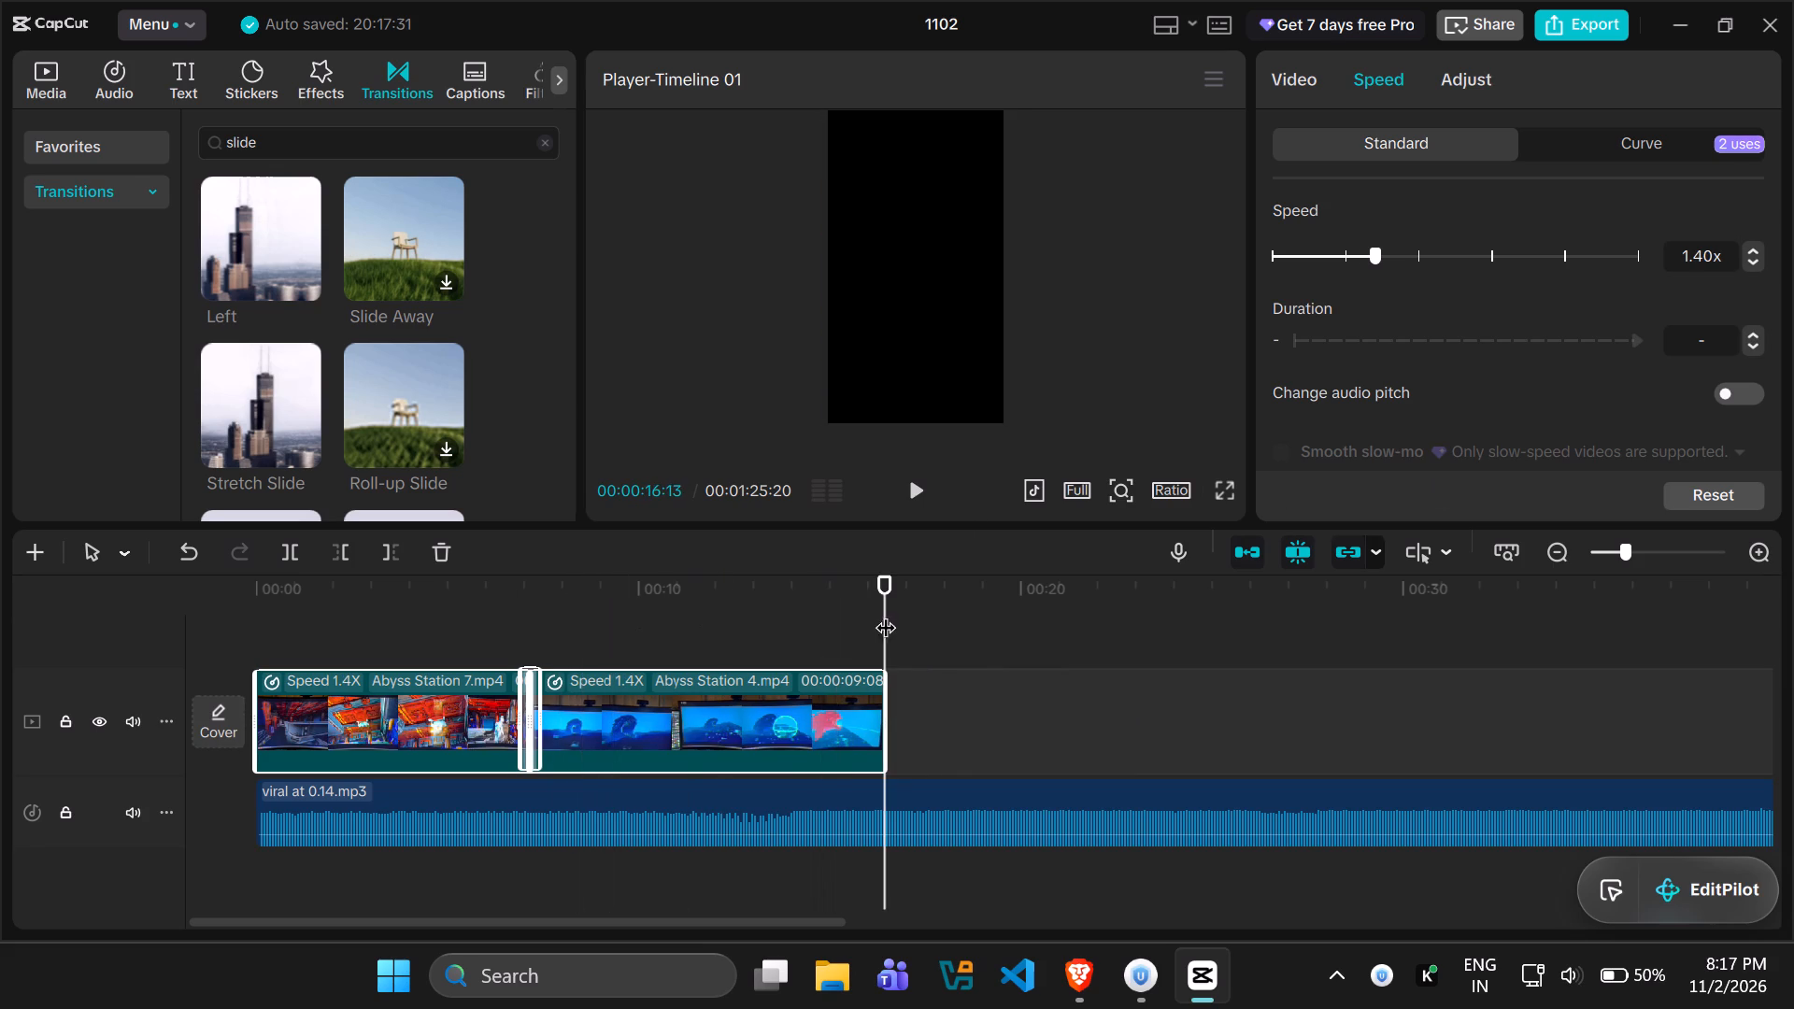
pyautogui.click(777, 823)
pyautogui.click(390, 554)
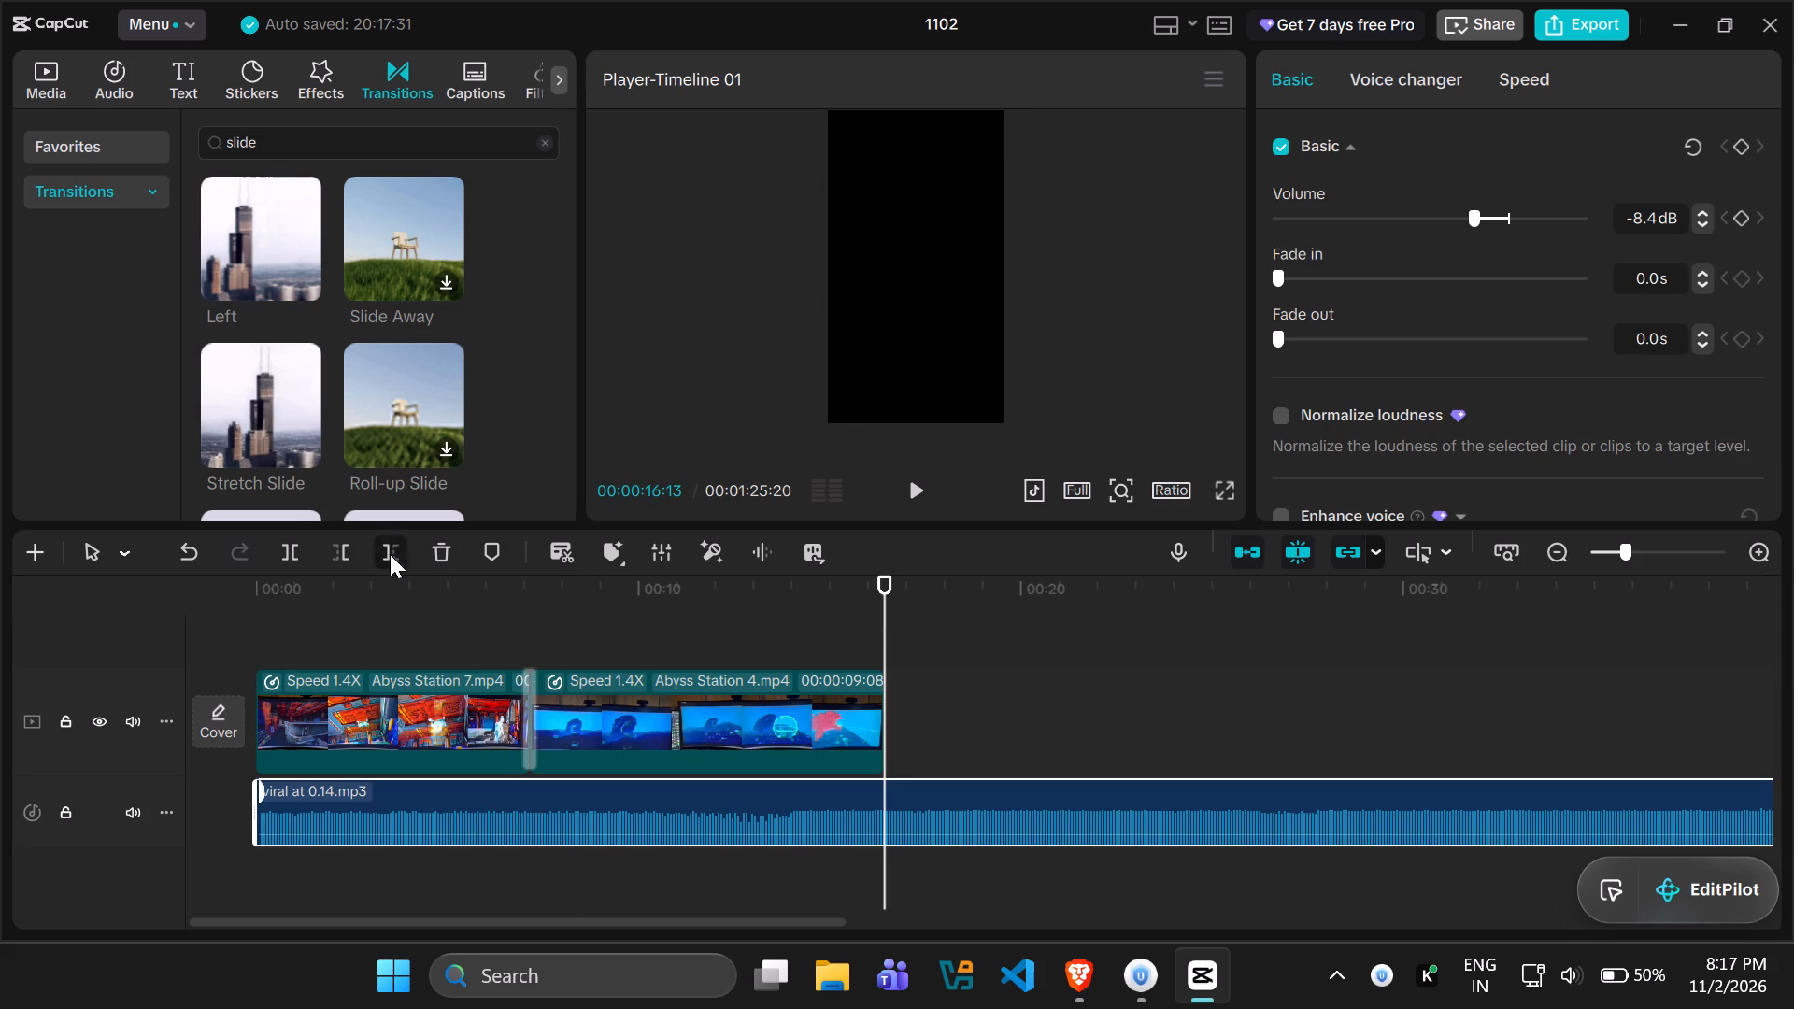
# Play the edit from the start and delete the Left transition between Abyss Station 7 and Abyss Station 4.
pyautogui.moveTo(885, 622); pyautogui.dragTo(0, 629)
pyautogui.press('space')
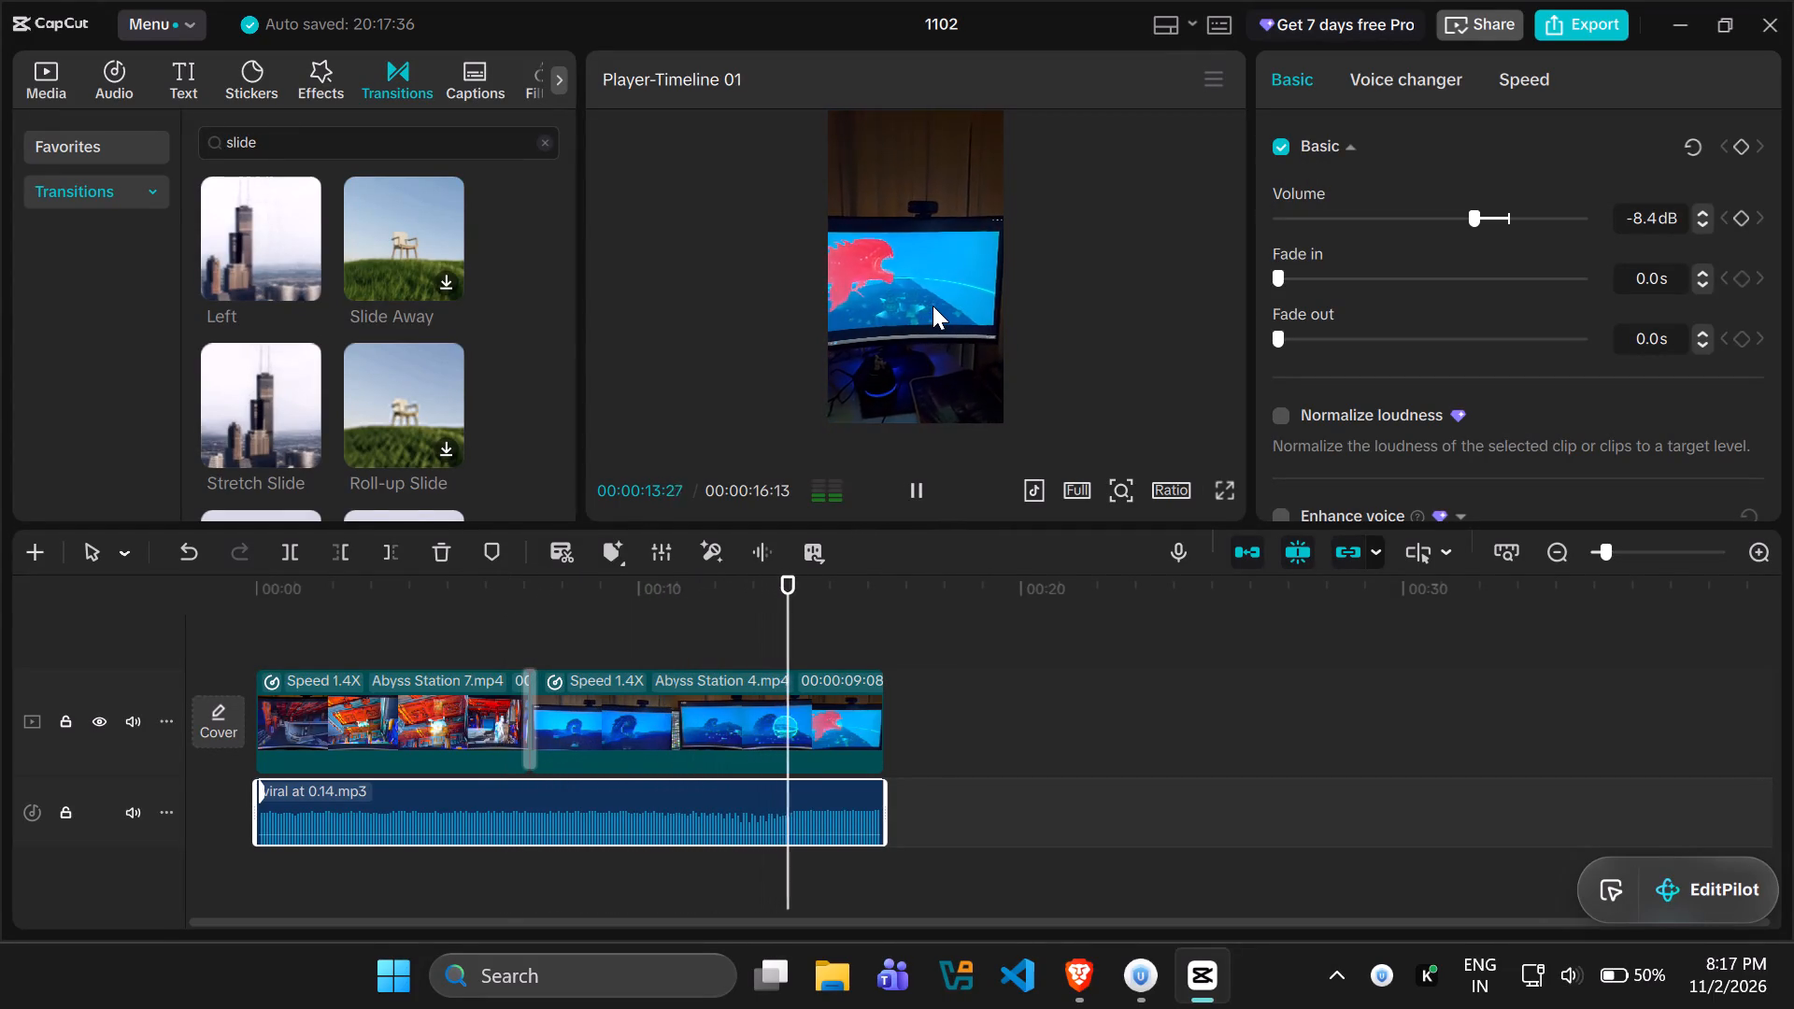
pyautogui.press('space')
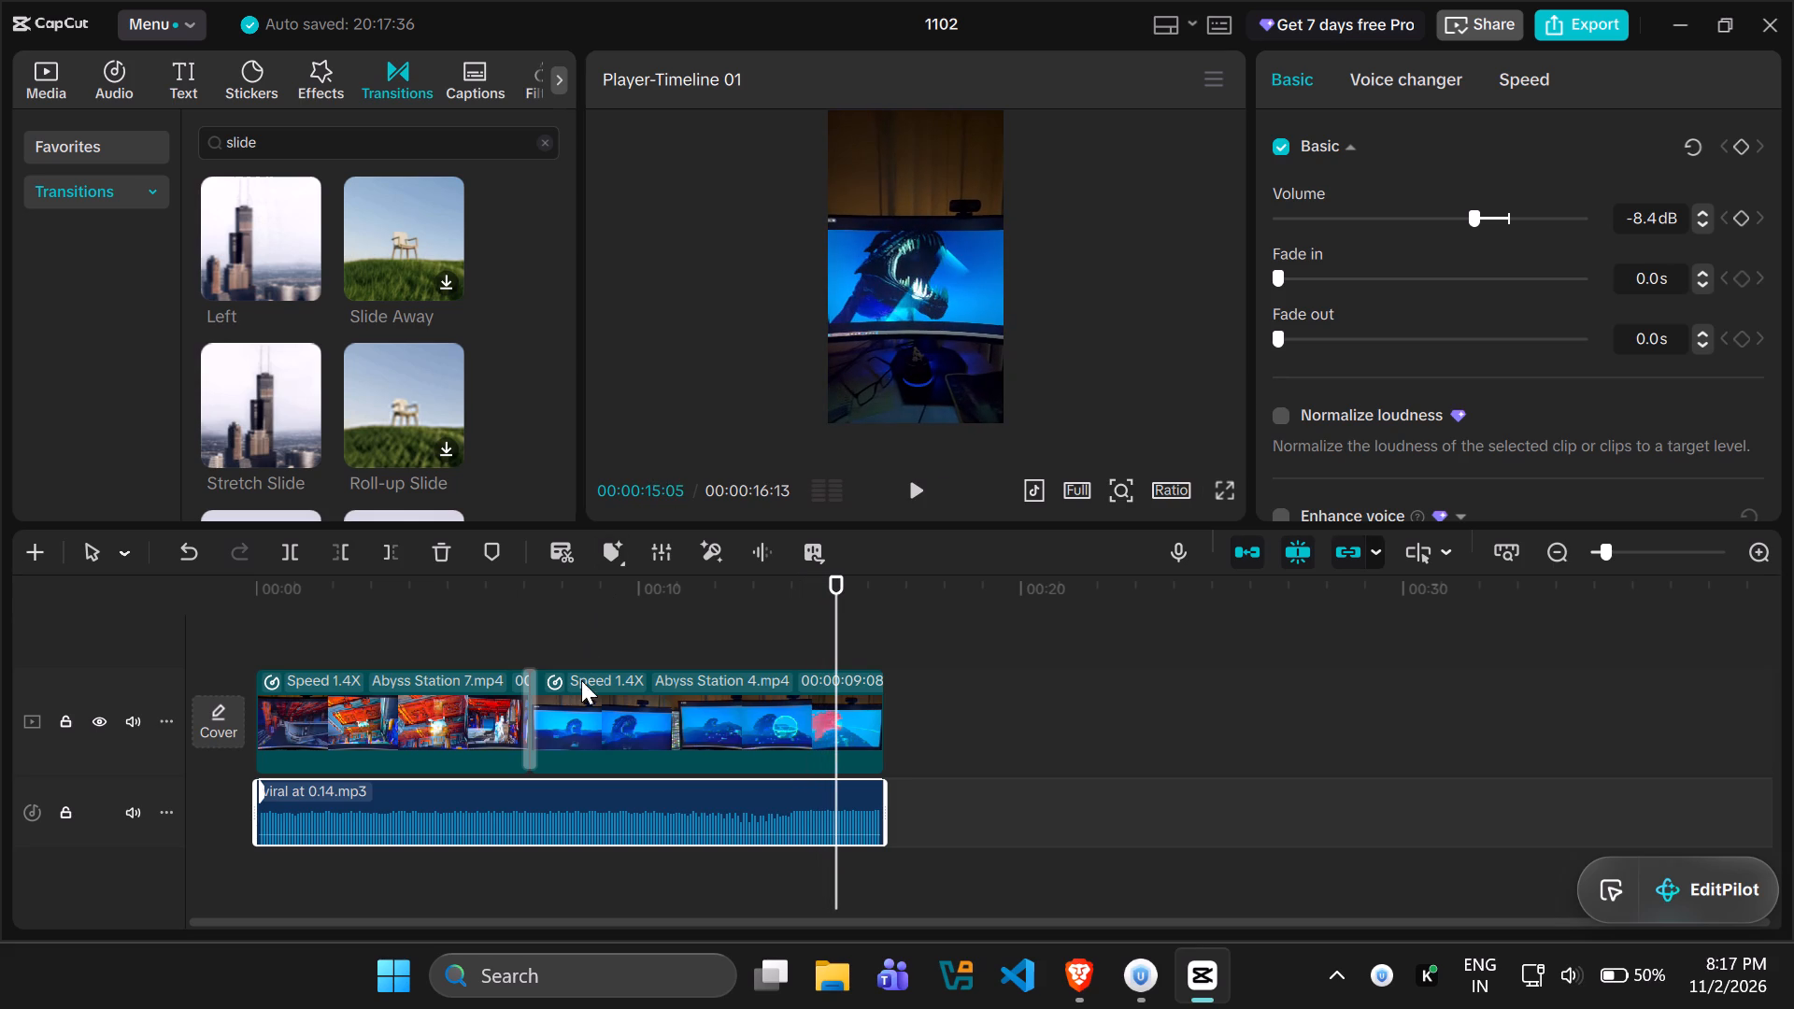
pyautogui.click(528, 711)
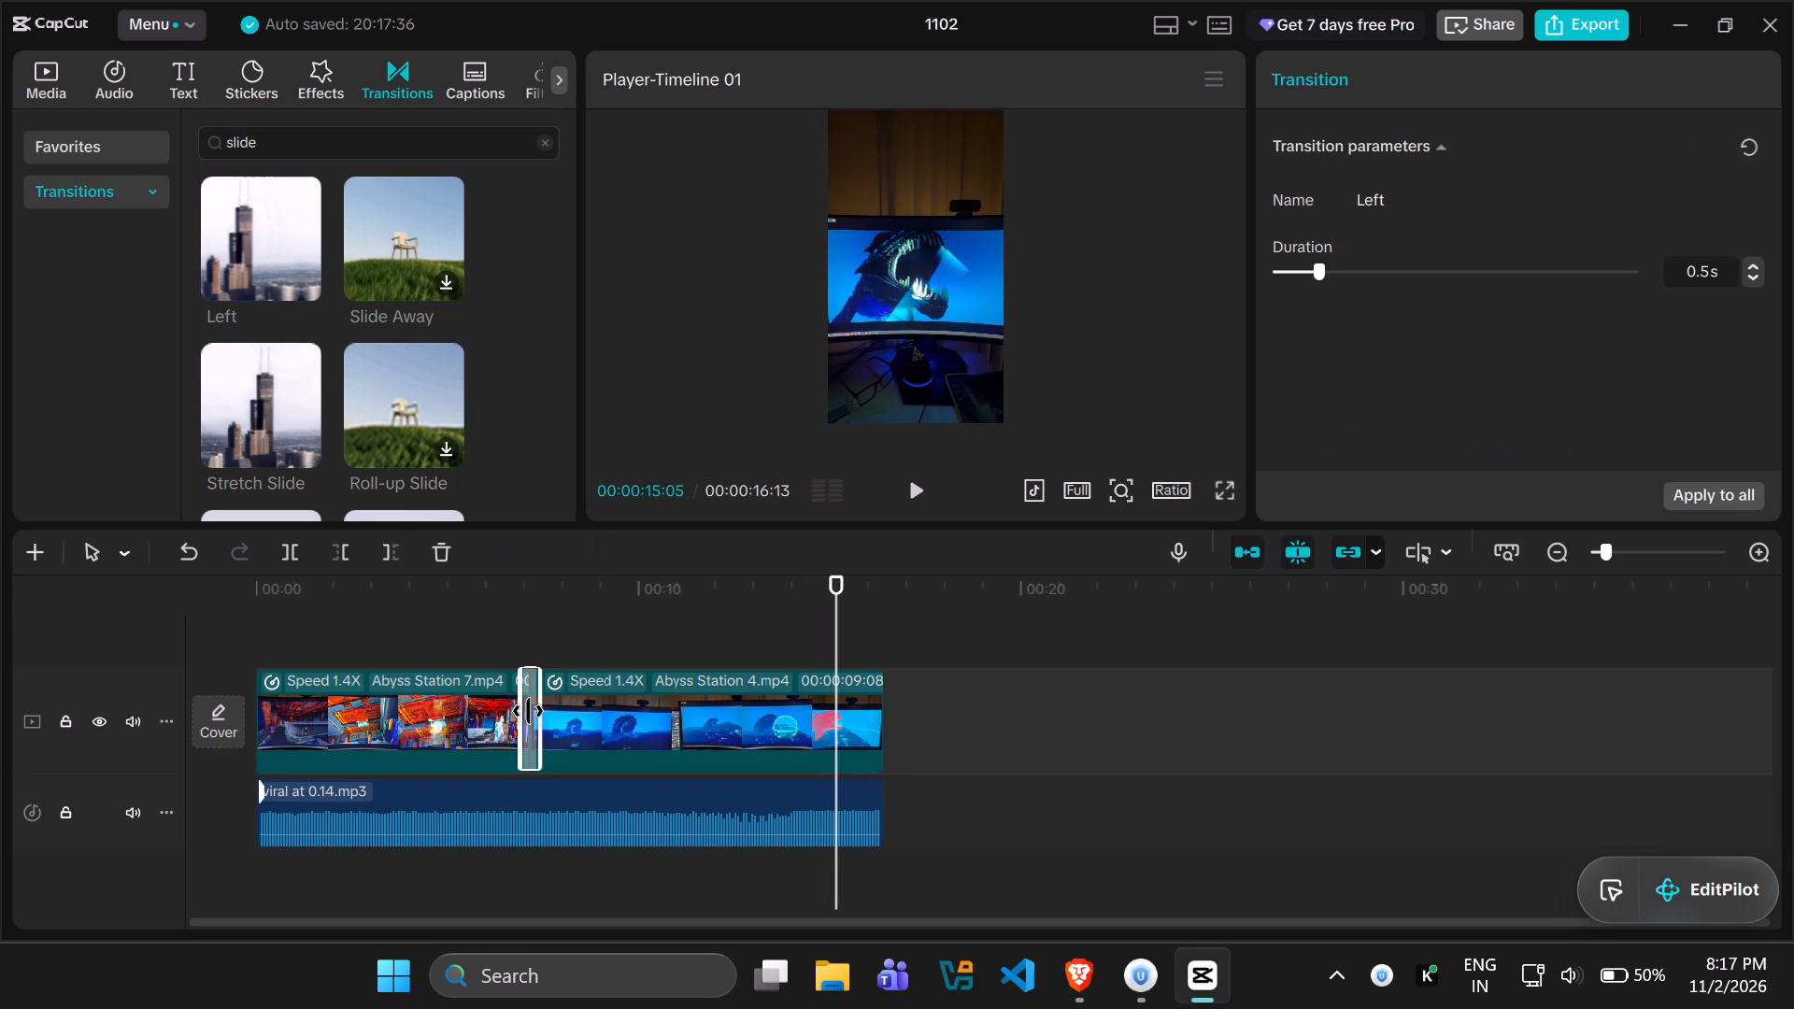
pyautogui.press('Delete')
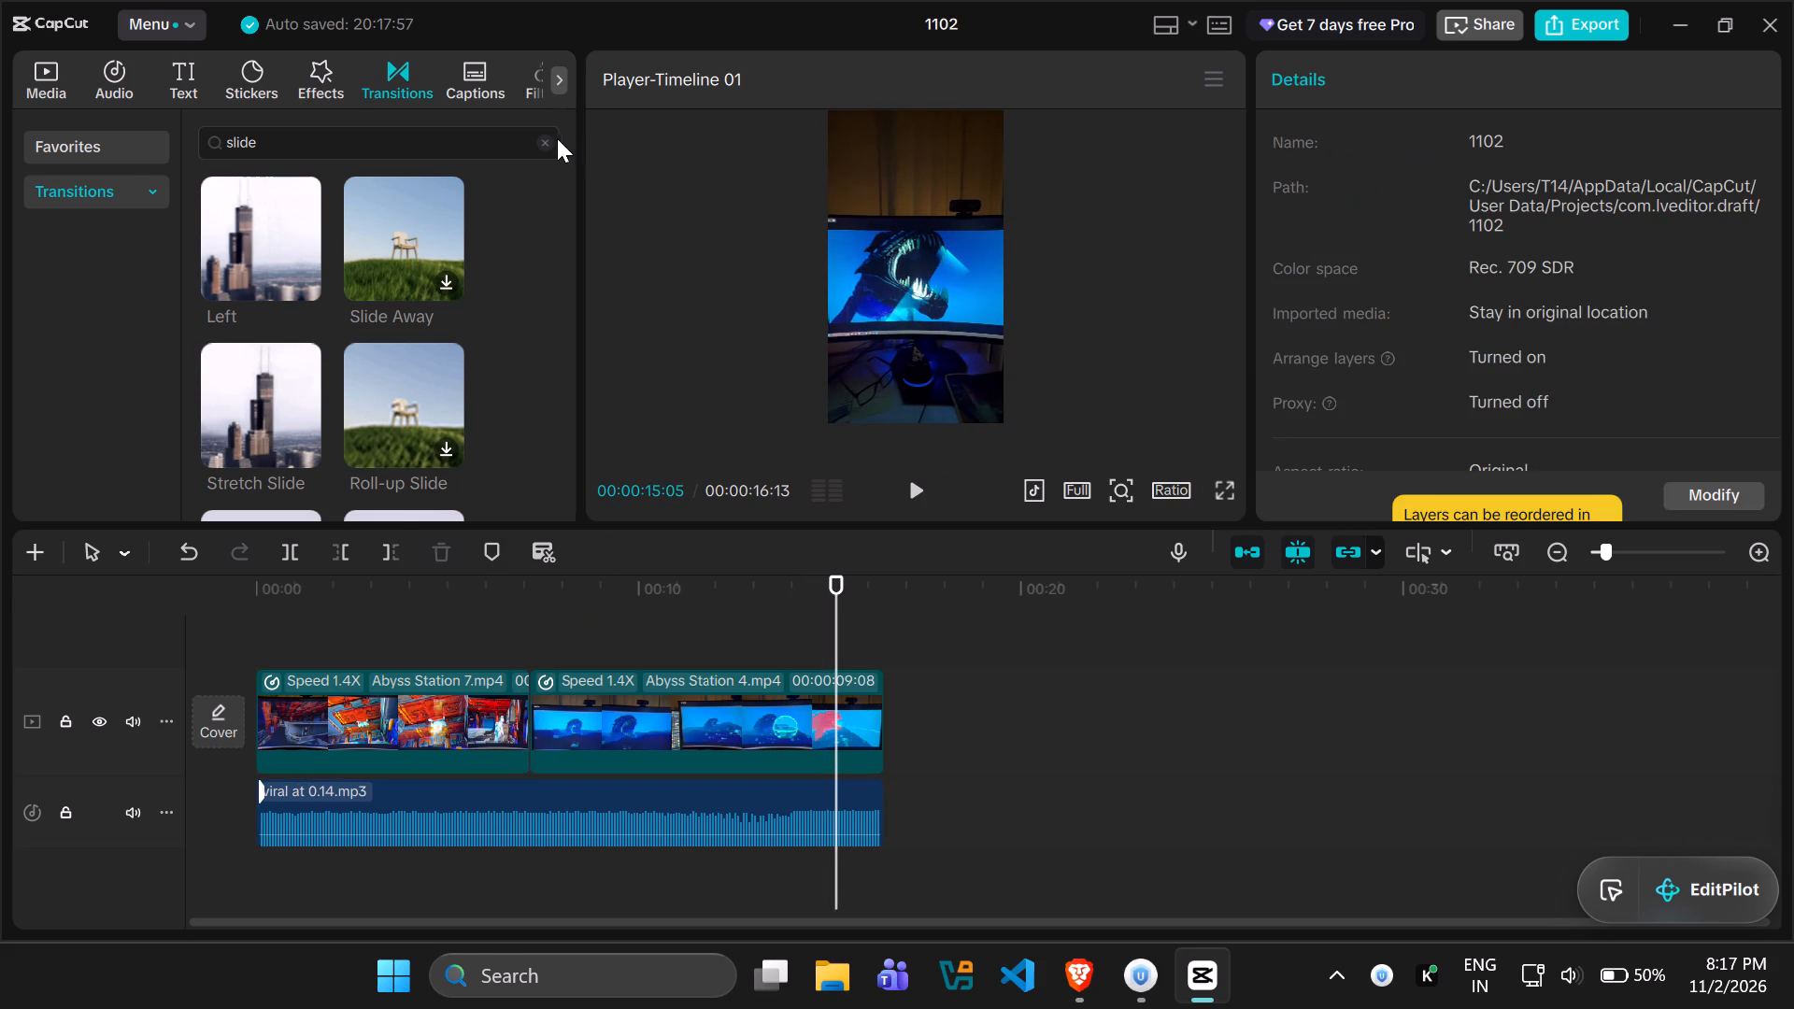
# Search the transitions for "blink", apply Blink between Abyss Station 7 and Abyss Station 4, and play across the cut.
pyautogui.doubleClick(552, 137)
pyautogui.write('blib')
pyautogui.press('BackSpace')
pyautogui.write('nk')
pyautogui.press('Return')
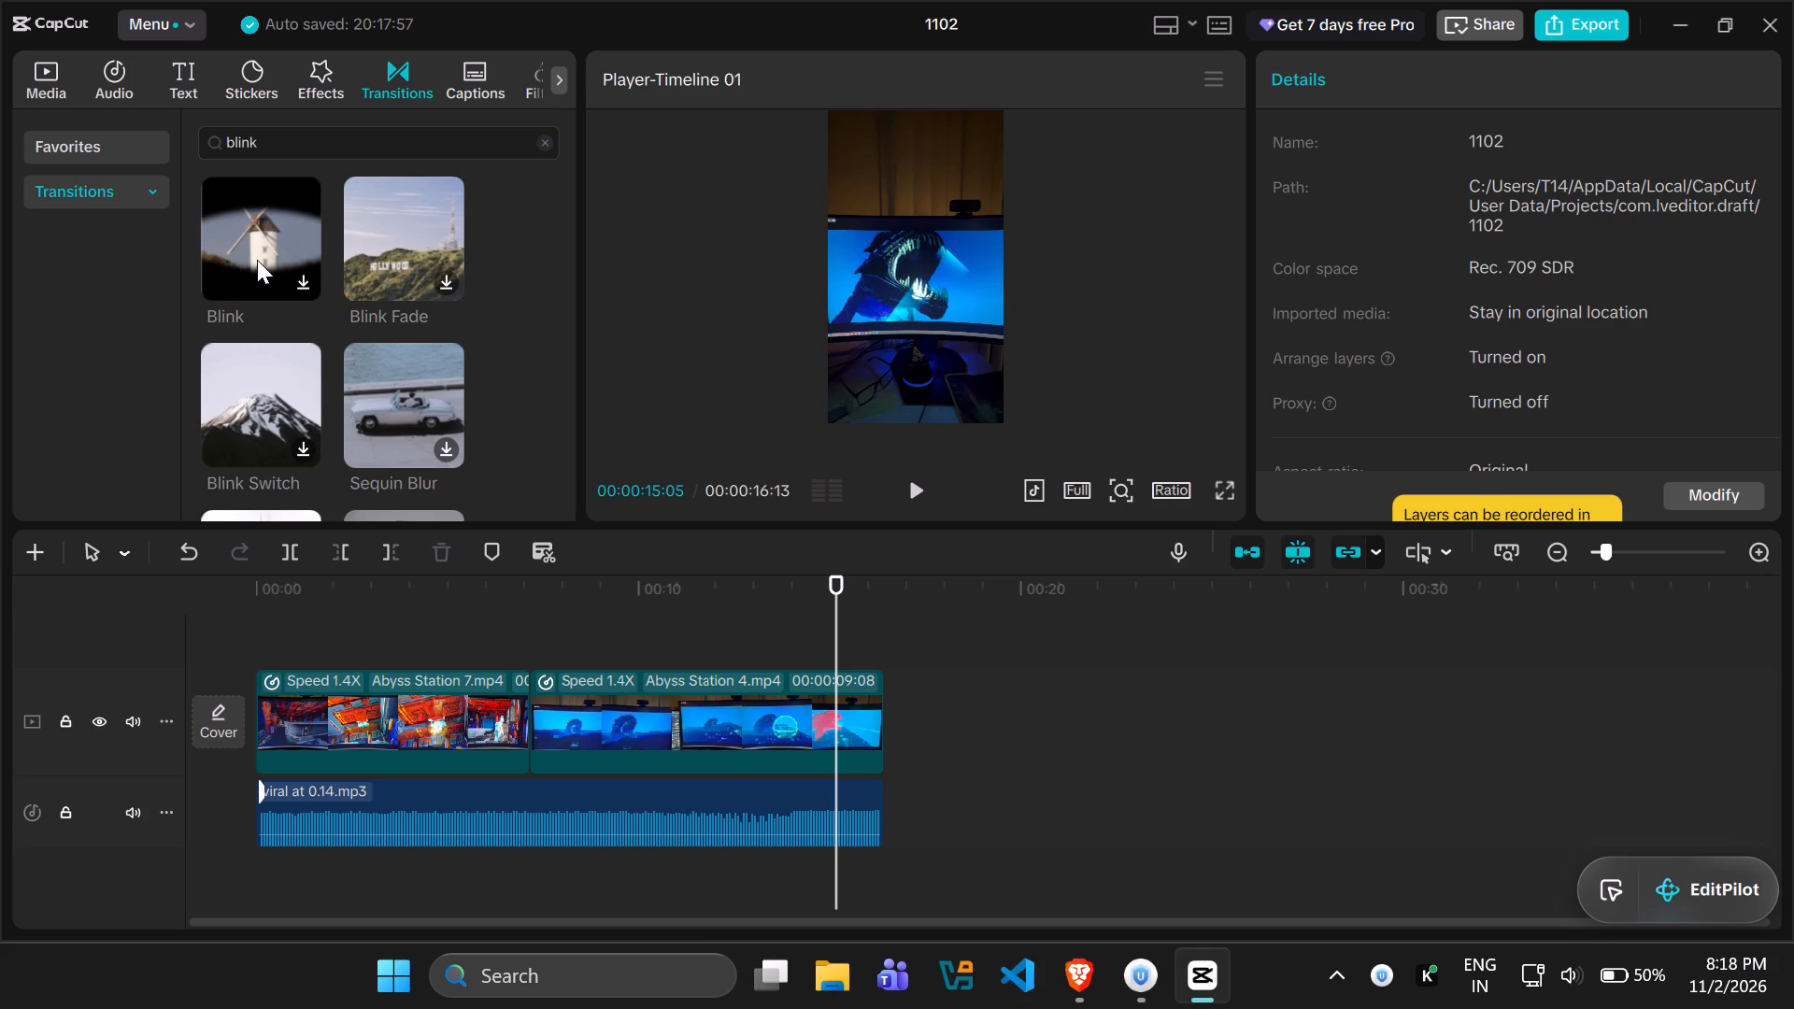
pyautogui.moveTo(239, 249); pyautogui.dragTo(456, 665)
pyautogui.moveTo(456, 665); pyautogui.dragTo(519, 717)
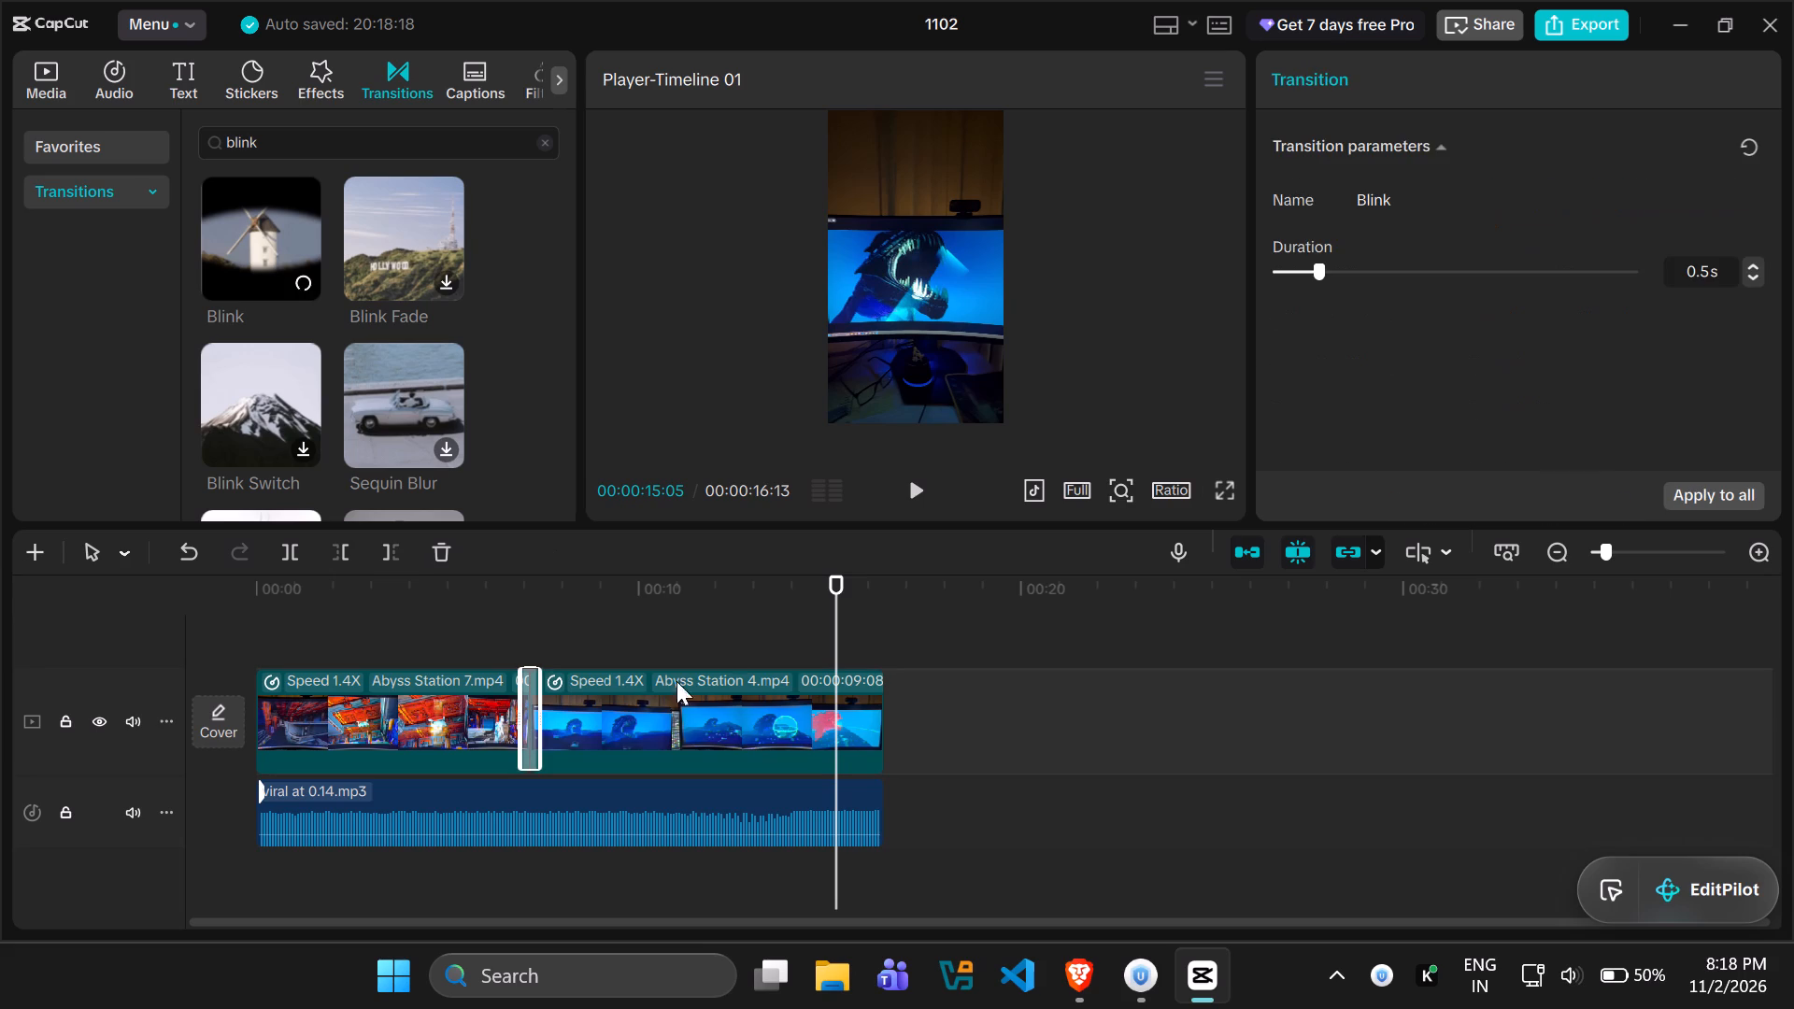
pyautogui.moveTo(825, 615); pyautogui.dragTo(120, 634)
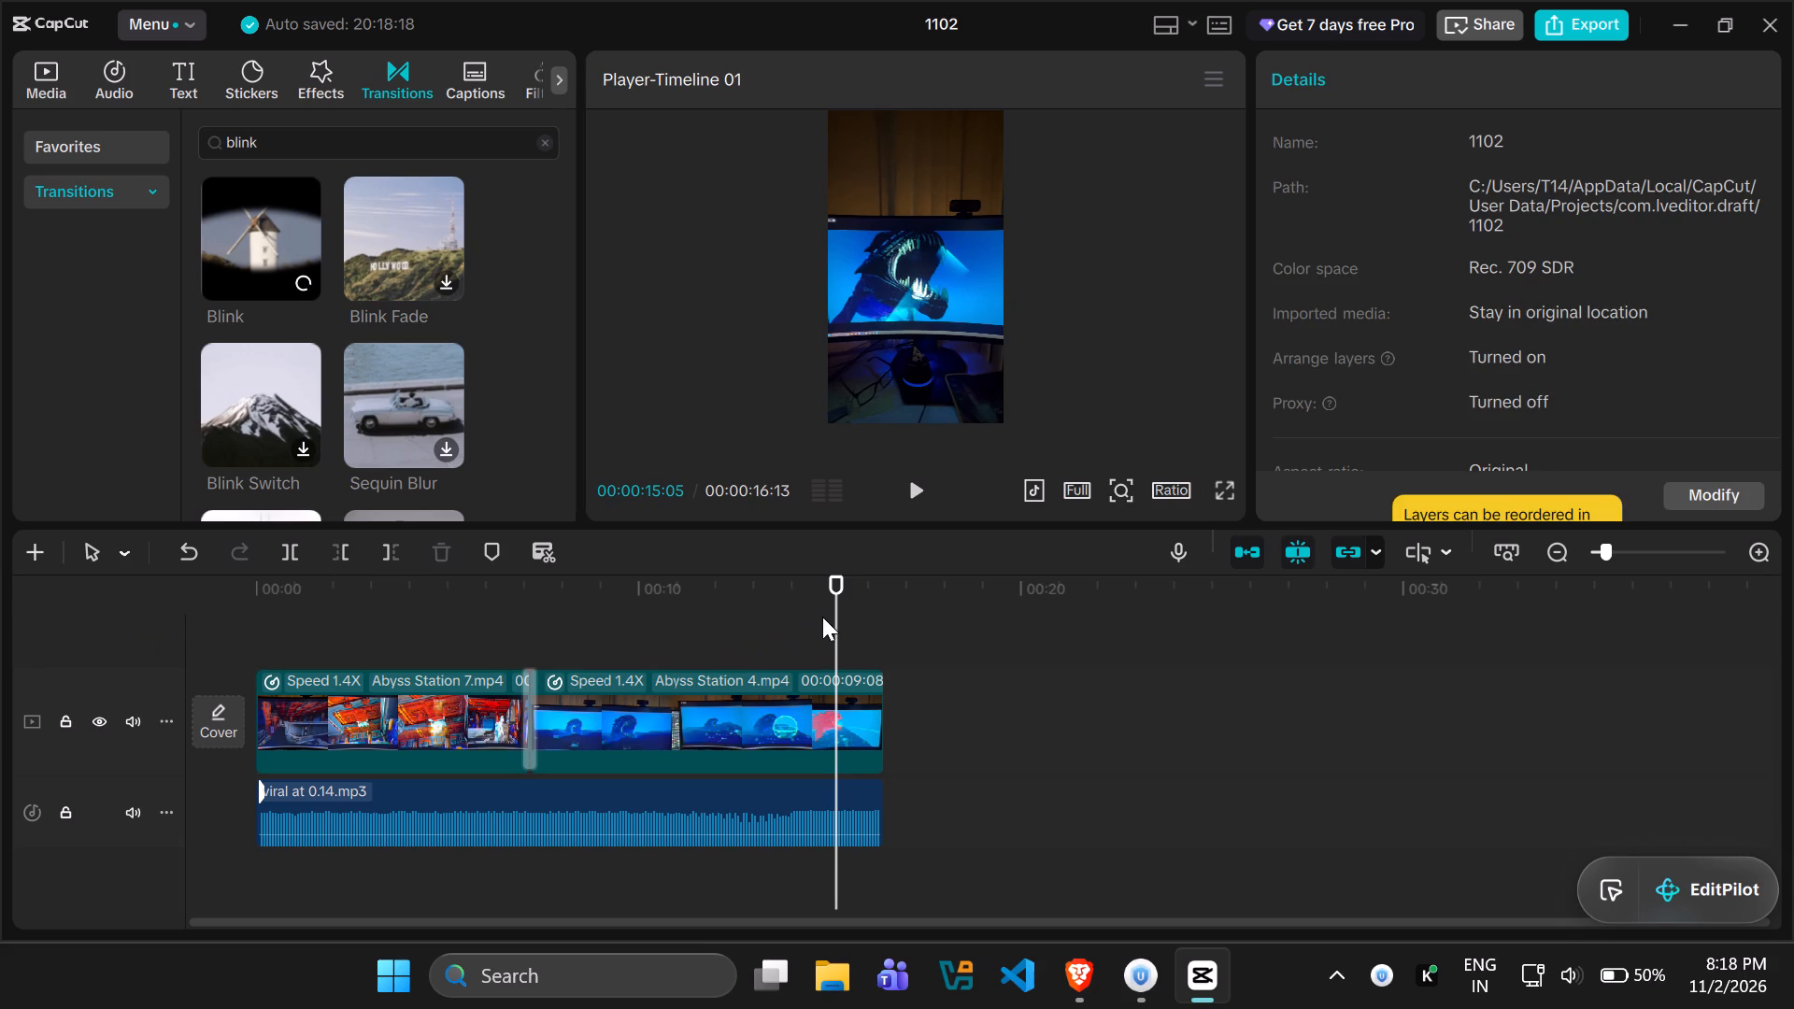
pyautogui.moveTo(843, 620); pyautogui.dragTo(497, 658)
pyautogui.press('space')
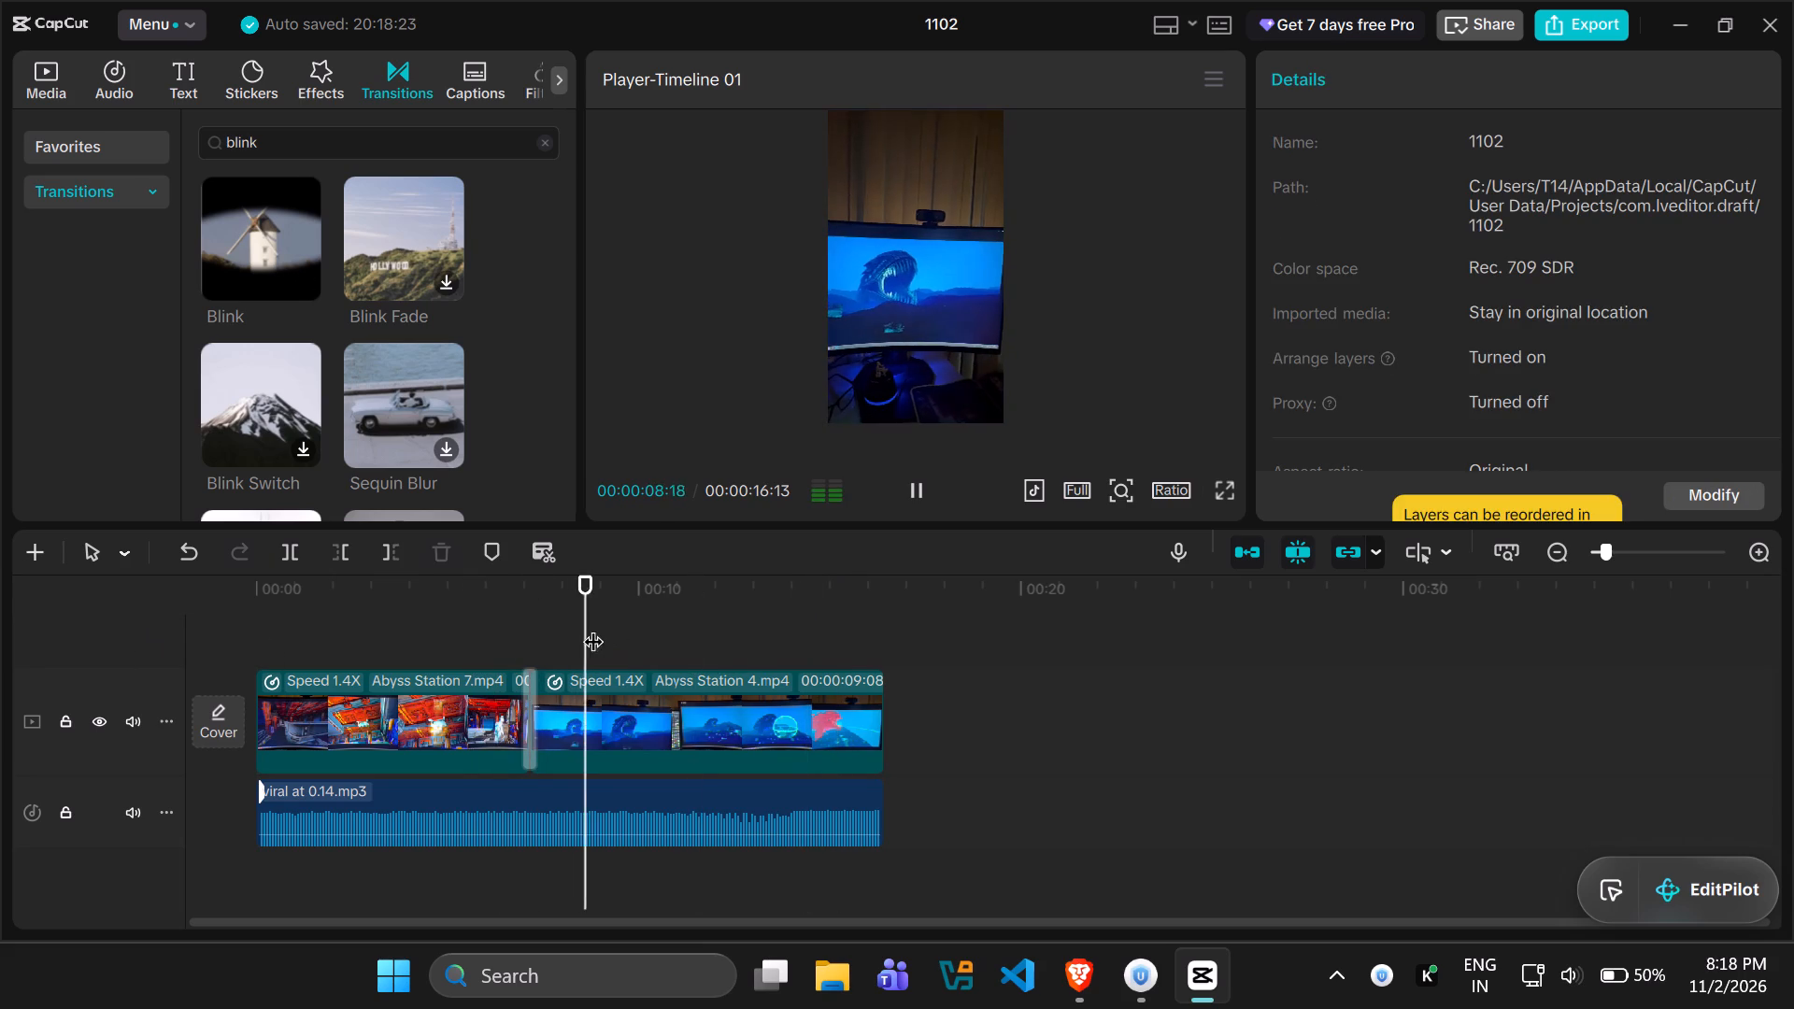
pyautogui.moveTo(592, 627); pyautogui.dragTo(447, 615)
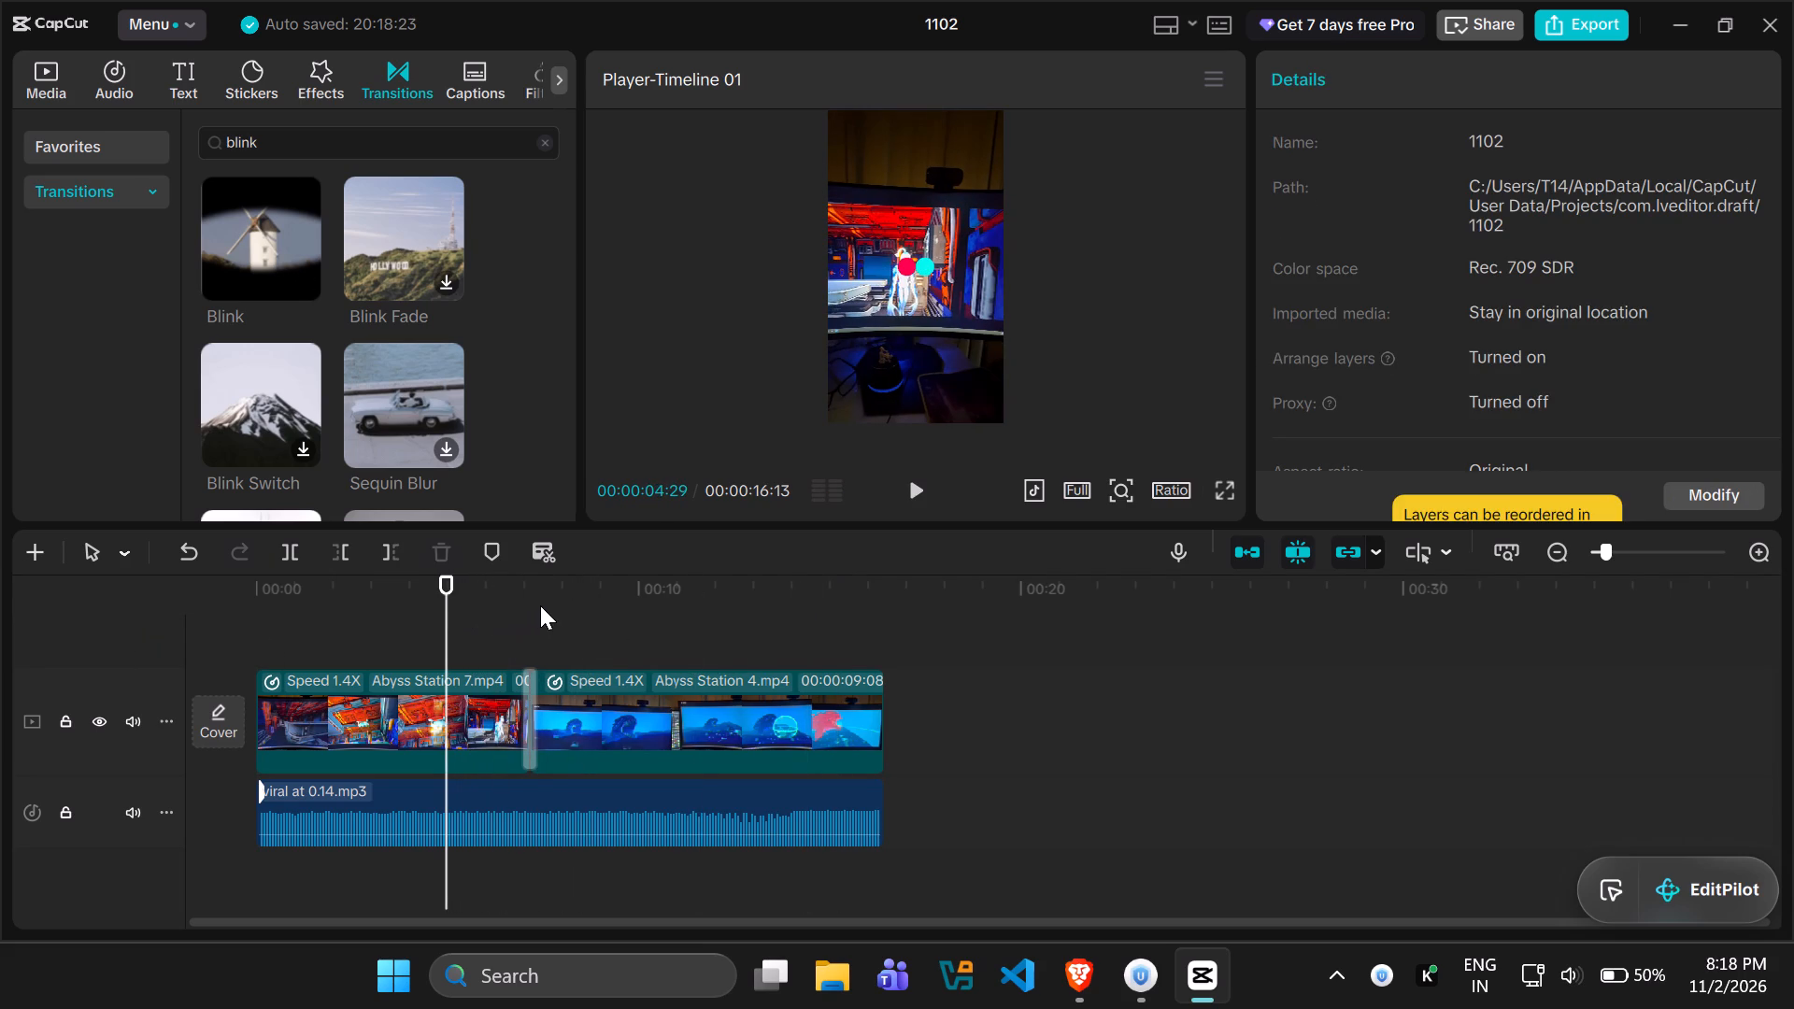
pyautogui.press('space')
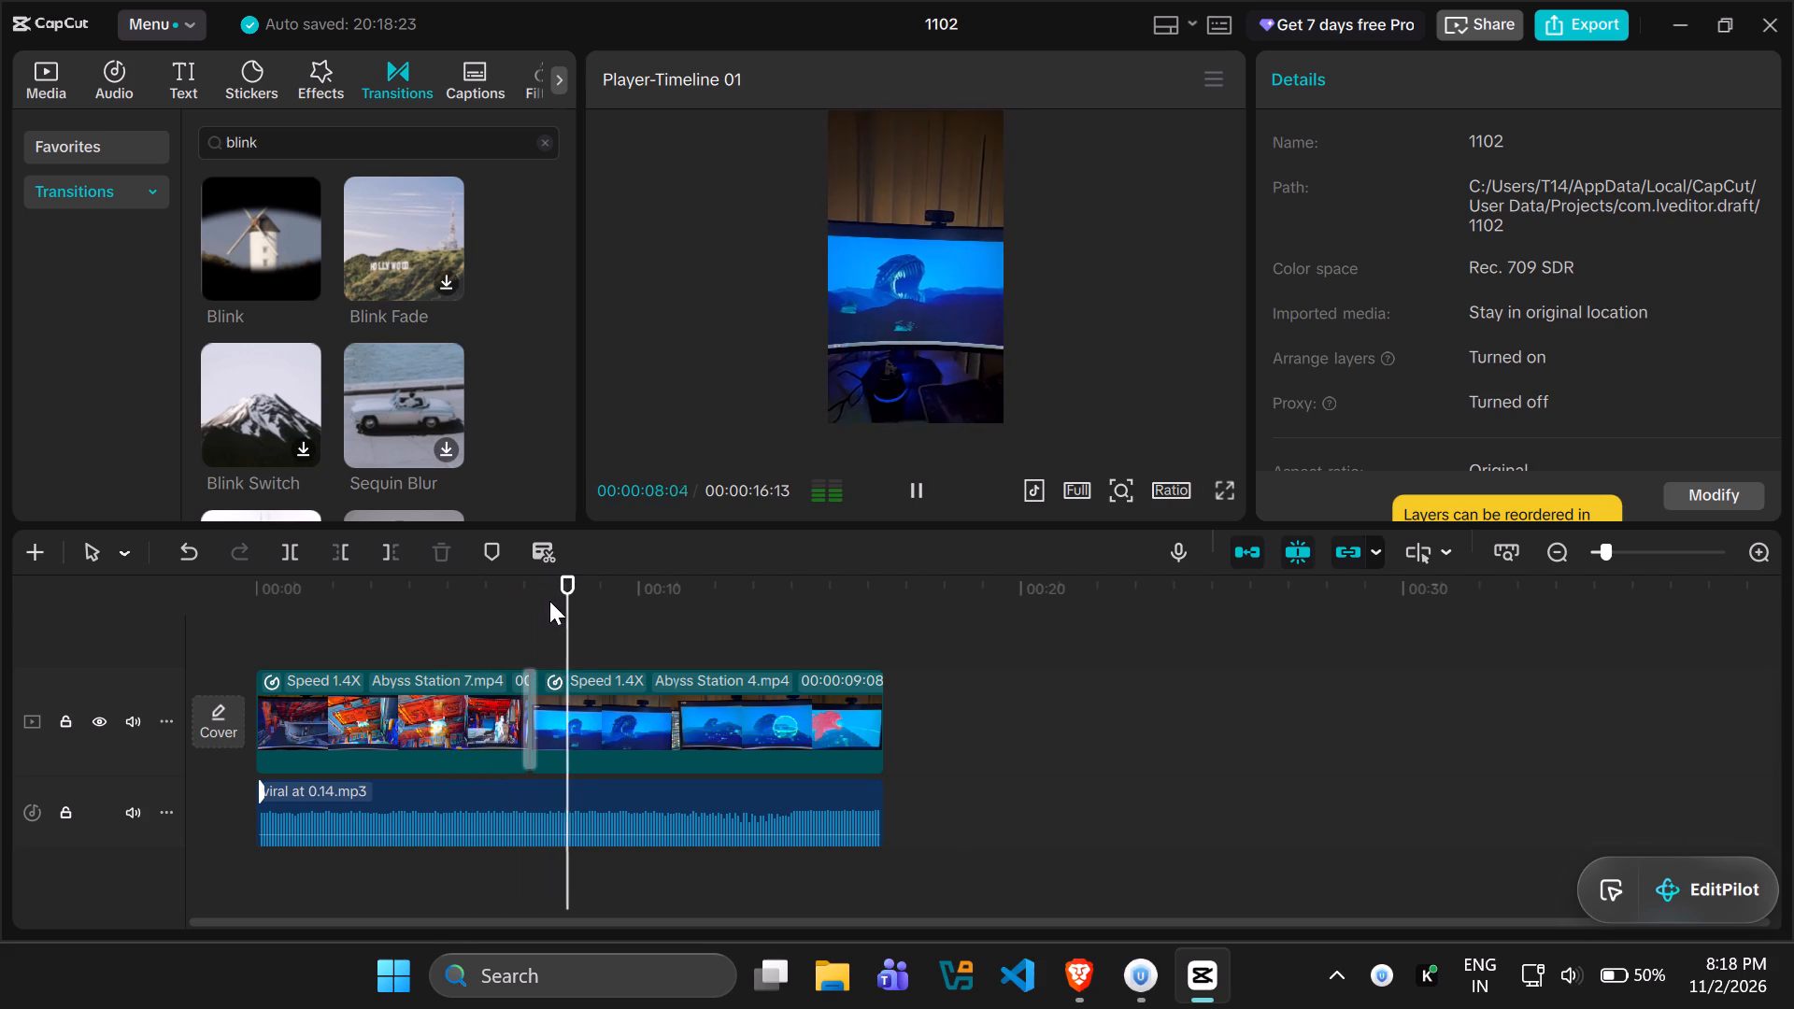
pyautogui.press('space')
# Adjust the colour of both Abyss Station clips together, with Temp at 31 and Saturation at 13.
pyautogui.click(619, 705)
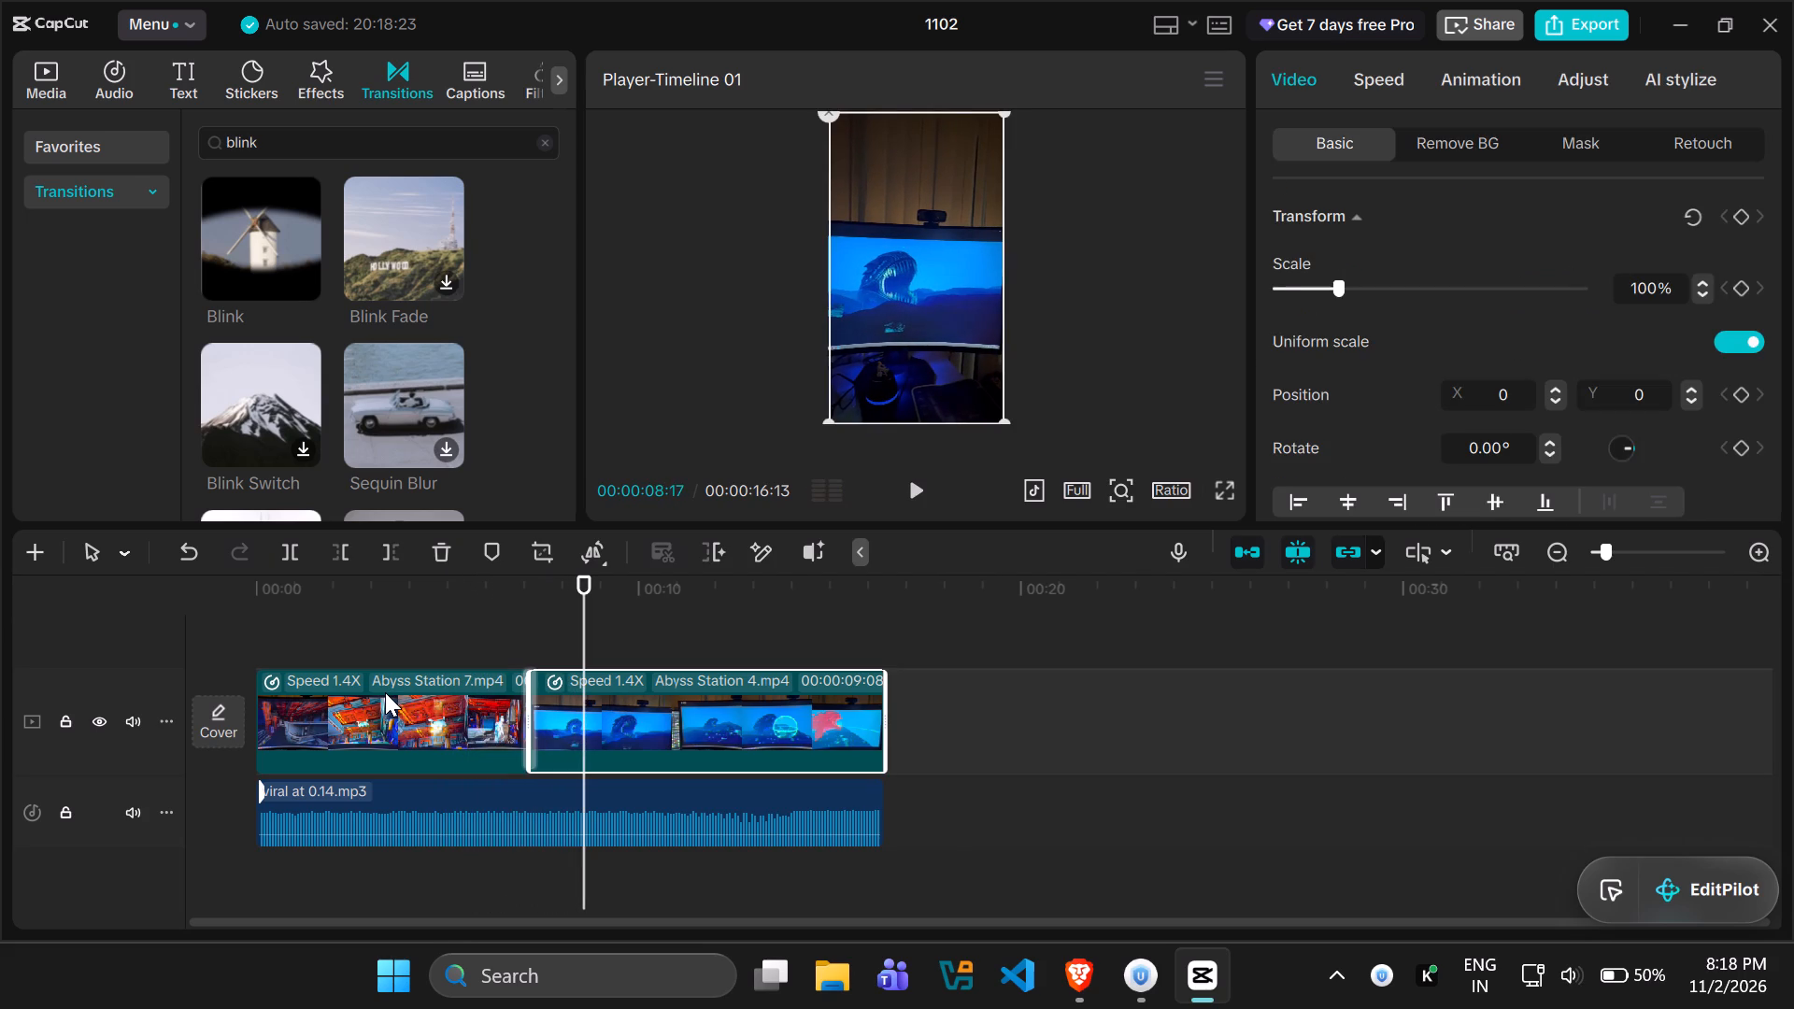
pyautogui.keyDown('ctrl'); pyautogui.click(372, 737); pyautogui.keyUp('ctrl')
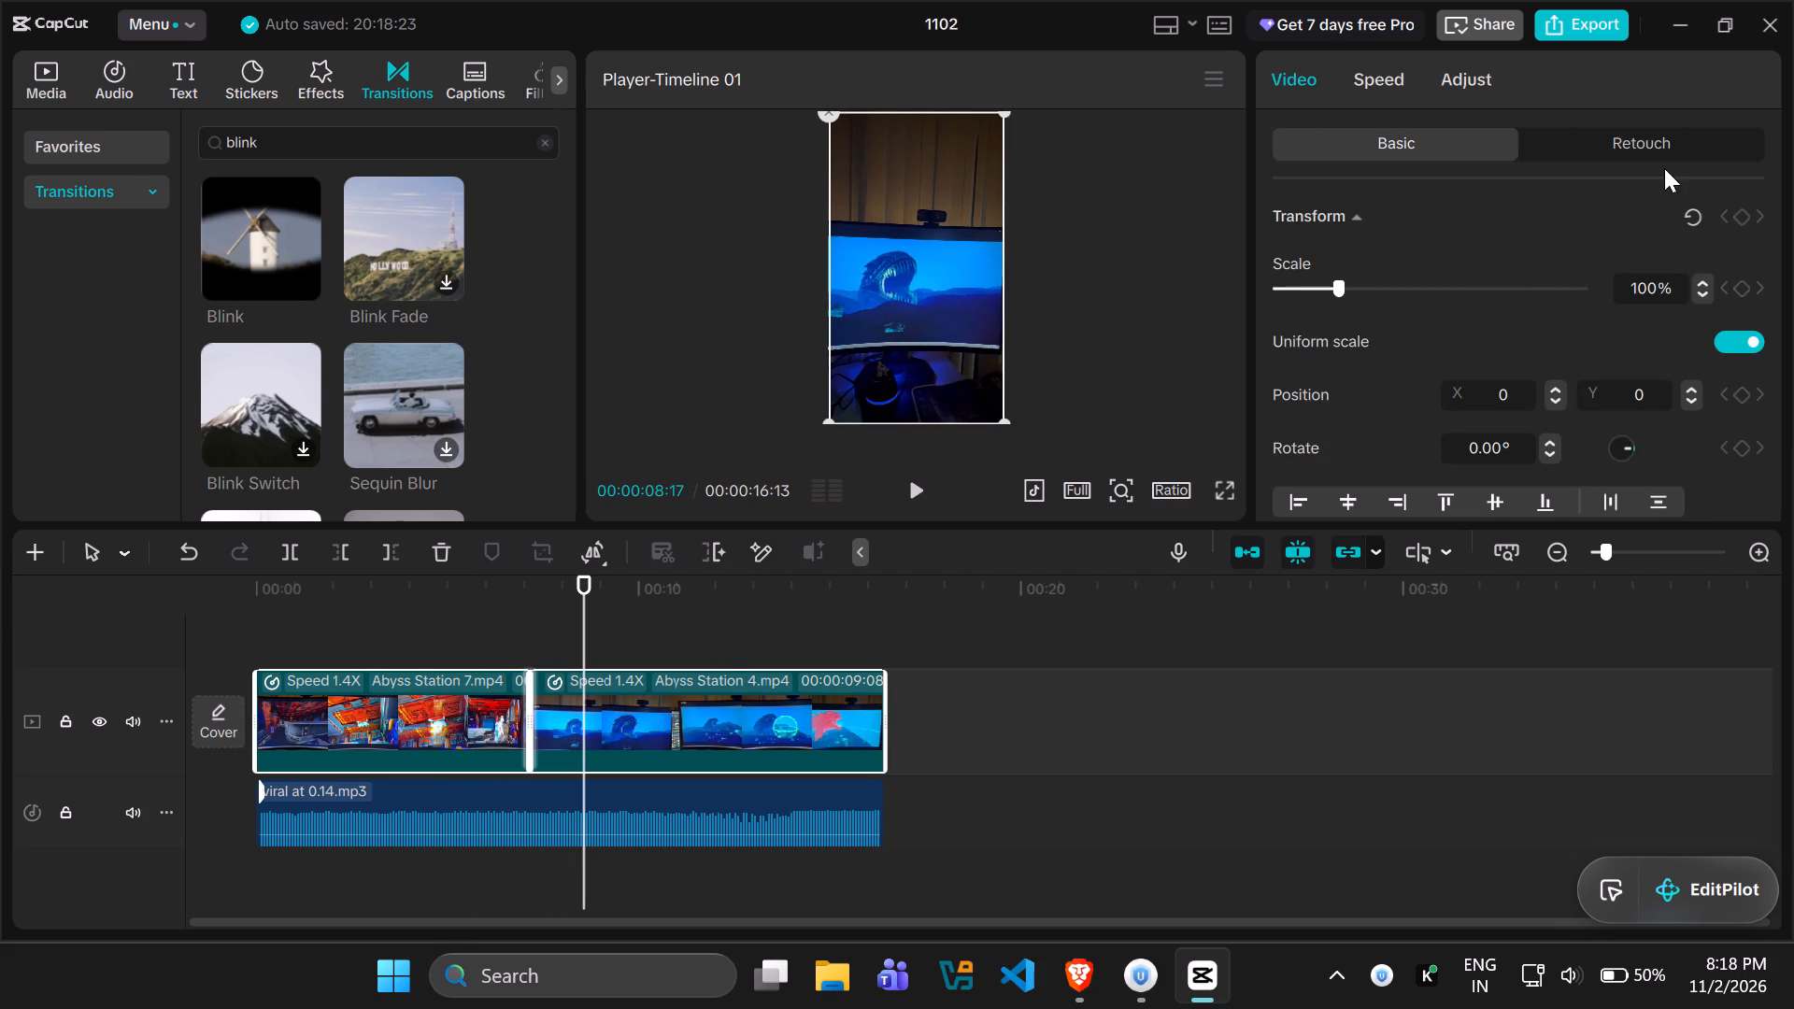
pyautogui.click(1479, 76)
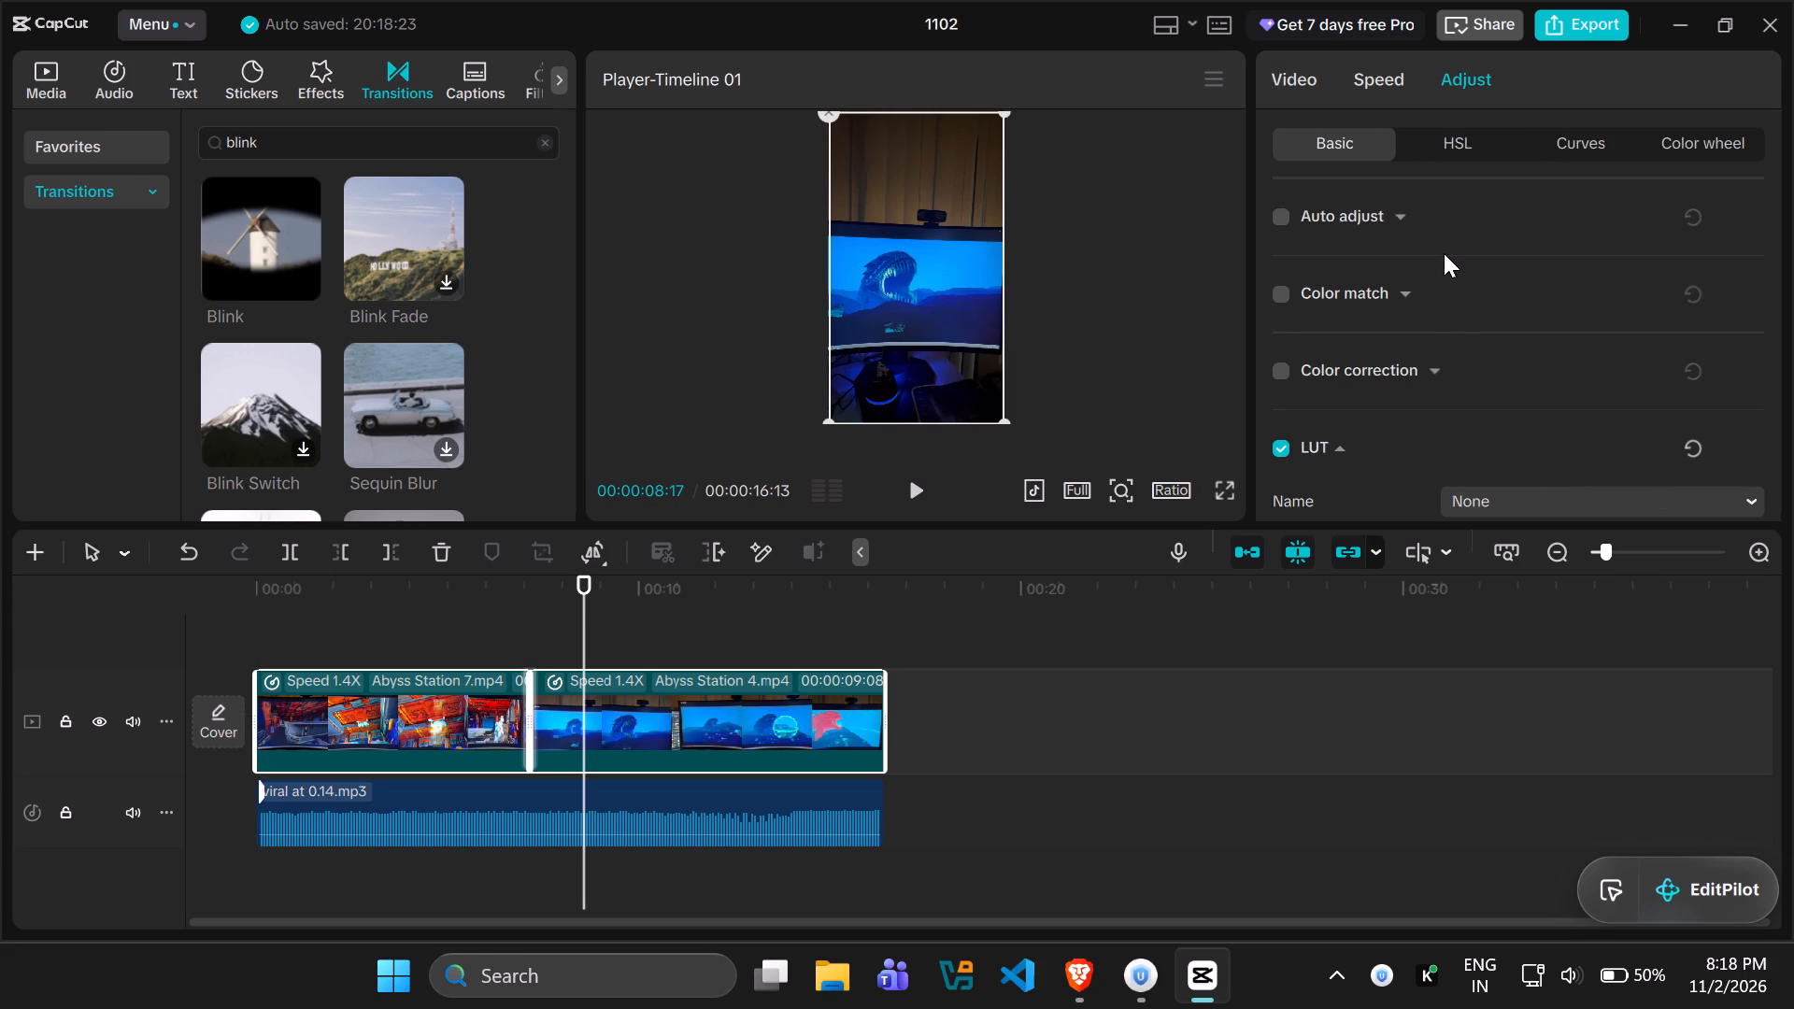
pyautogui.scroll(-3, 1386, 435)
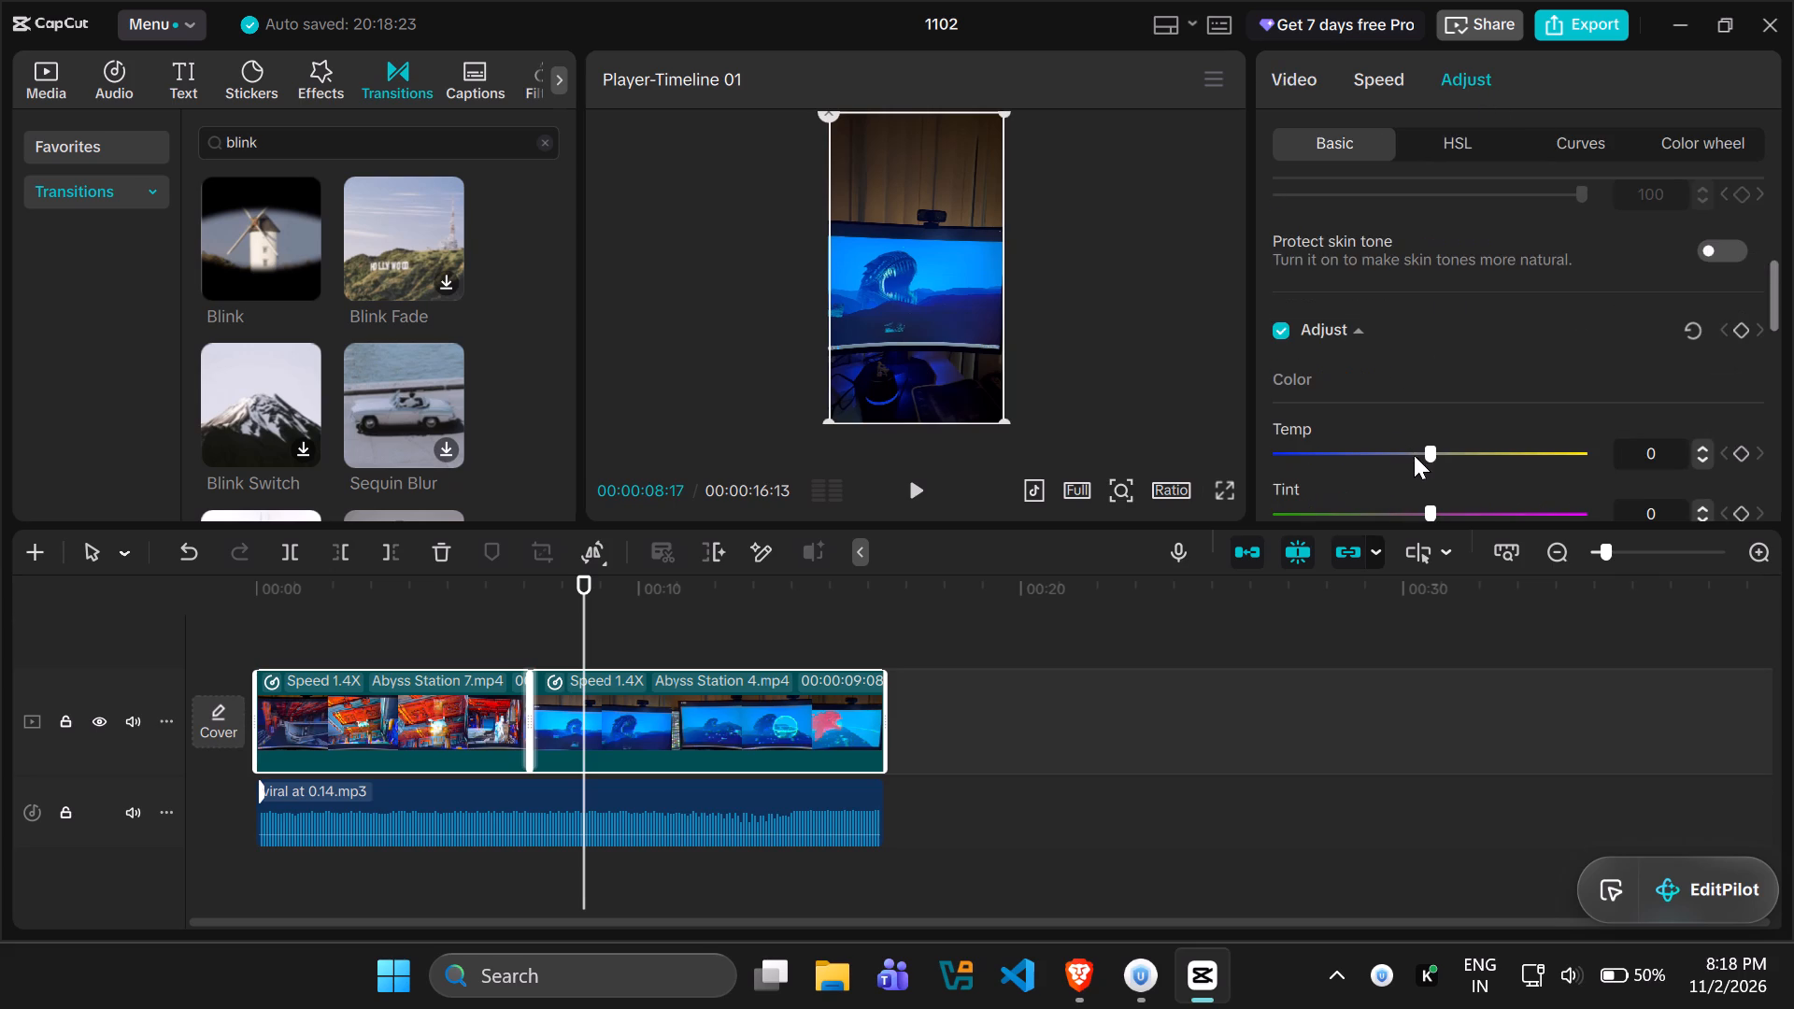
pyautogui.moveTo(1414, 455); pyautogui.dragTo(1387, 454)
pyautogui.scroll(-2, 1431, 421)
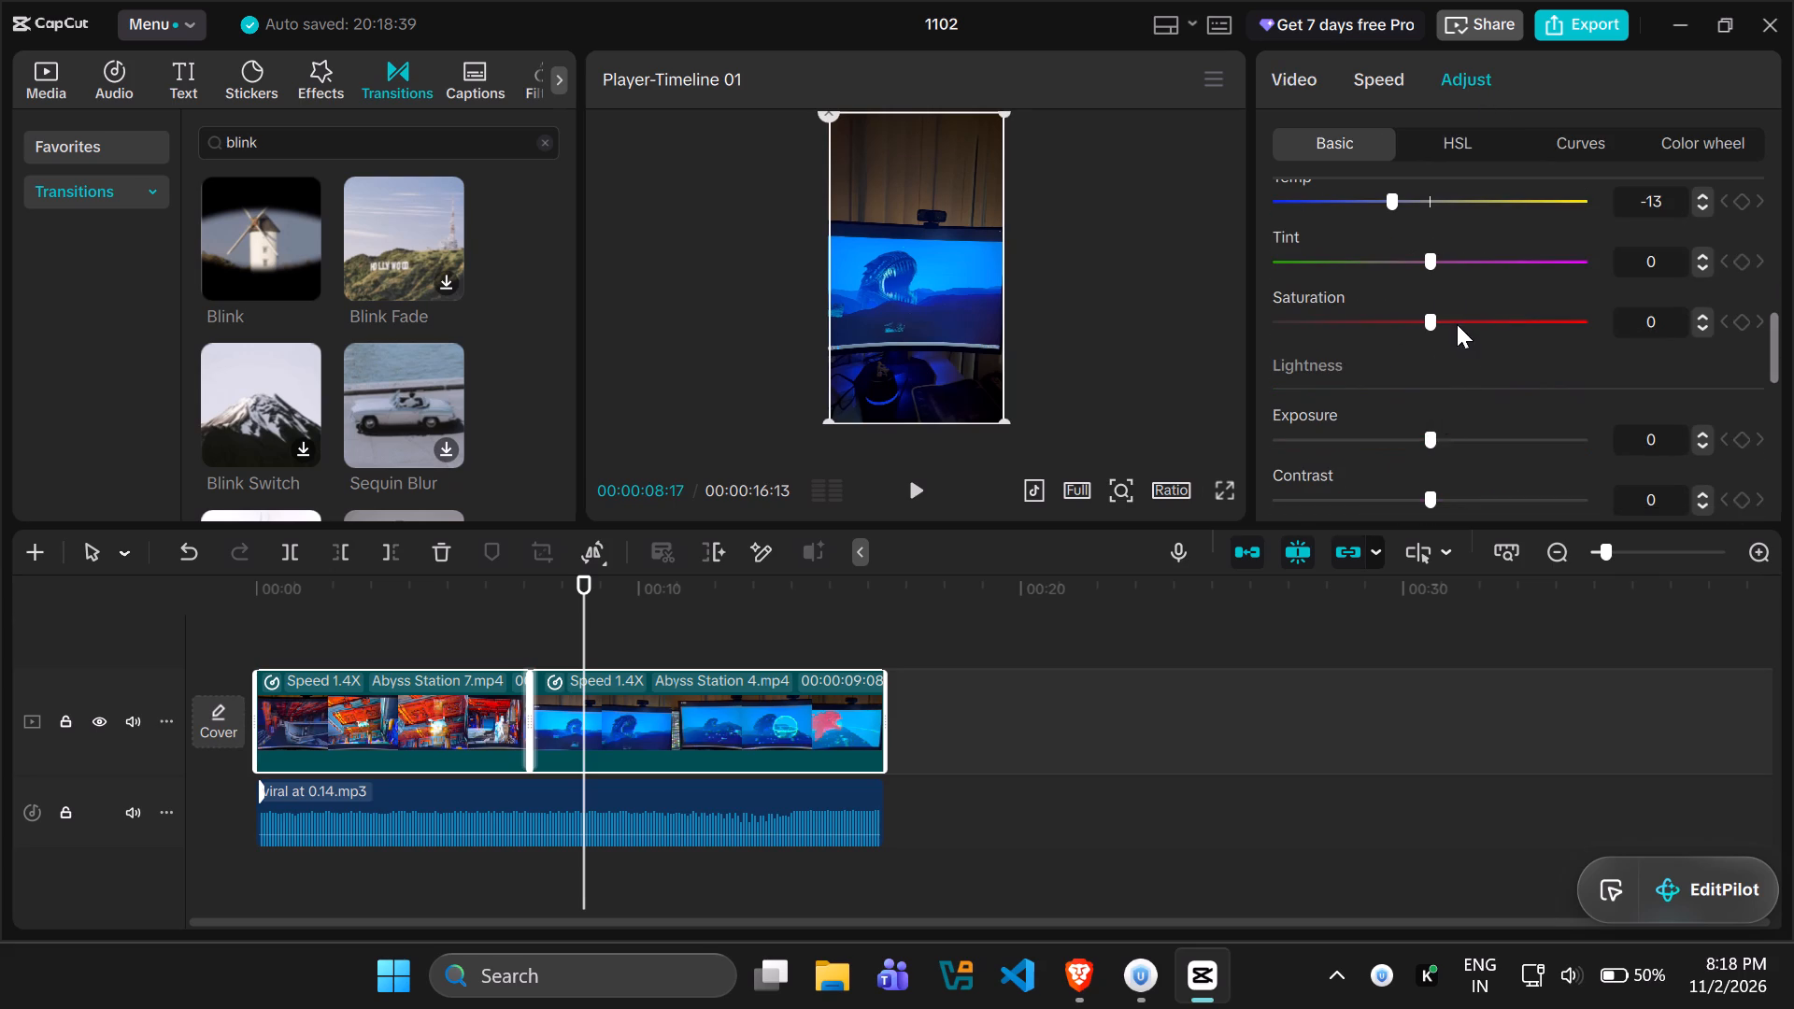
pyautogui.moveTo(1457, 323); pyautogui.dragTo(1454, 323)
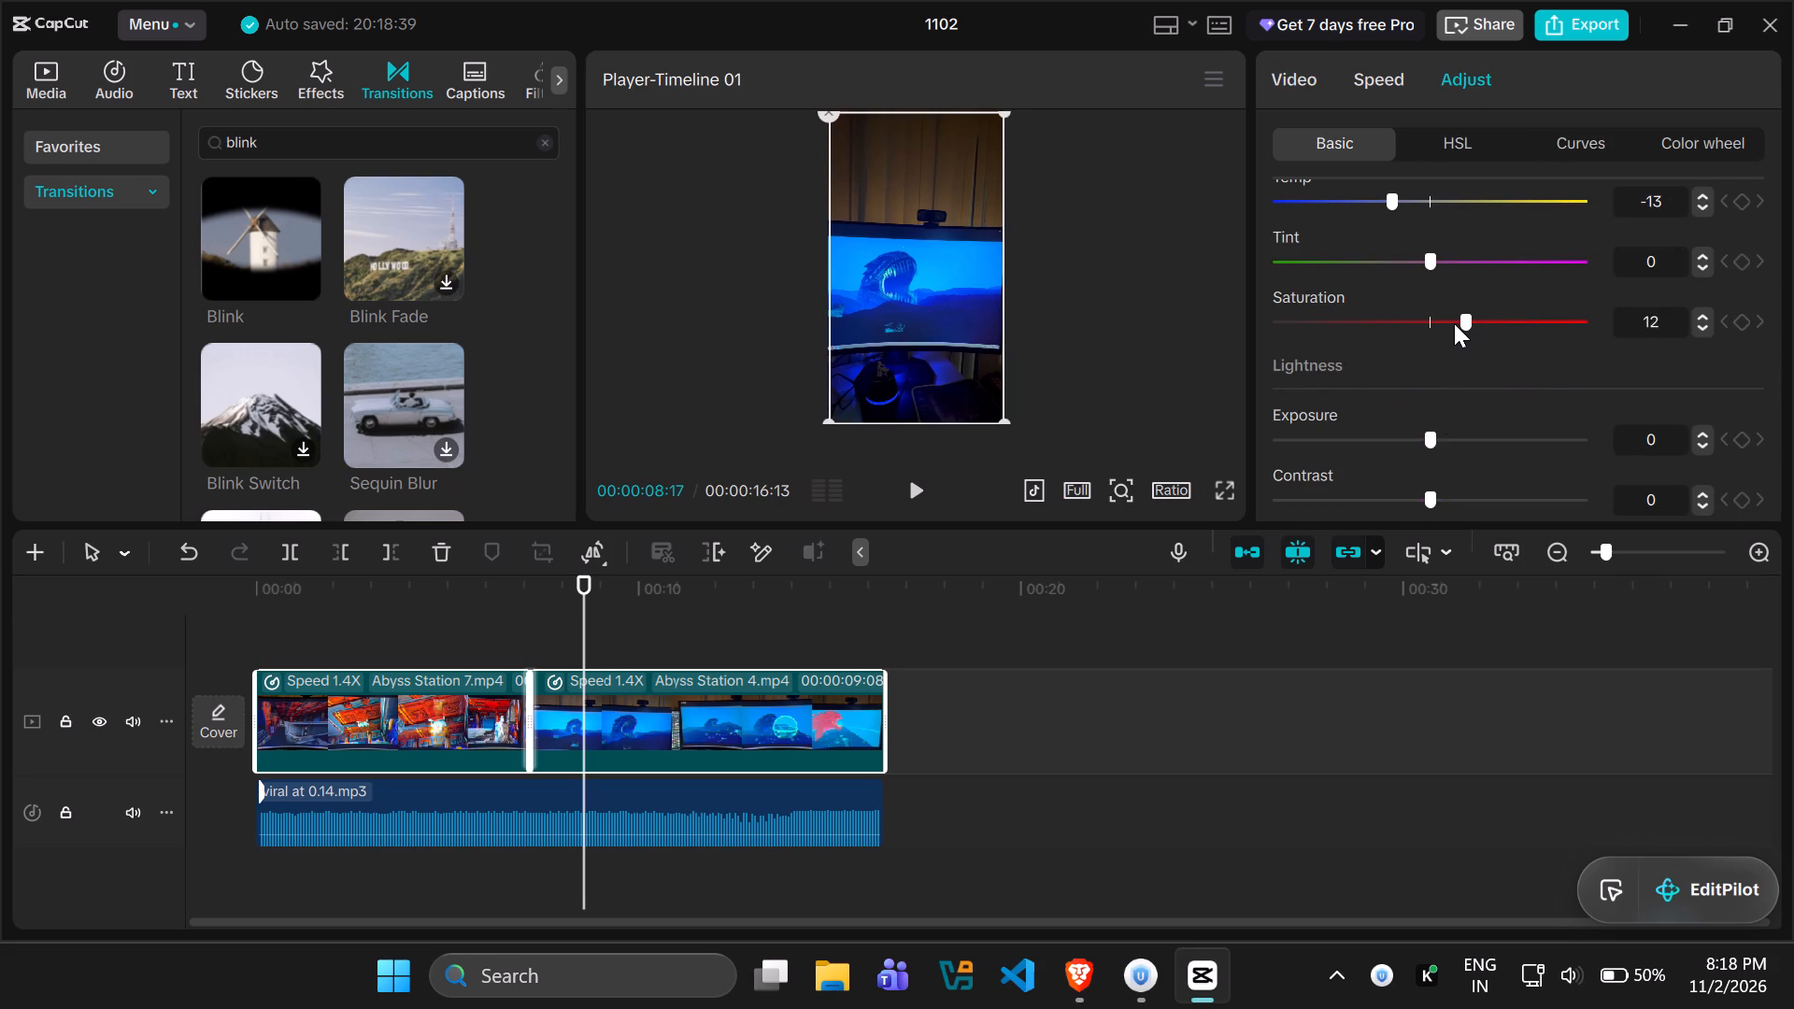
pyautogui.moveTo(1454, 323); pyautogui.dragTo(1469, 323)
pyautogui.moveTo(1469, 323); pyautogui.dragTo(1457, 312)
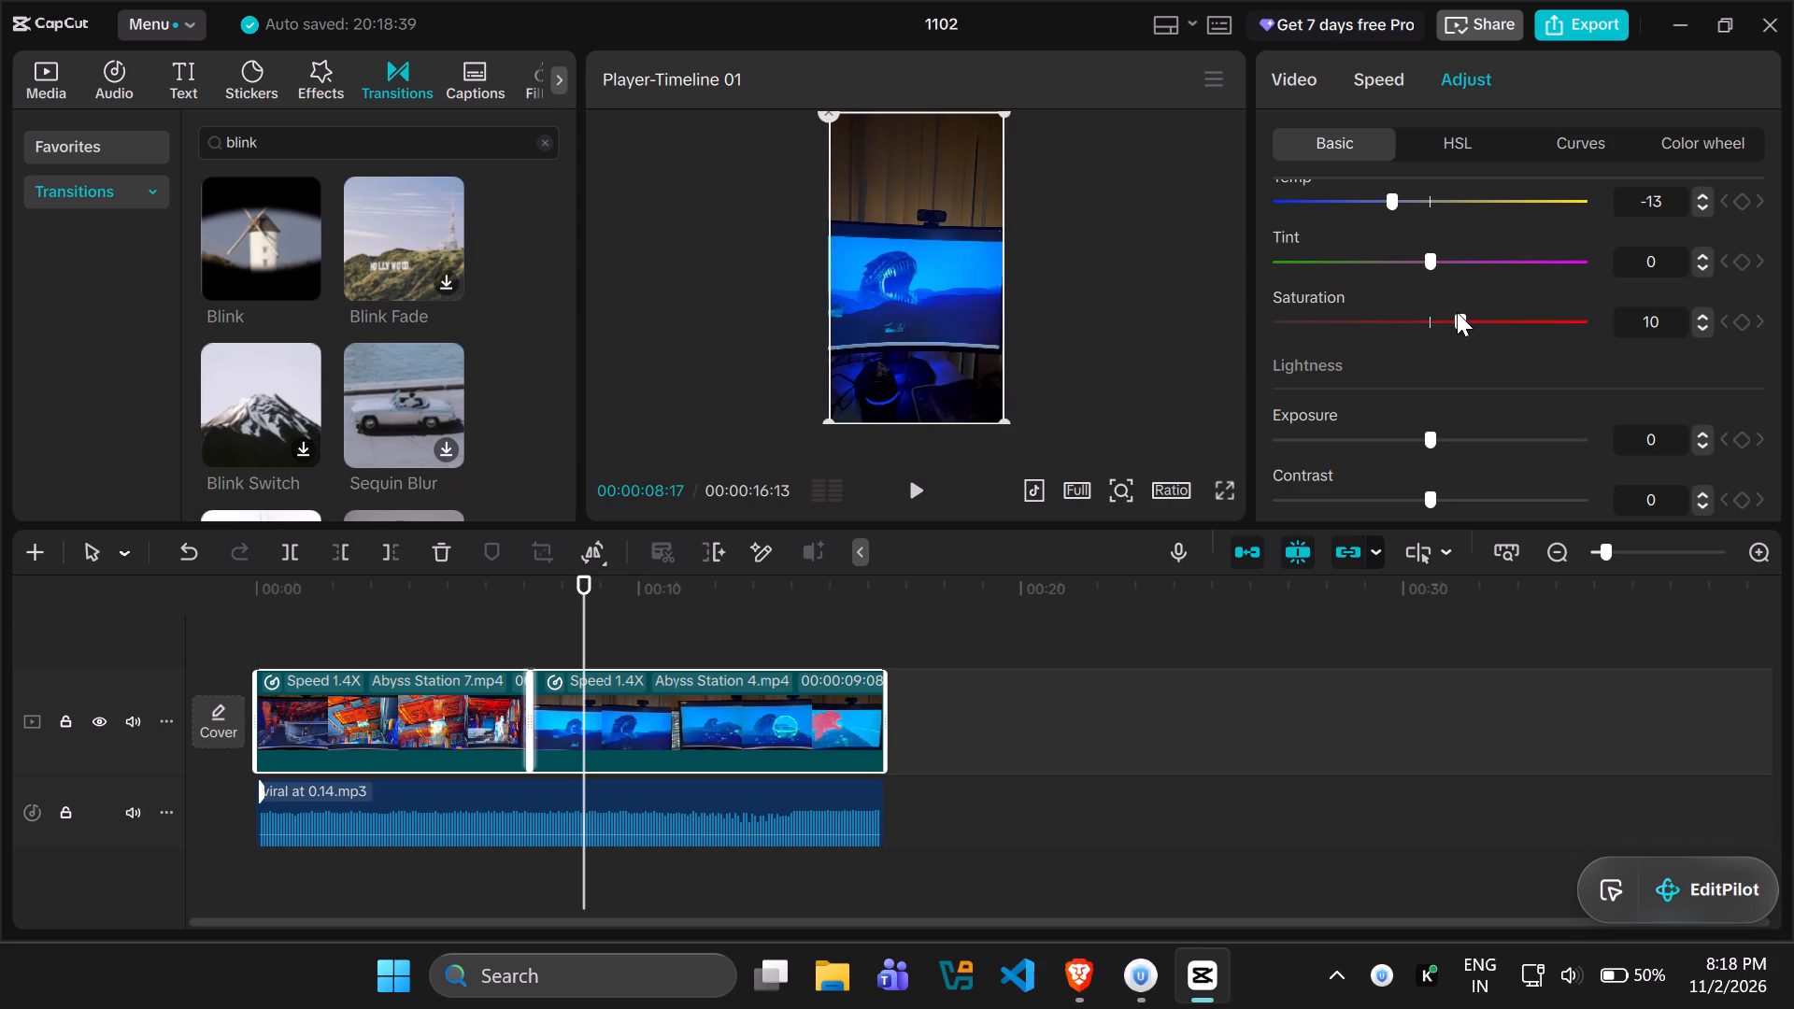
pyautogui.moveTo(1457, 312); pyautogui.dragTo(1464, 315)
pyautogui.moveTo(1397, 195); pyautogui.dragTo(1512, 212)
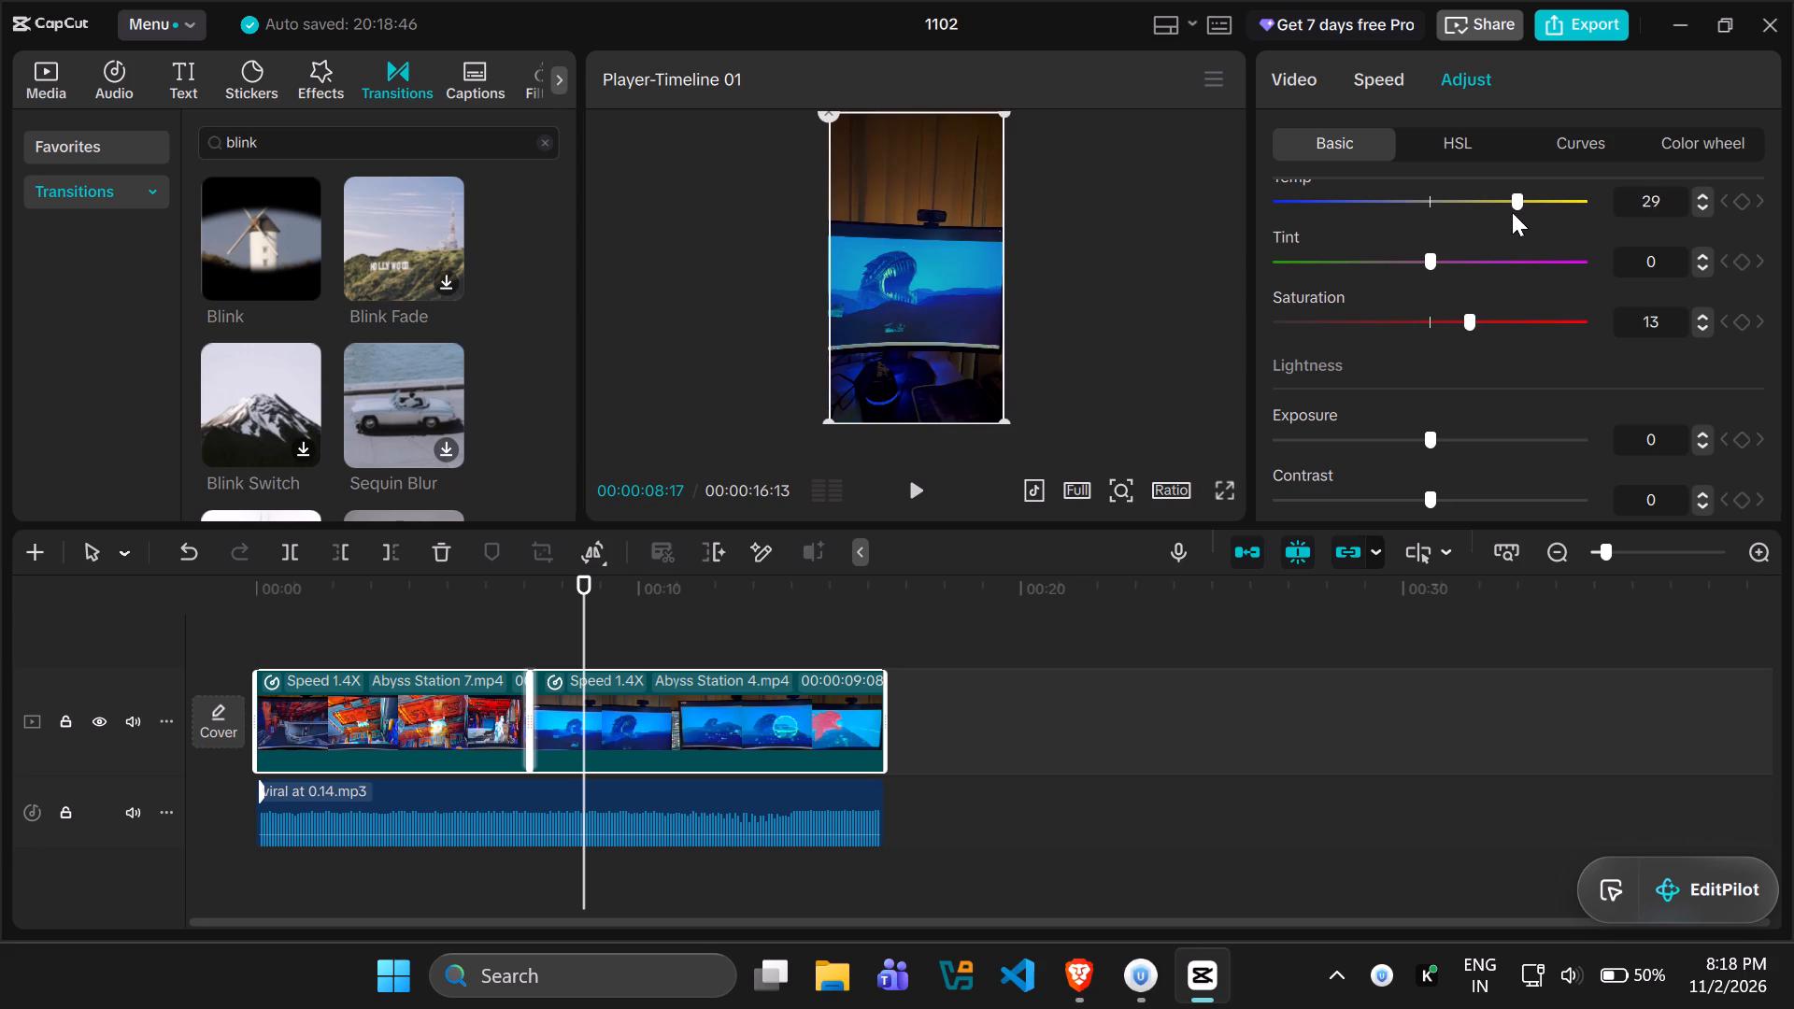
pyautogui.moveTo(1512, 212); pyautogui.dragTo(1549, 220)
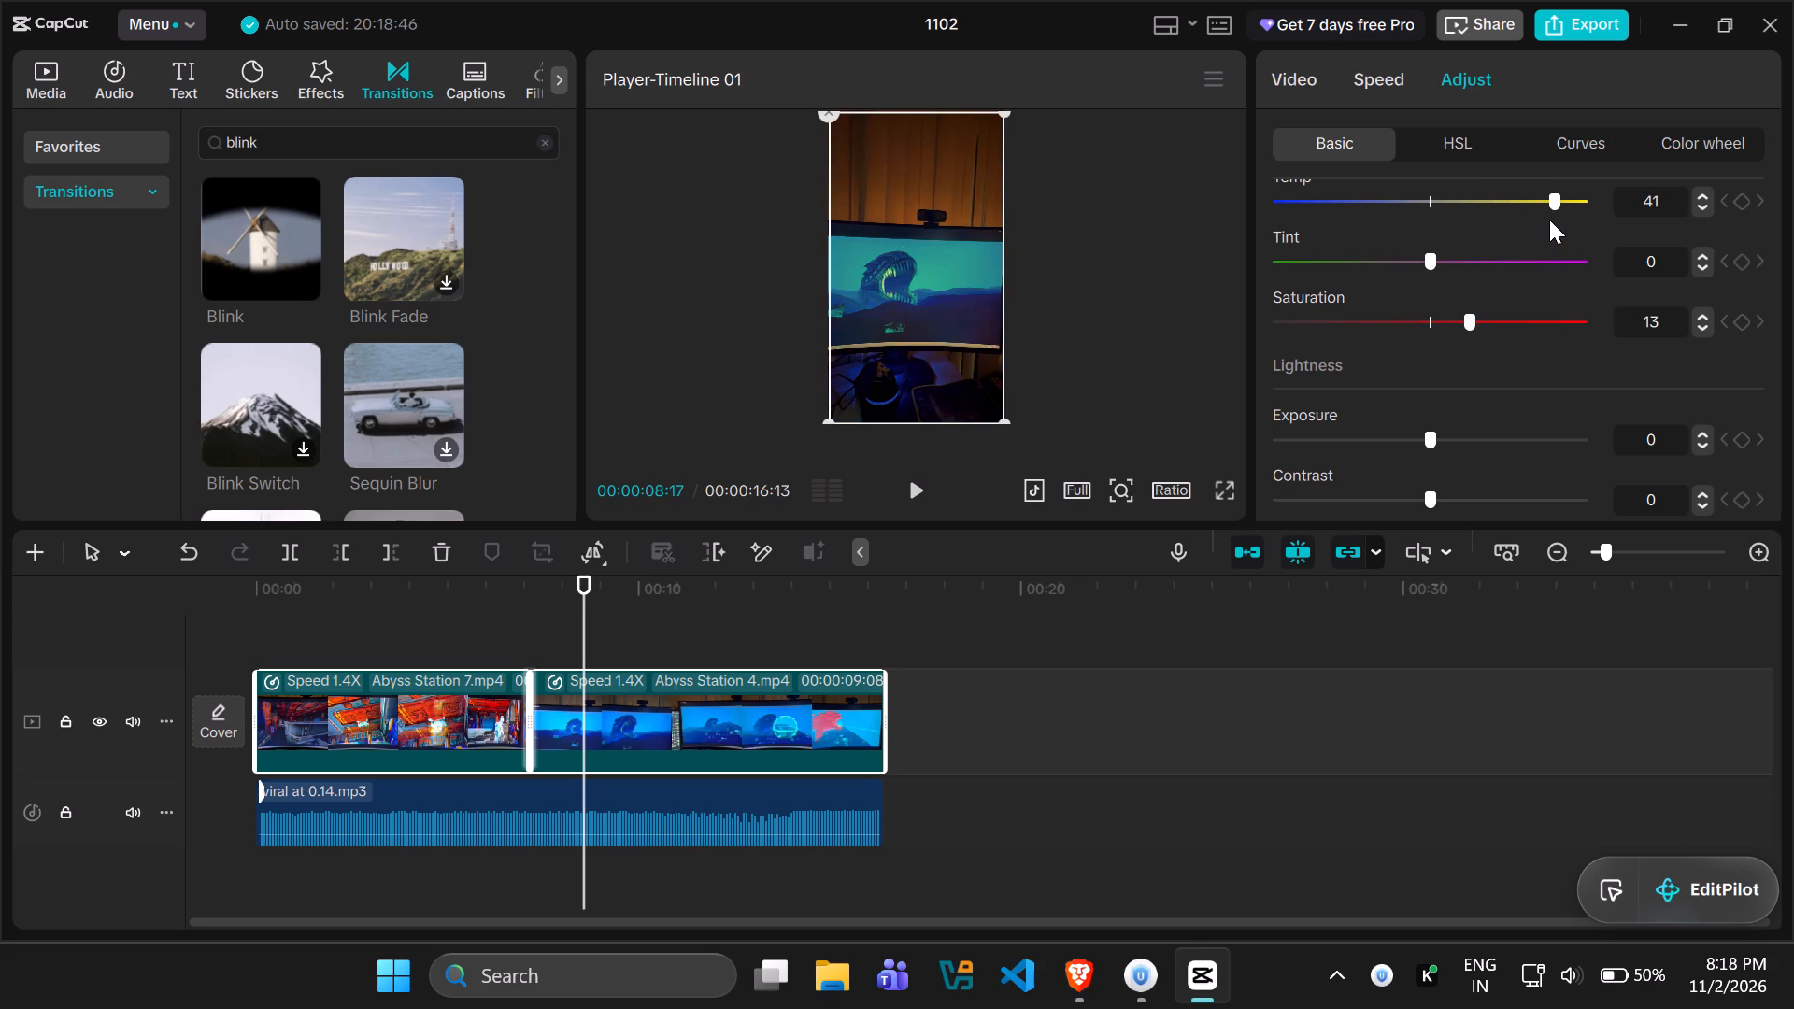
pyautogui.moveTo(1549, 220); pyautogui.dragTo(1519, 220)
# Preview the graded Abyss Station 7 clip and set its Temp to 0 and Saturation to -15.
pyautogui.moveTo(577, 614); pyautogui.dragTo(534, 607)
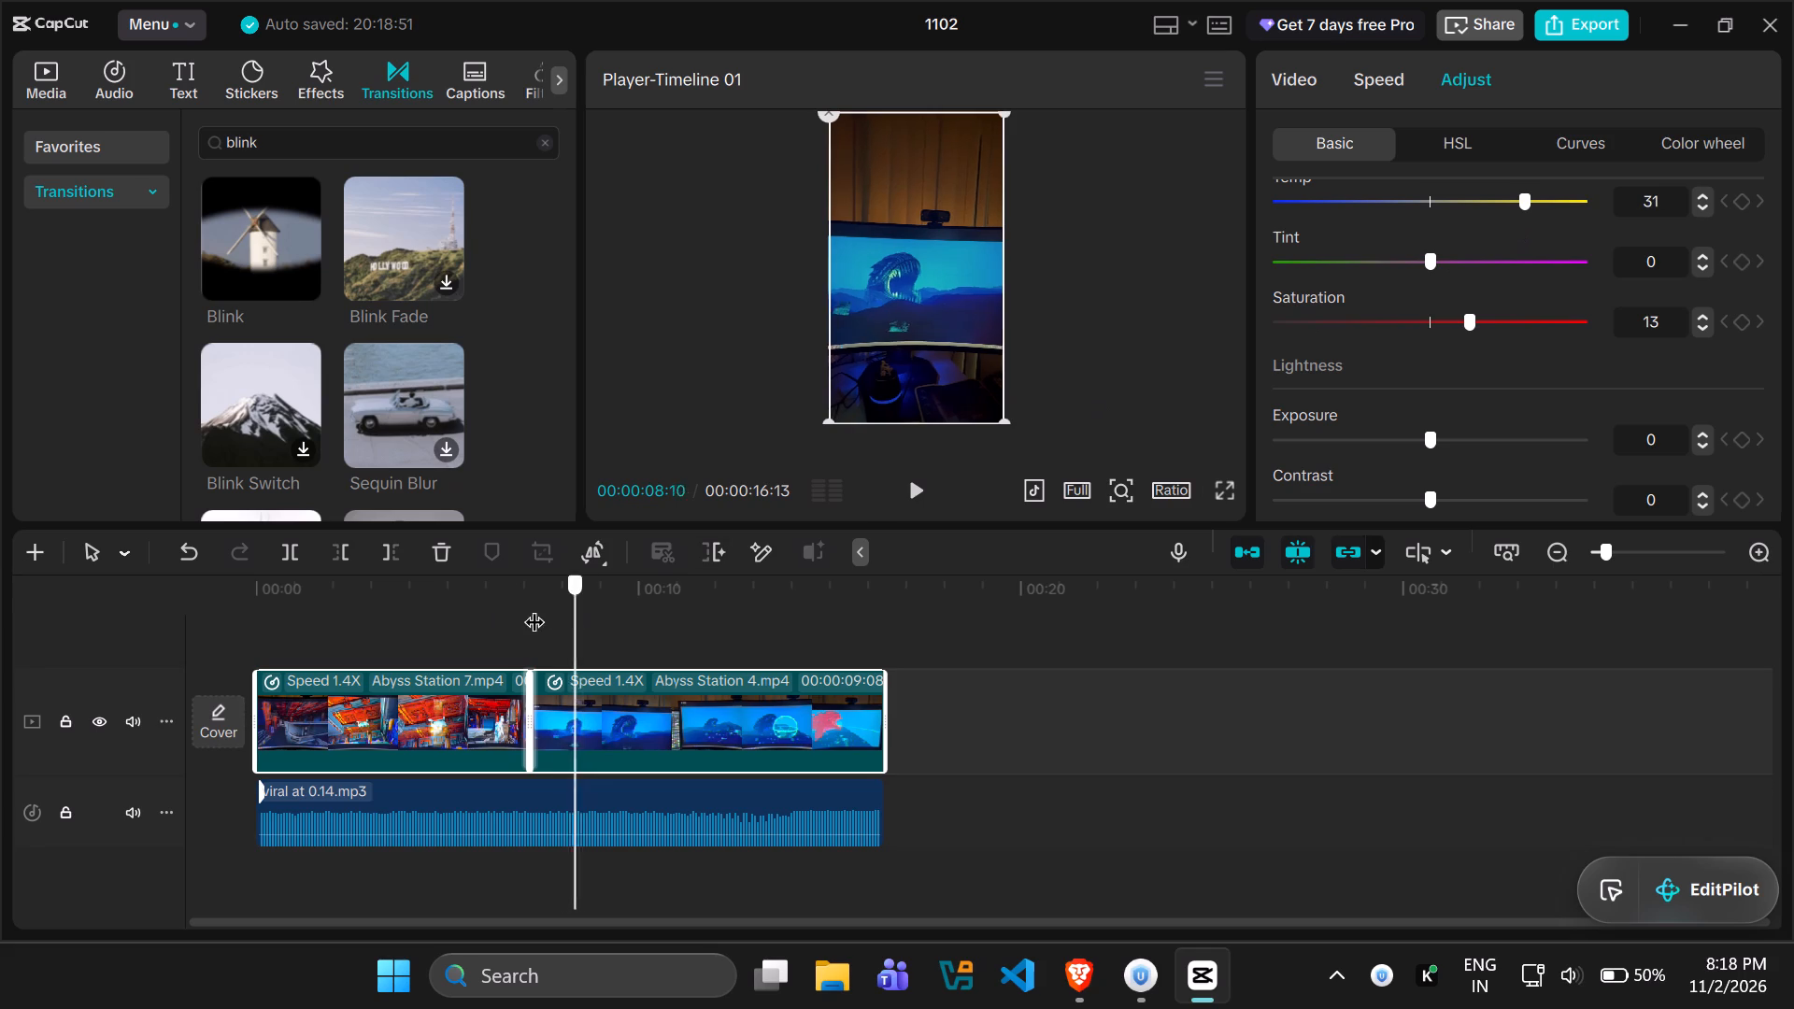
pyautogui.moveTo(534, 607); pyautogui.dragTo(383, 604)
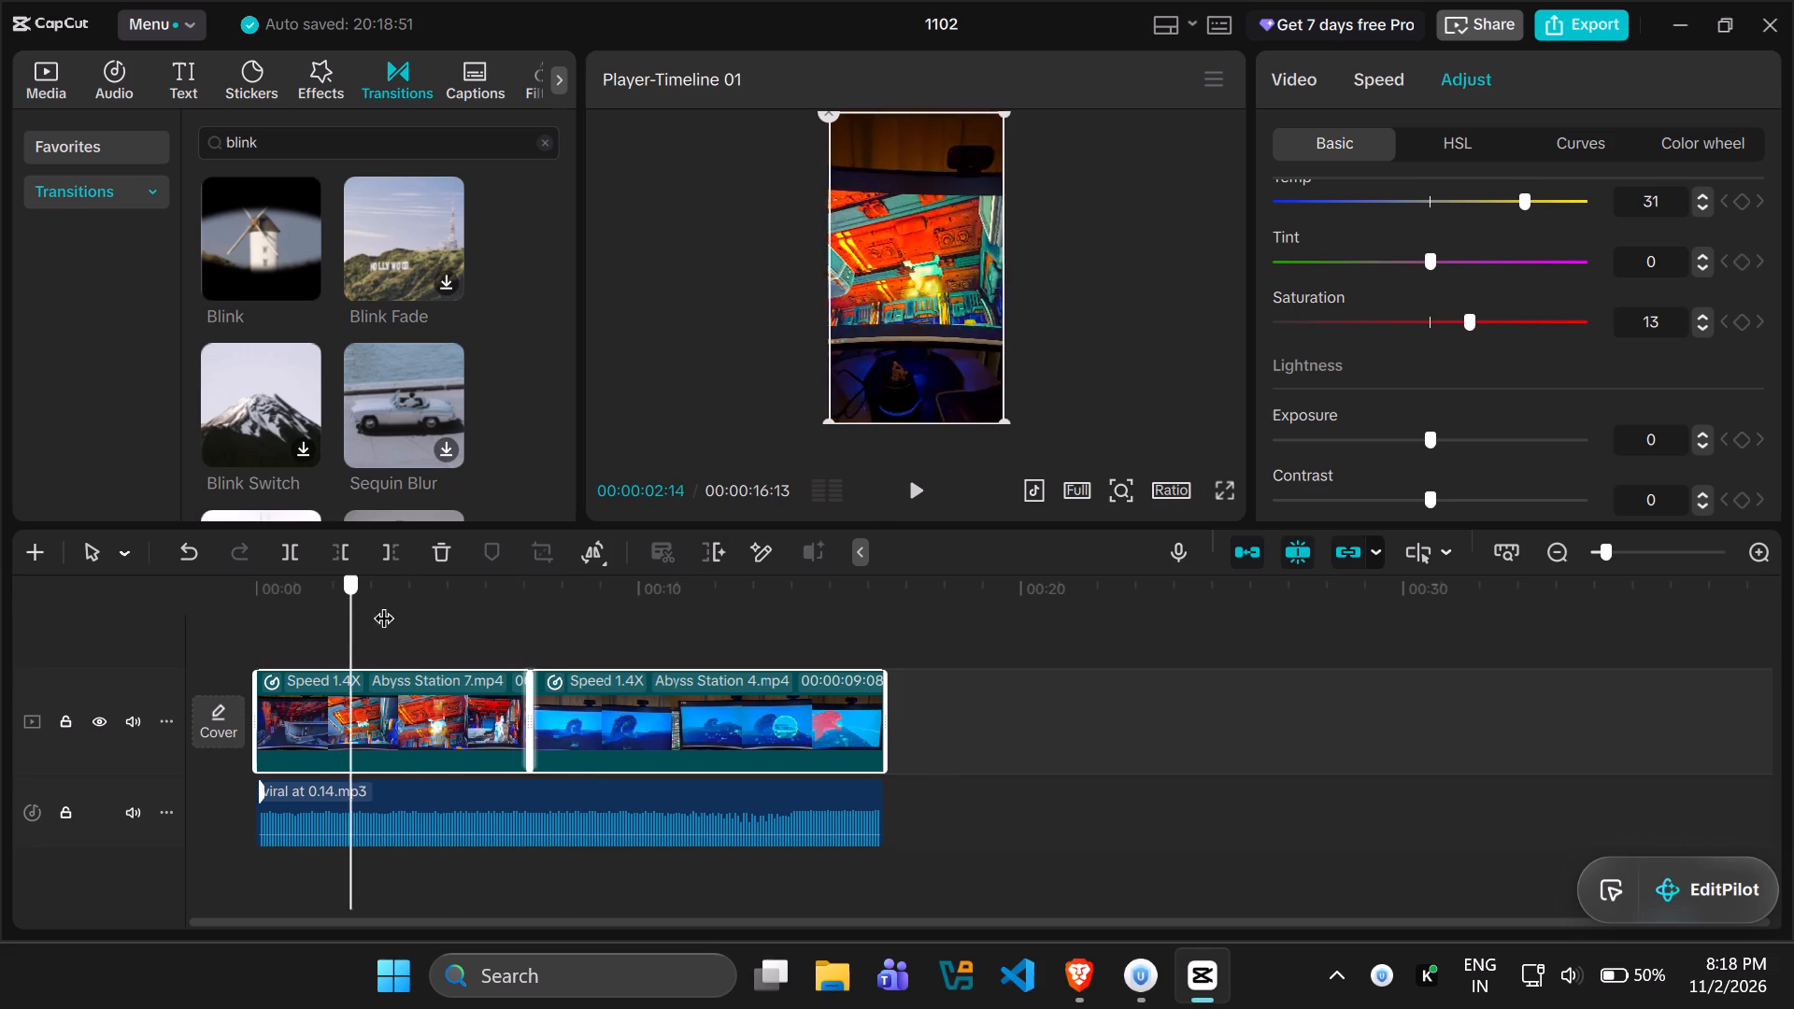
pyautogui.moveTo(383, 604); pyautogui.dragTo(401, 604)
pyautogui.click(430, 693)
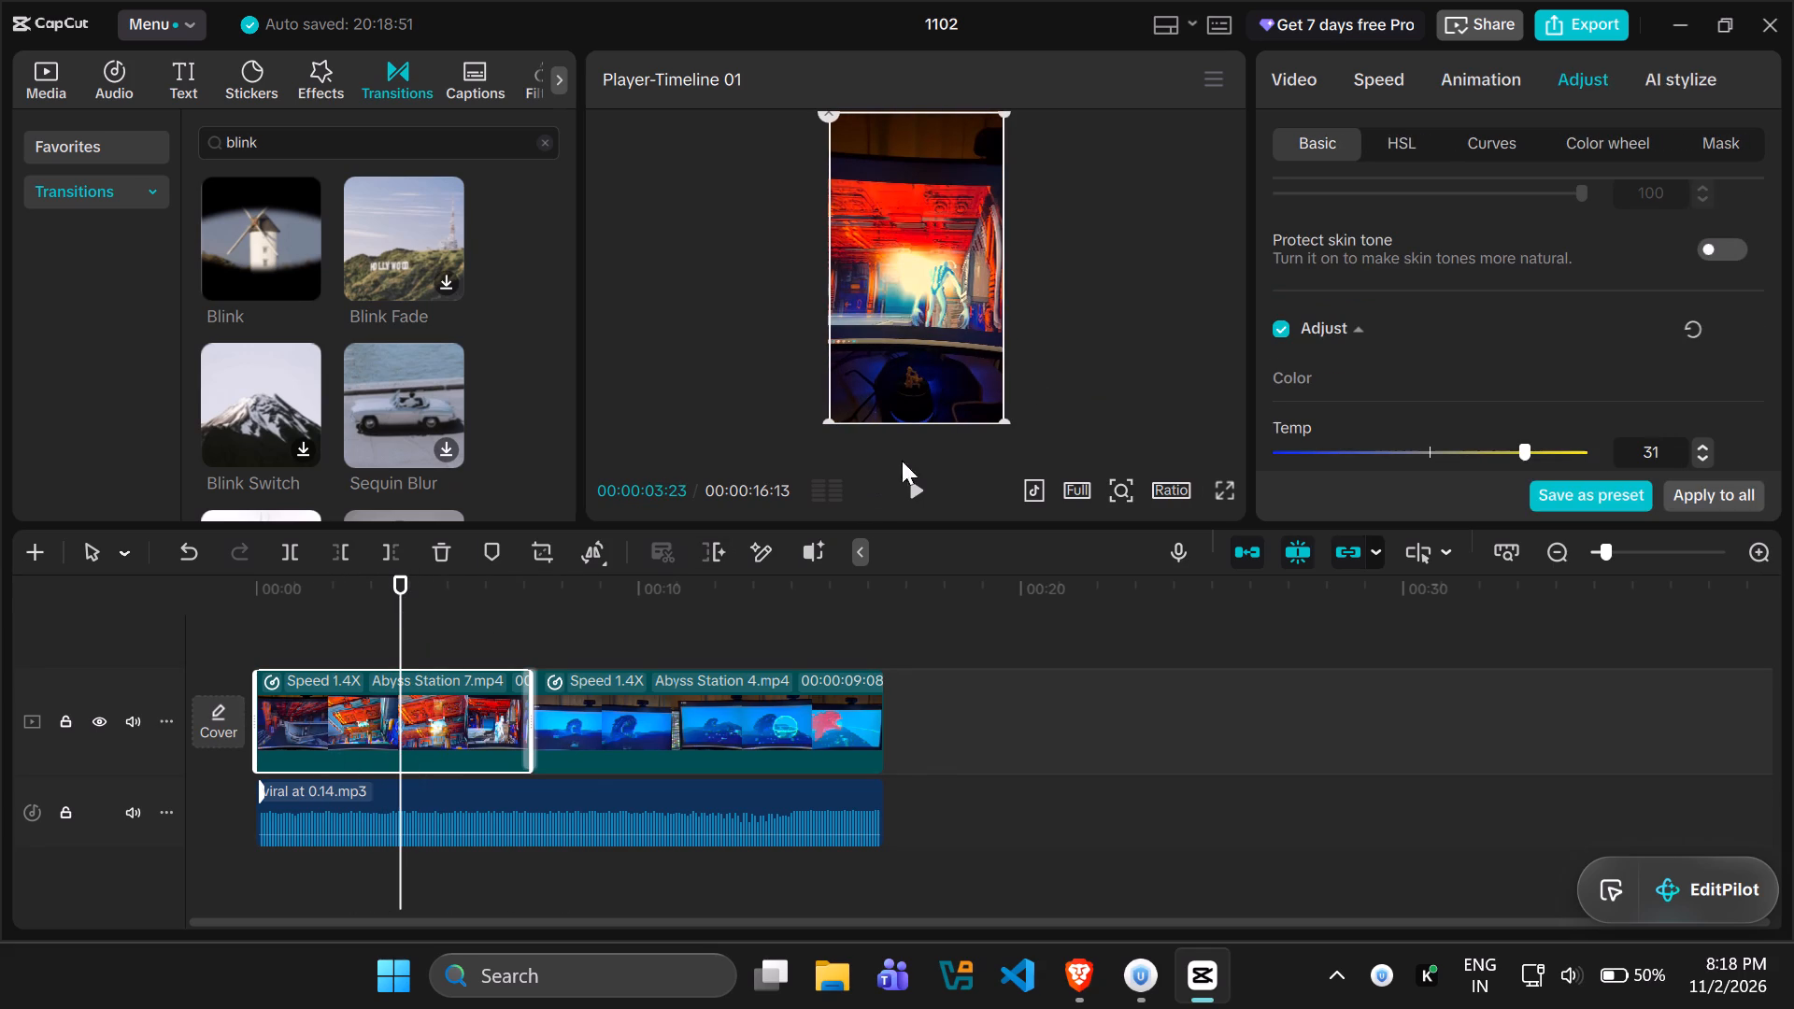
pyautogui.click(1582, 80)
pyautogui.scroll(-1, 1434, 445)
pyautogui.moveTo(1513, 330); pyautogui.dragTo(1440, 327)
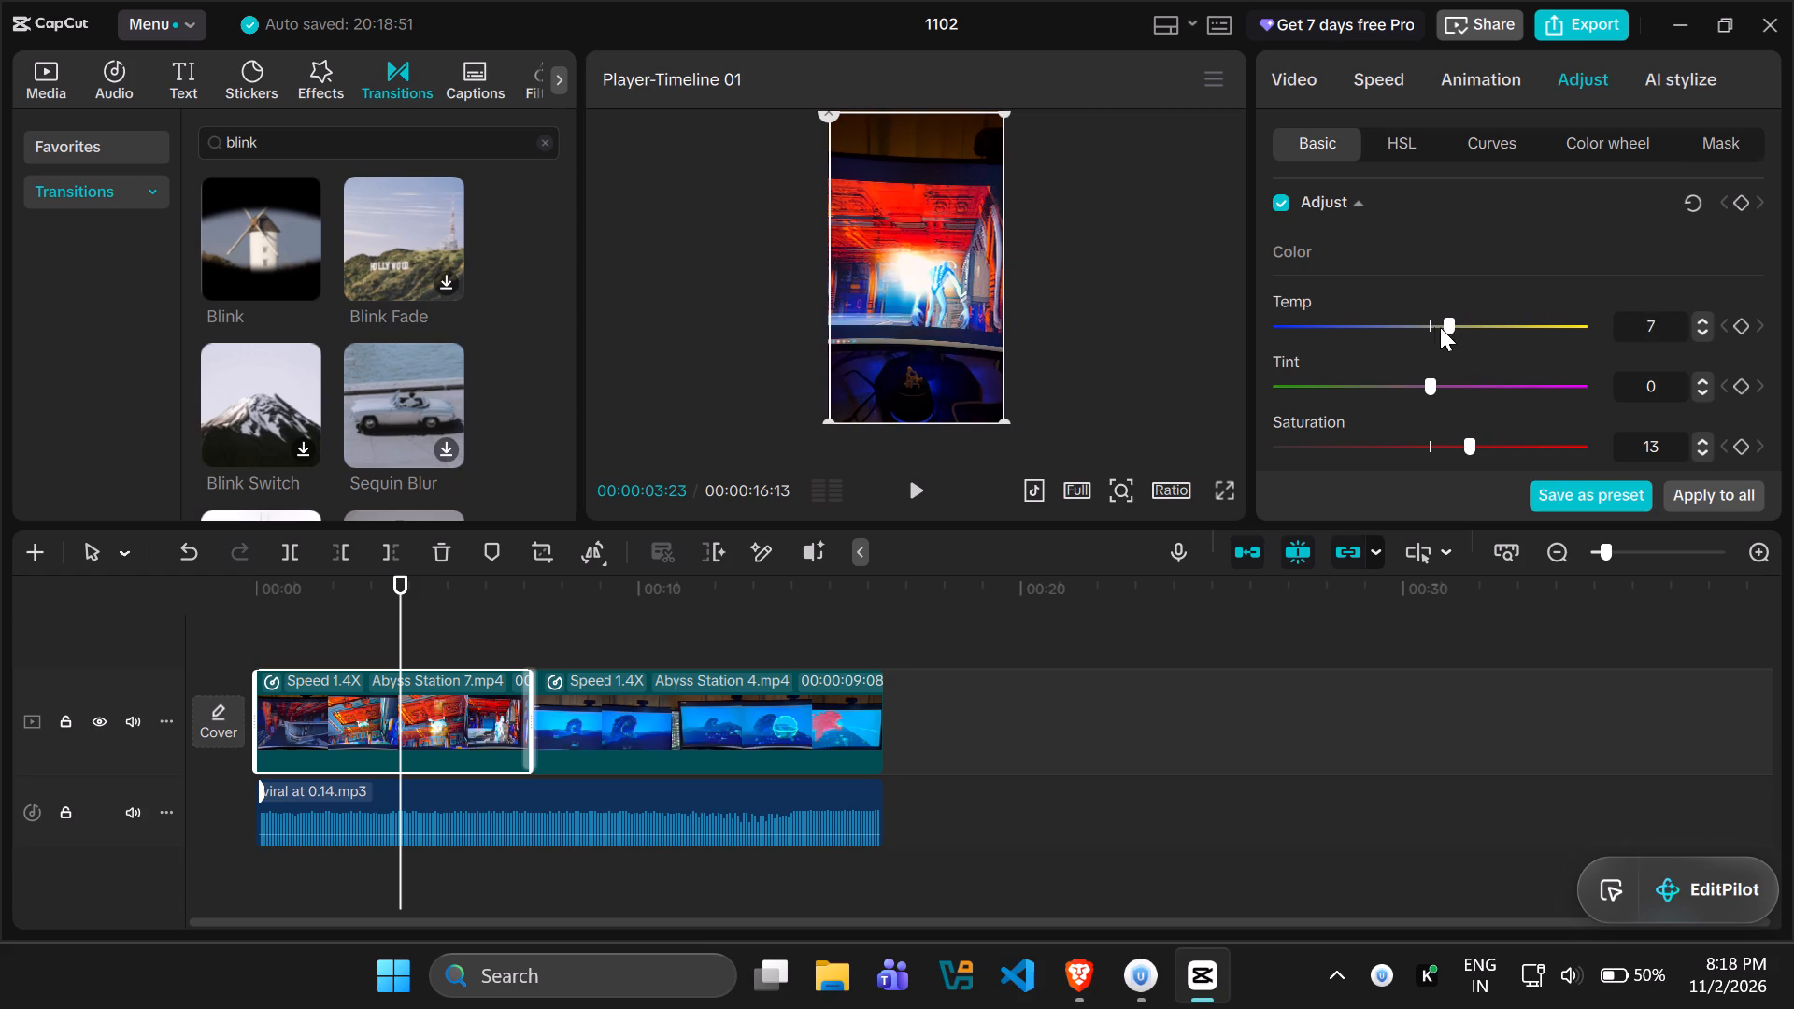
pyautogui.moveTo(1440, 327); pyautogui.dragTo(1422, 327)
pyautogui.moveTo(1469, 444); pyautogui.dragTo(1437, 445)
pyautogui.moveTo(1437, 445); pyautogui.dragTo(1426, 444)
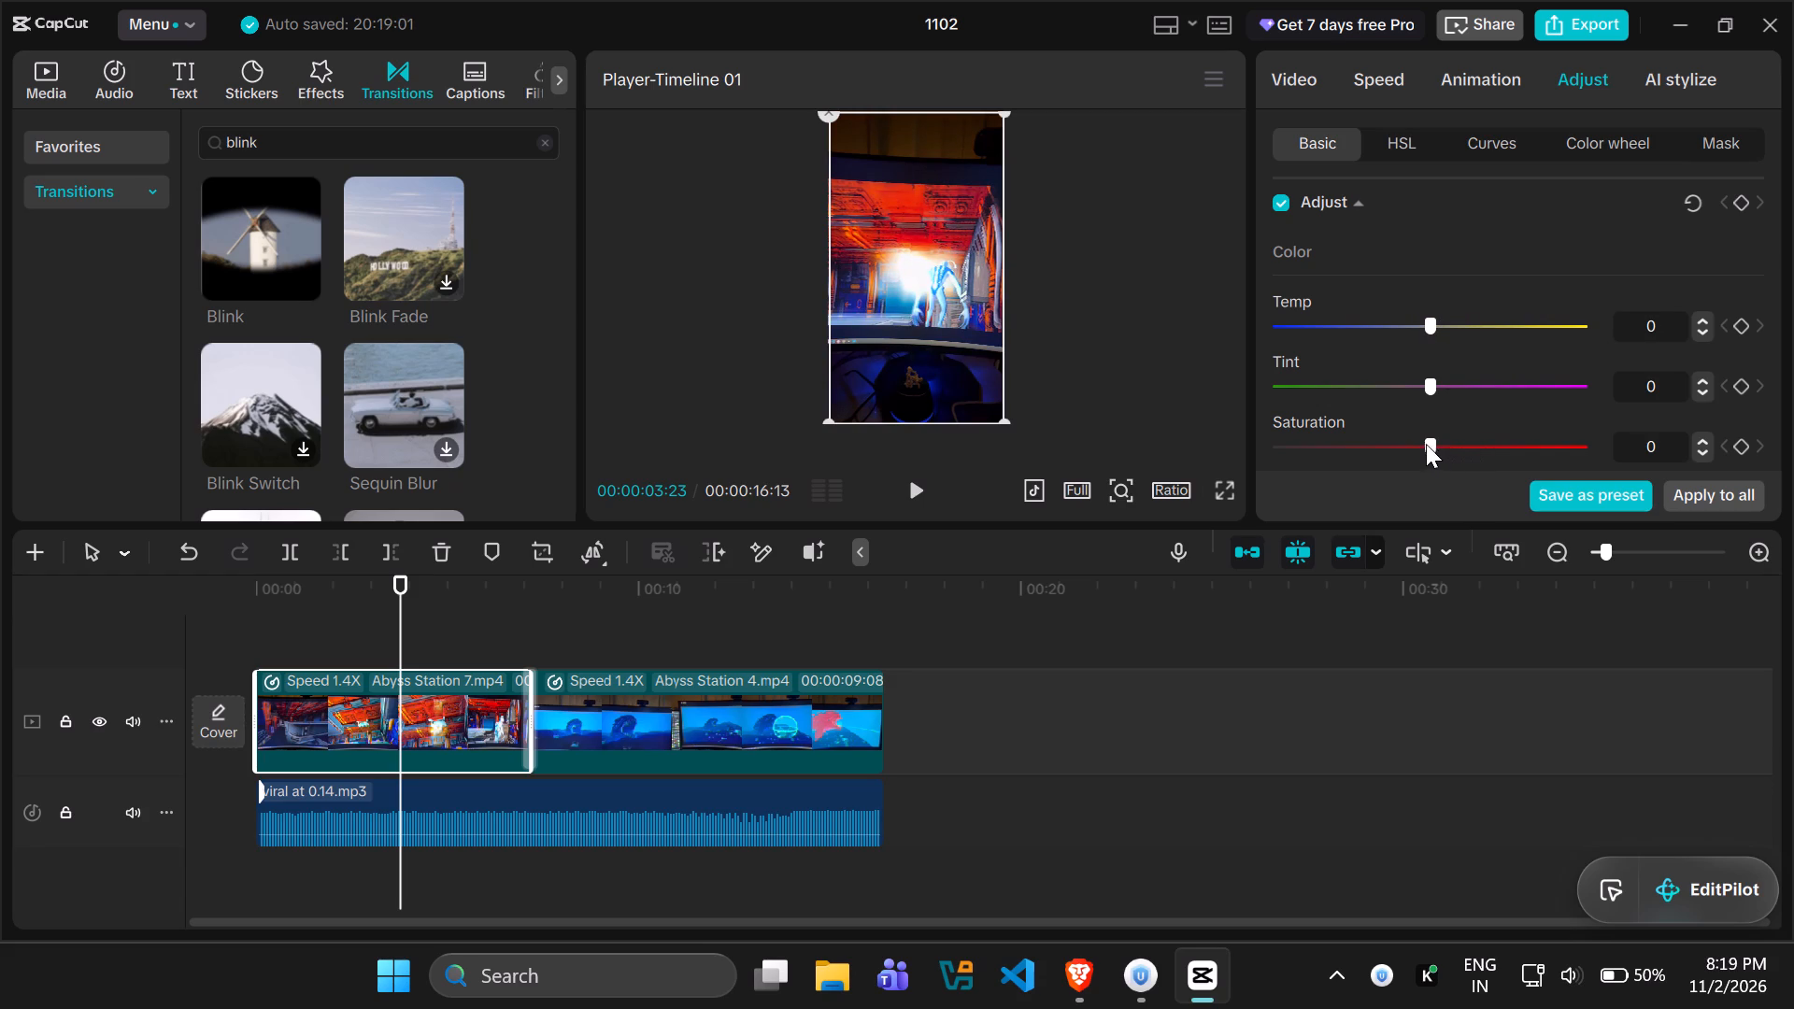
pyautogui.moveTo(1426, 444); pyautogui.dragTo(1378, 436)
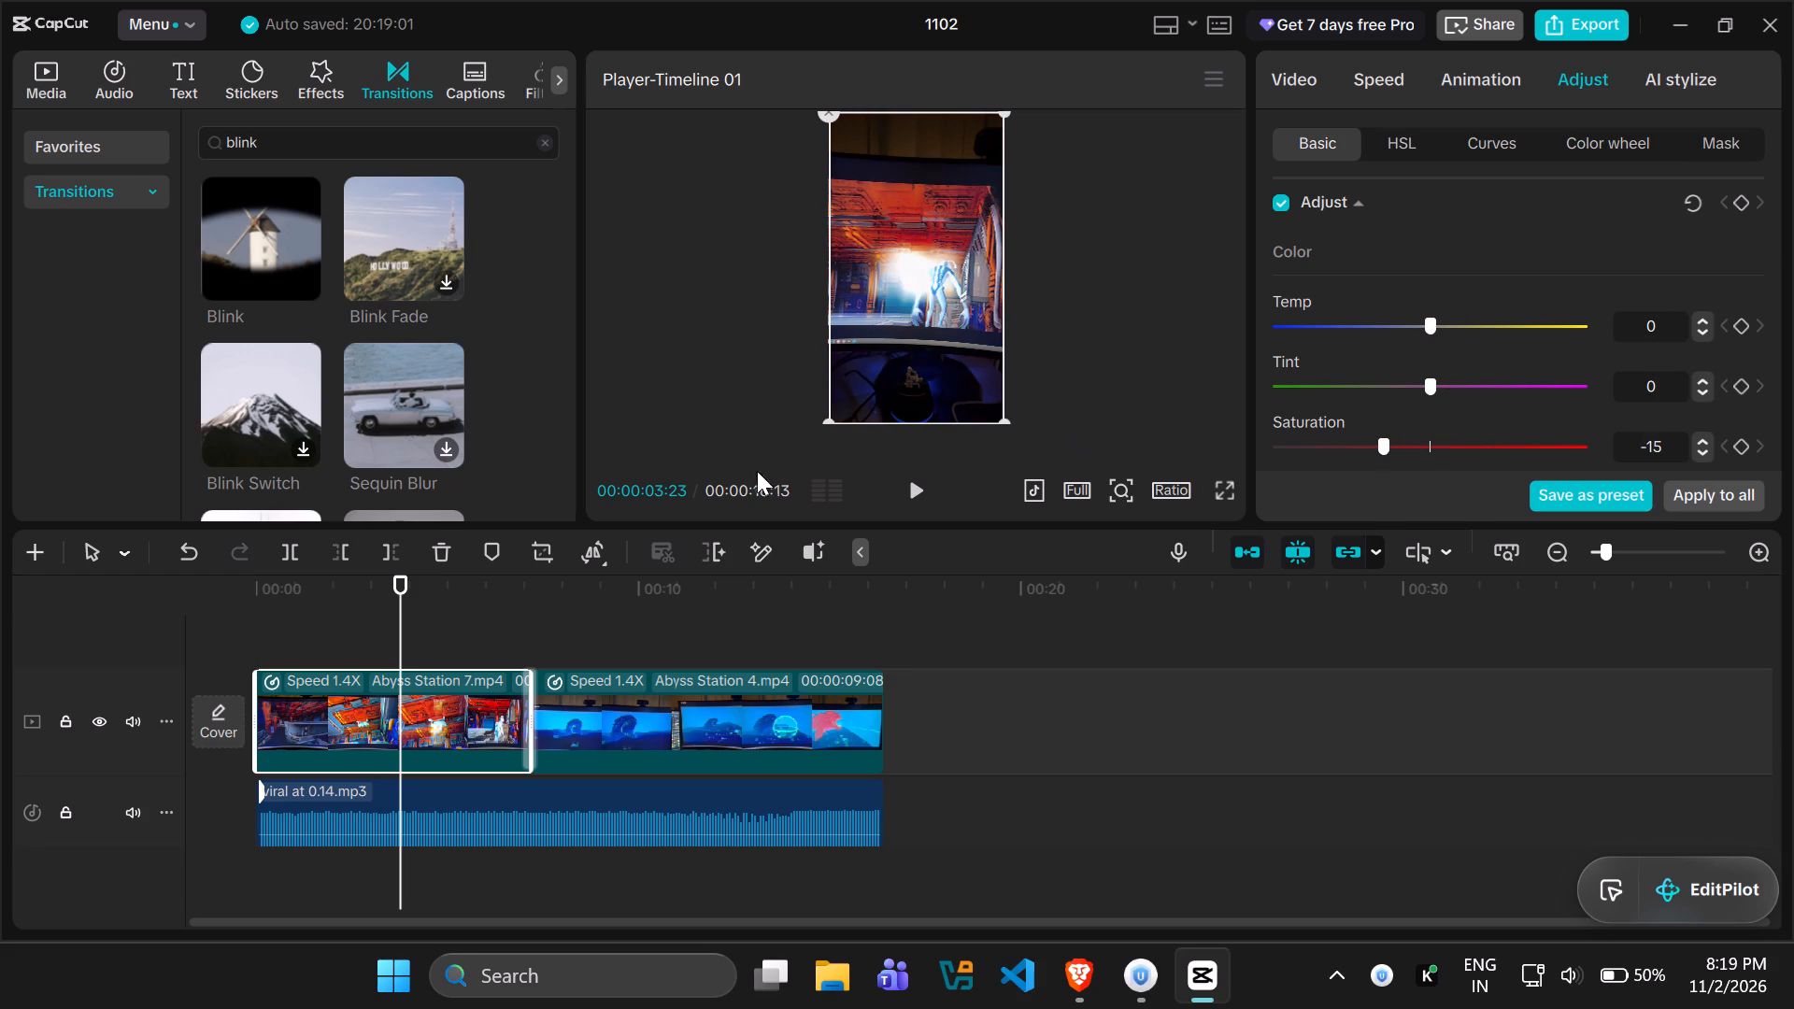
# Slightly raise Abyss Station 7's Contrast and Exposure, set Sharpen to 18 and Clarity to 42, and play the result.
pyautogui.scroll(-2, 1388, 420)
pyautogui.moveTo(1434, 380); pyautogui.dragTo(1454, 380)
pyautogui.moveTo(1434, 318); pyautogui.dragTo(1450, 317)
pyautogui.scroll(-3, 1311, 395)
pyautogui.click(1333, 405)
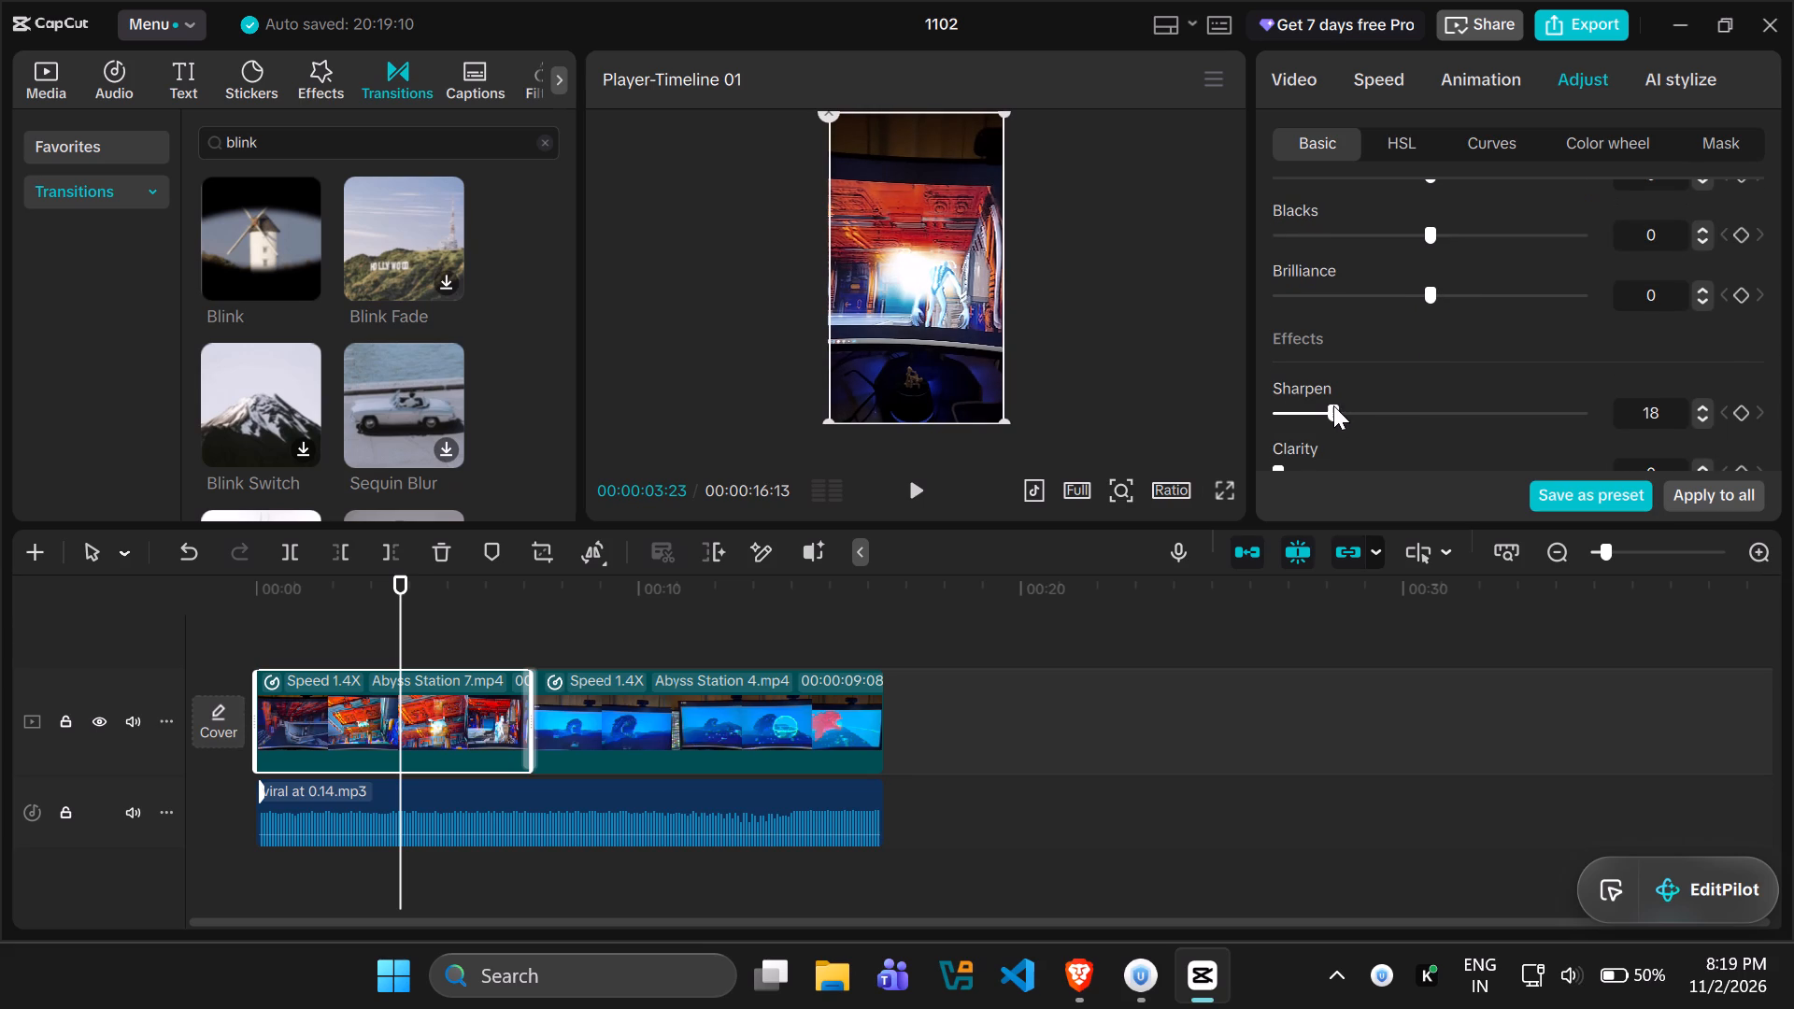
pyautogui.scroll(-1, 1332, 407)
pyautogui.moveTo(1300, 348); pyautogui.dragTo(1401, 348)
pyautogui.press('space')
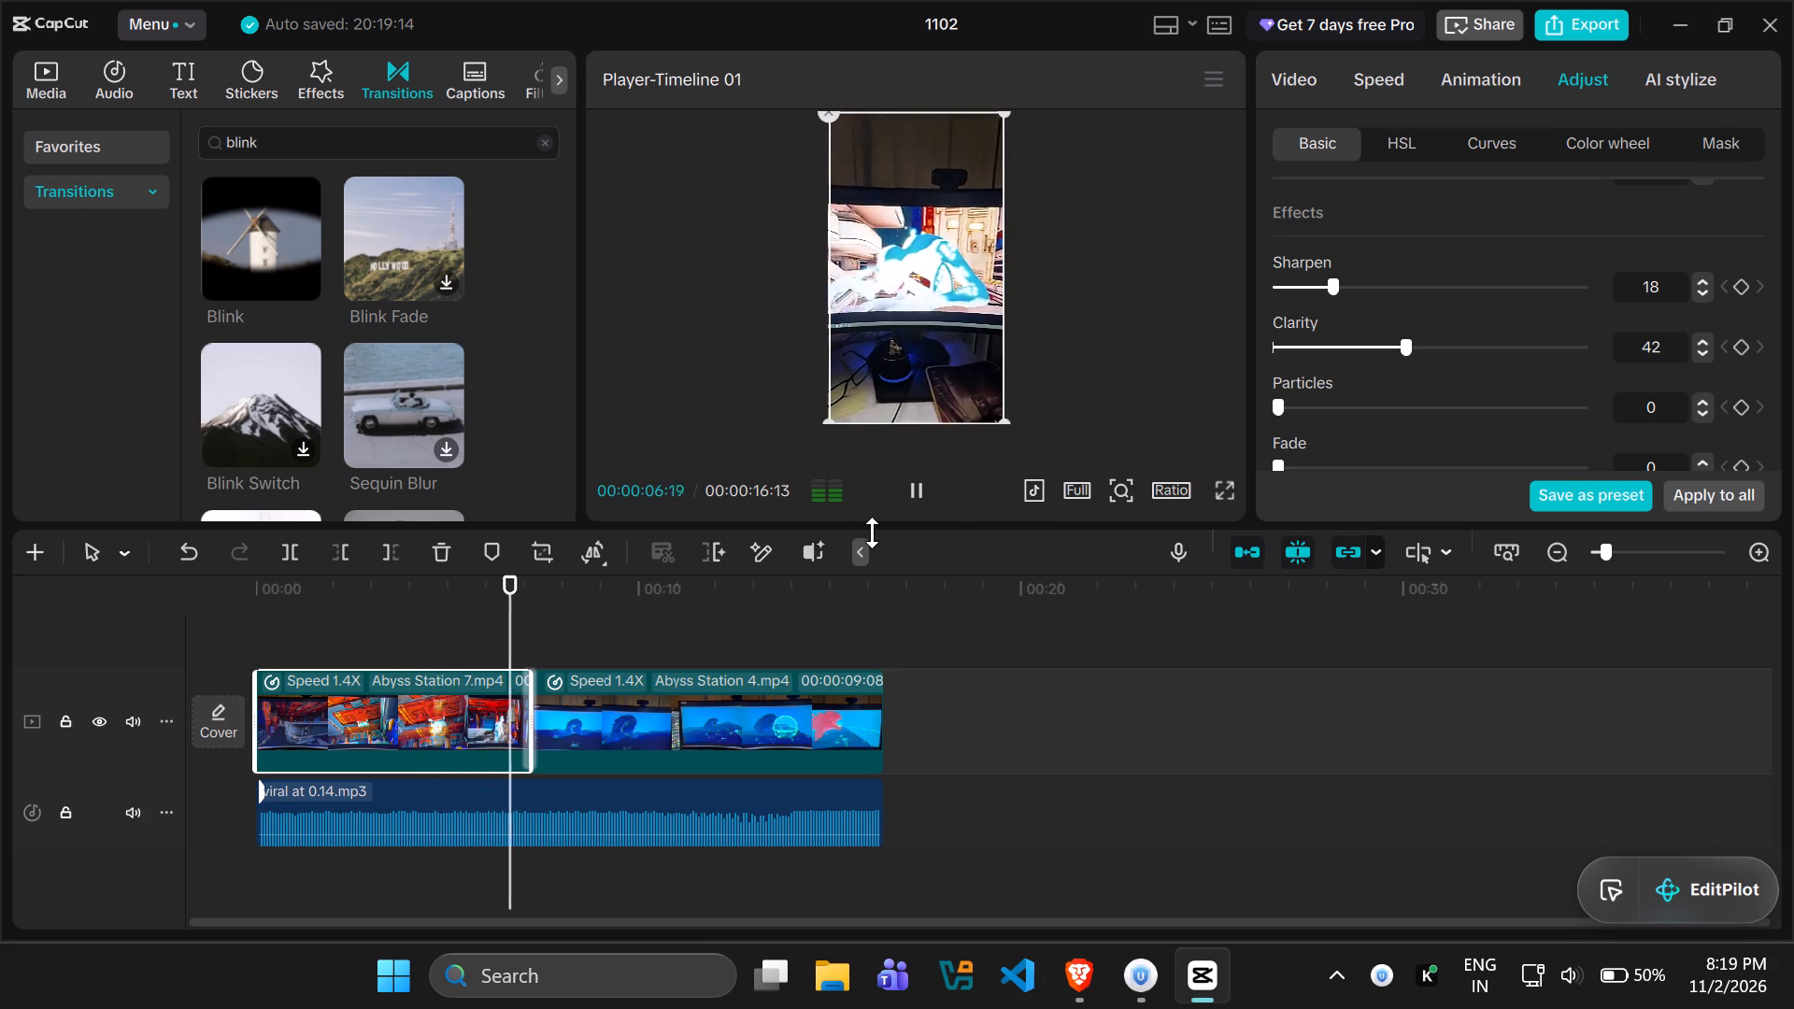
pyautogui.press('space')
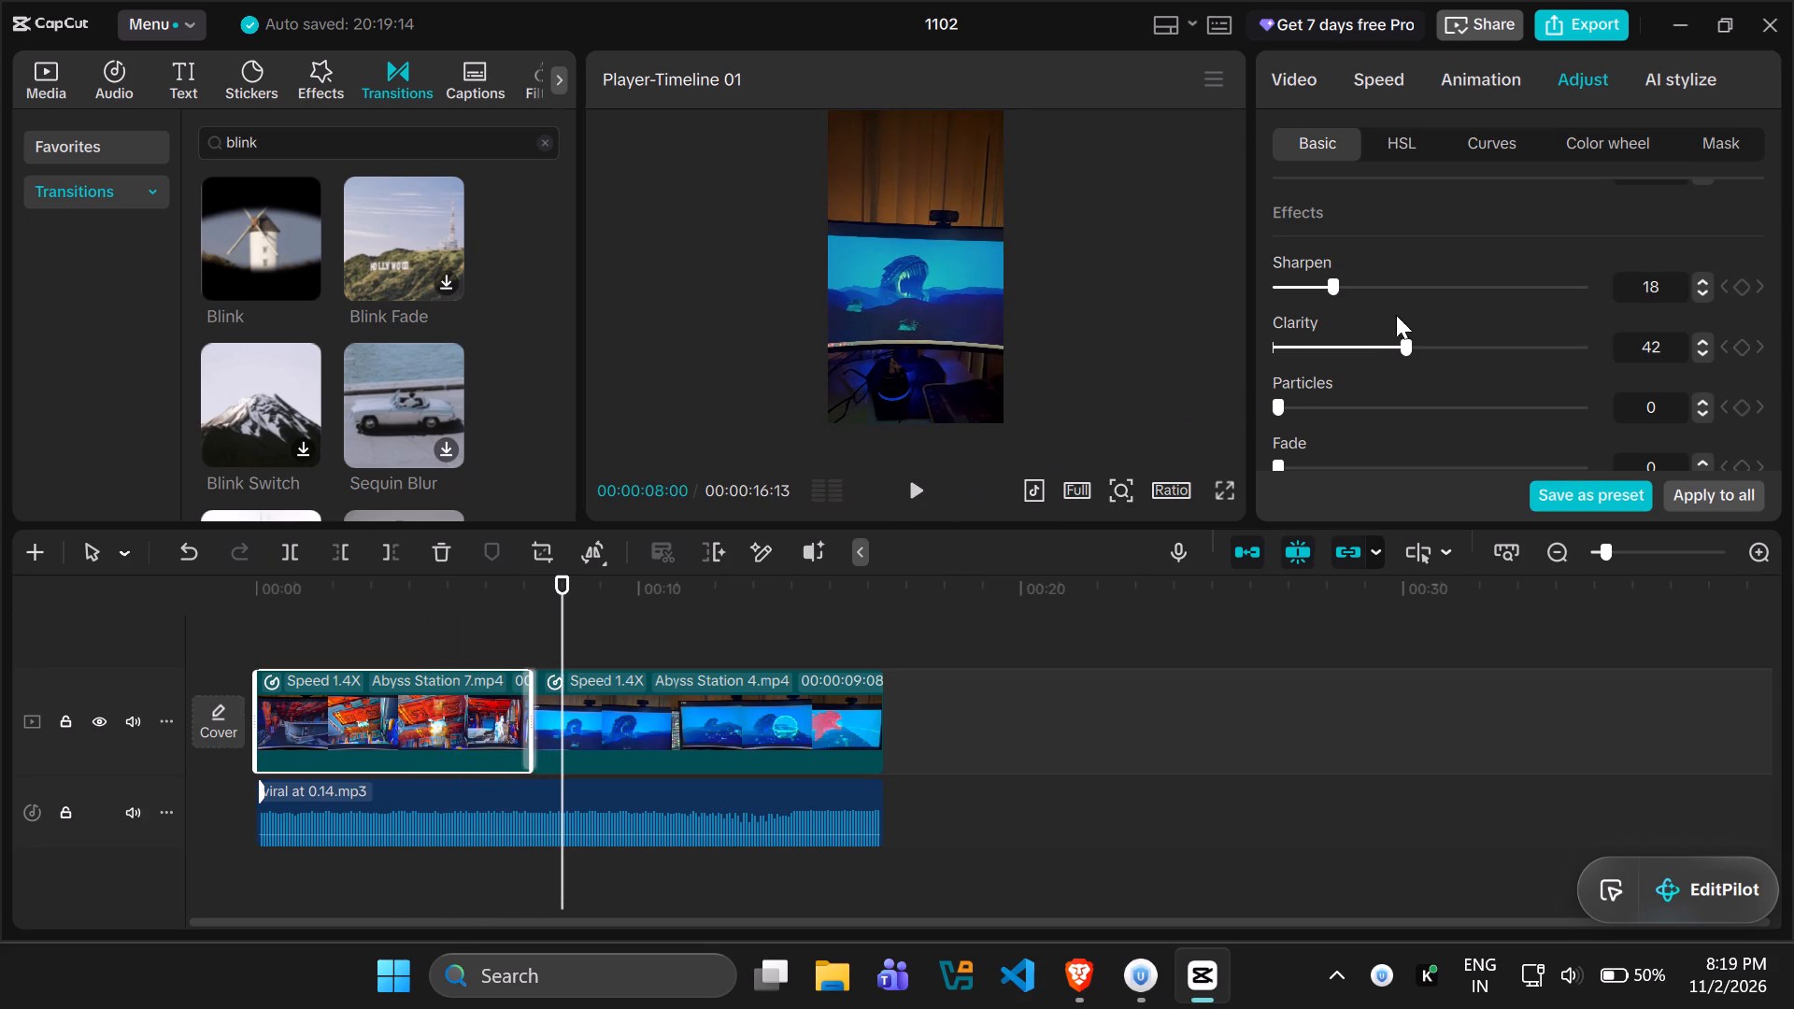
# Set the Abyss Station 4 clip's Sharpen to 27 and raise its Clarity.
pyautogui.click(665, 703)
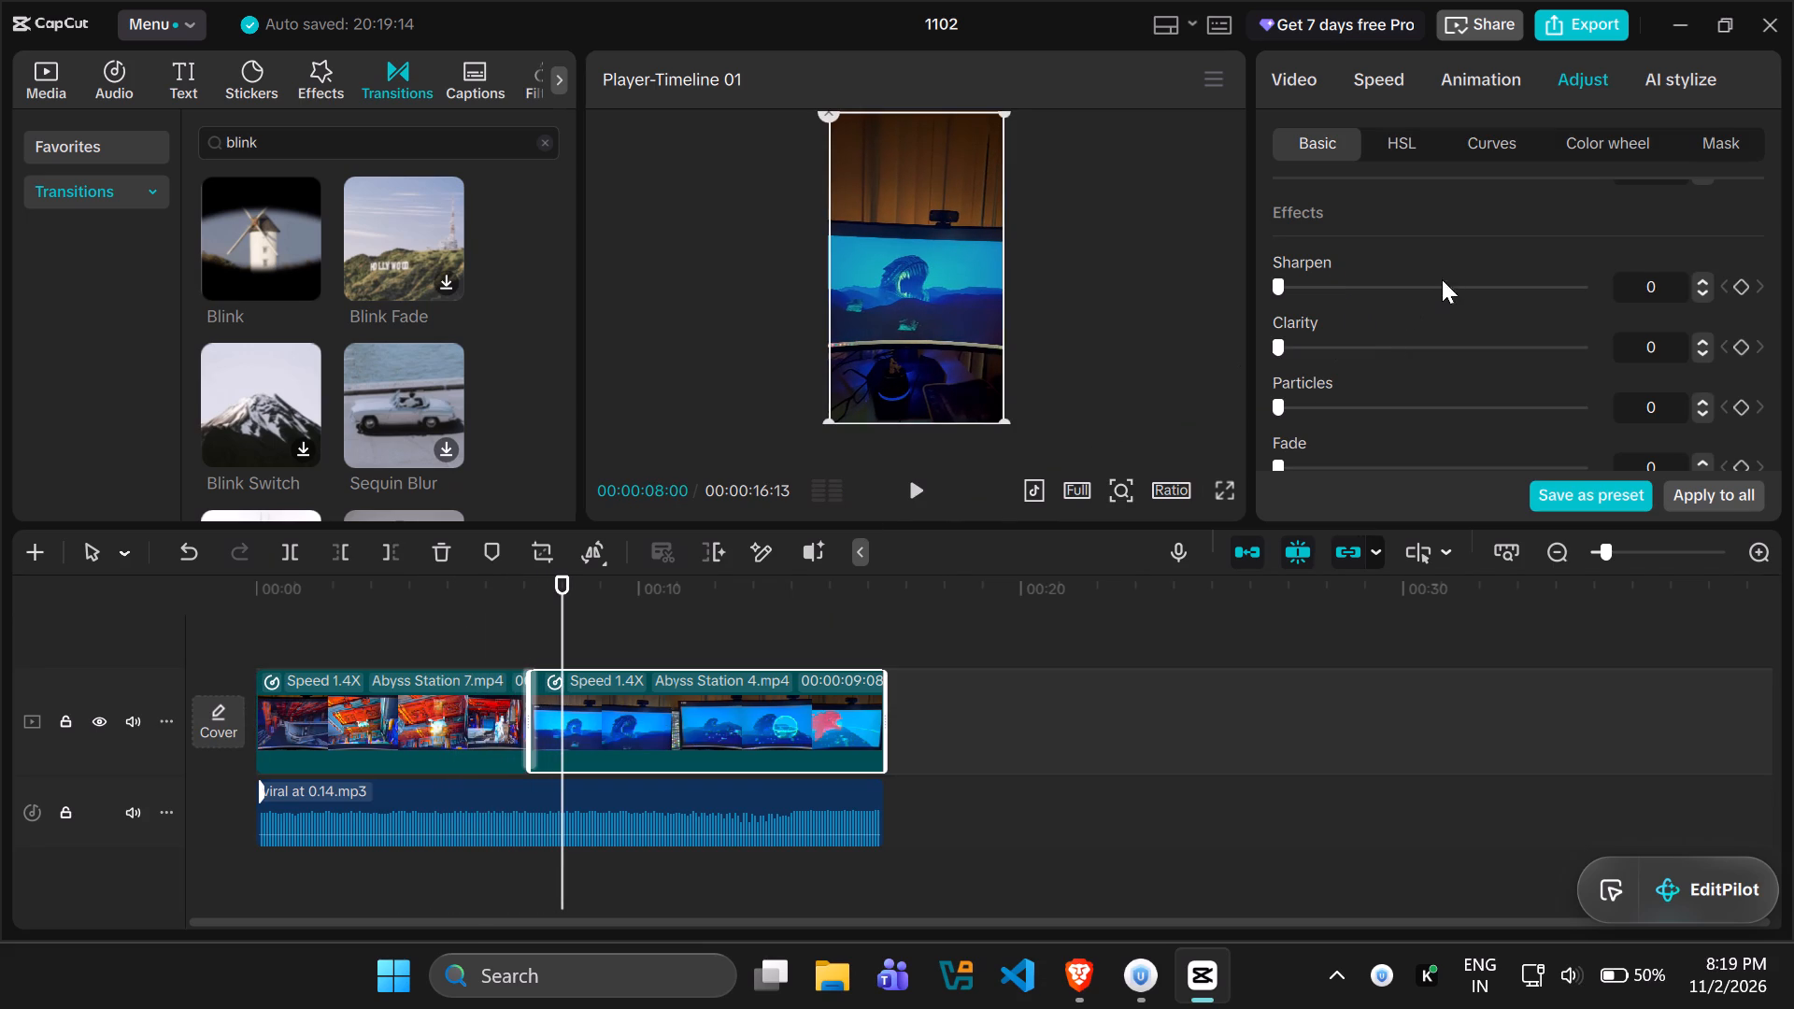
pyautogui.moveTo(1279, 291); pyautogui.dragTo(1361, 289)
pyautogui.moveTo(1325, 354); pyautogui.dragTo(1389, 349)
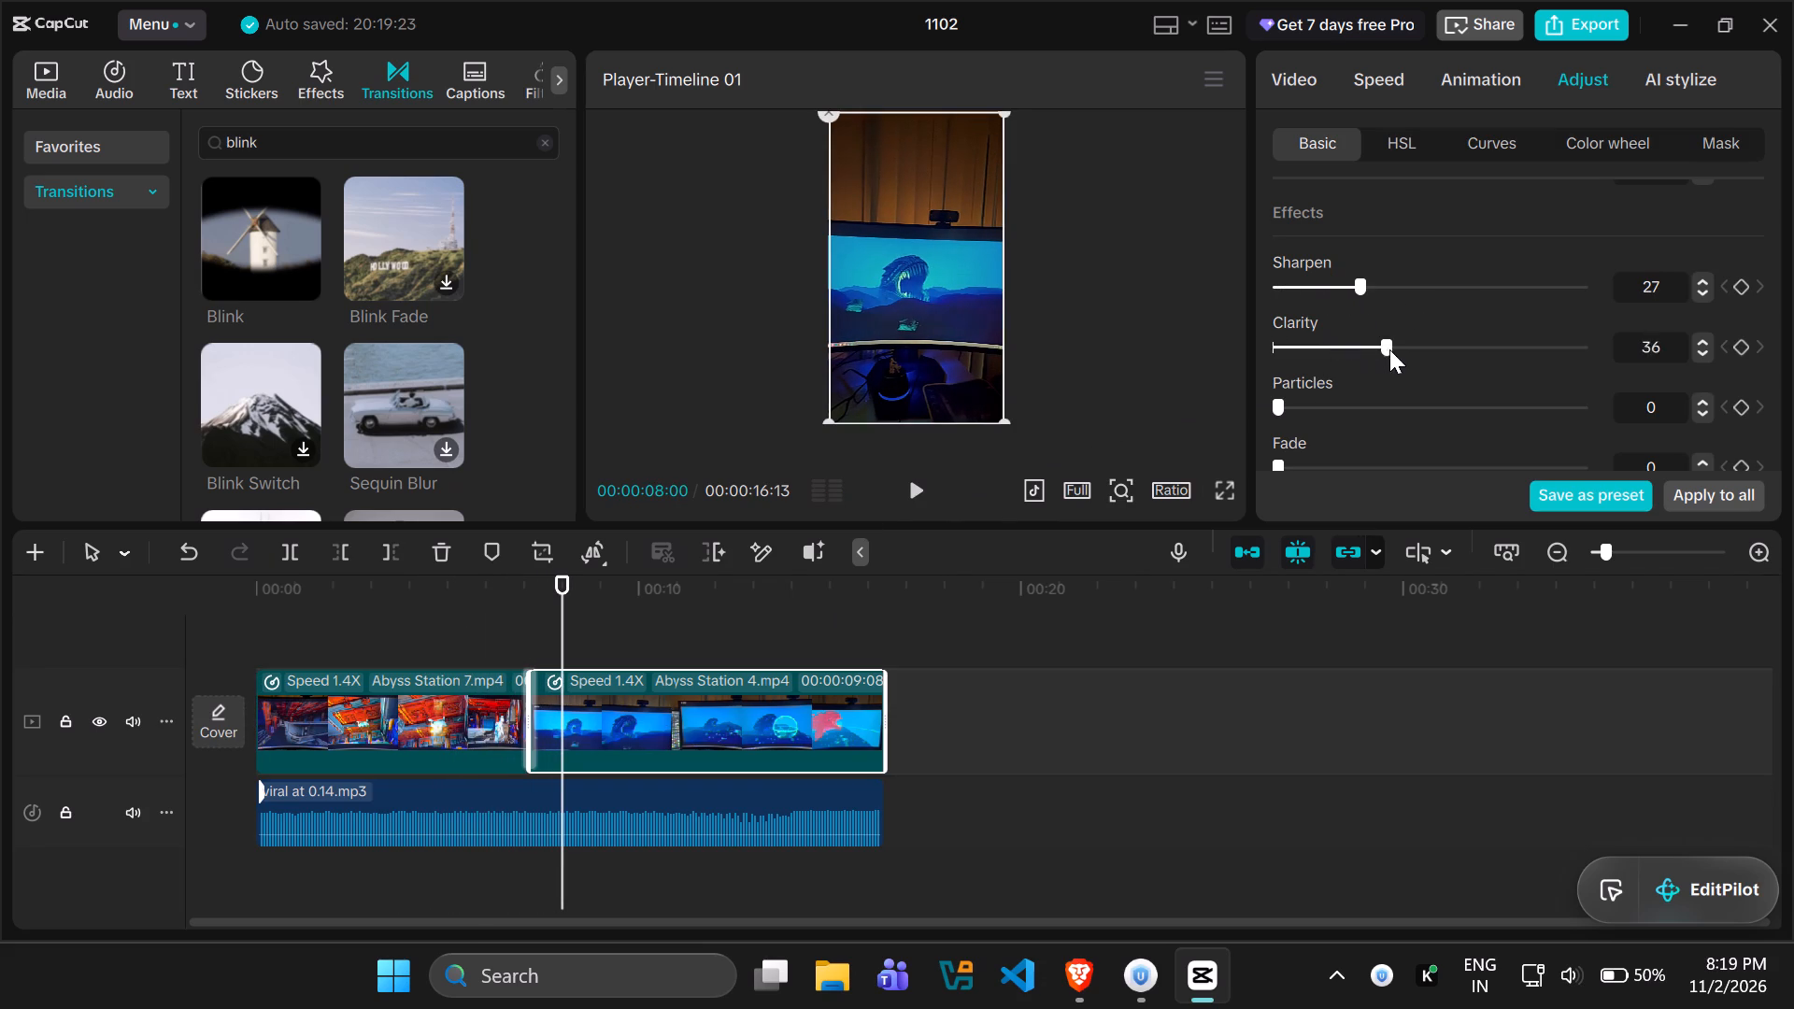
pyautogui.moveTo(1389, 349); pyautogui.dragTo(1441, 348)
# Set Abyss Station 4's Temp to 43 and play the opening of the video from the start.
pyautogui.scroll(4, 1391, 381)
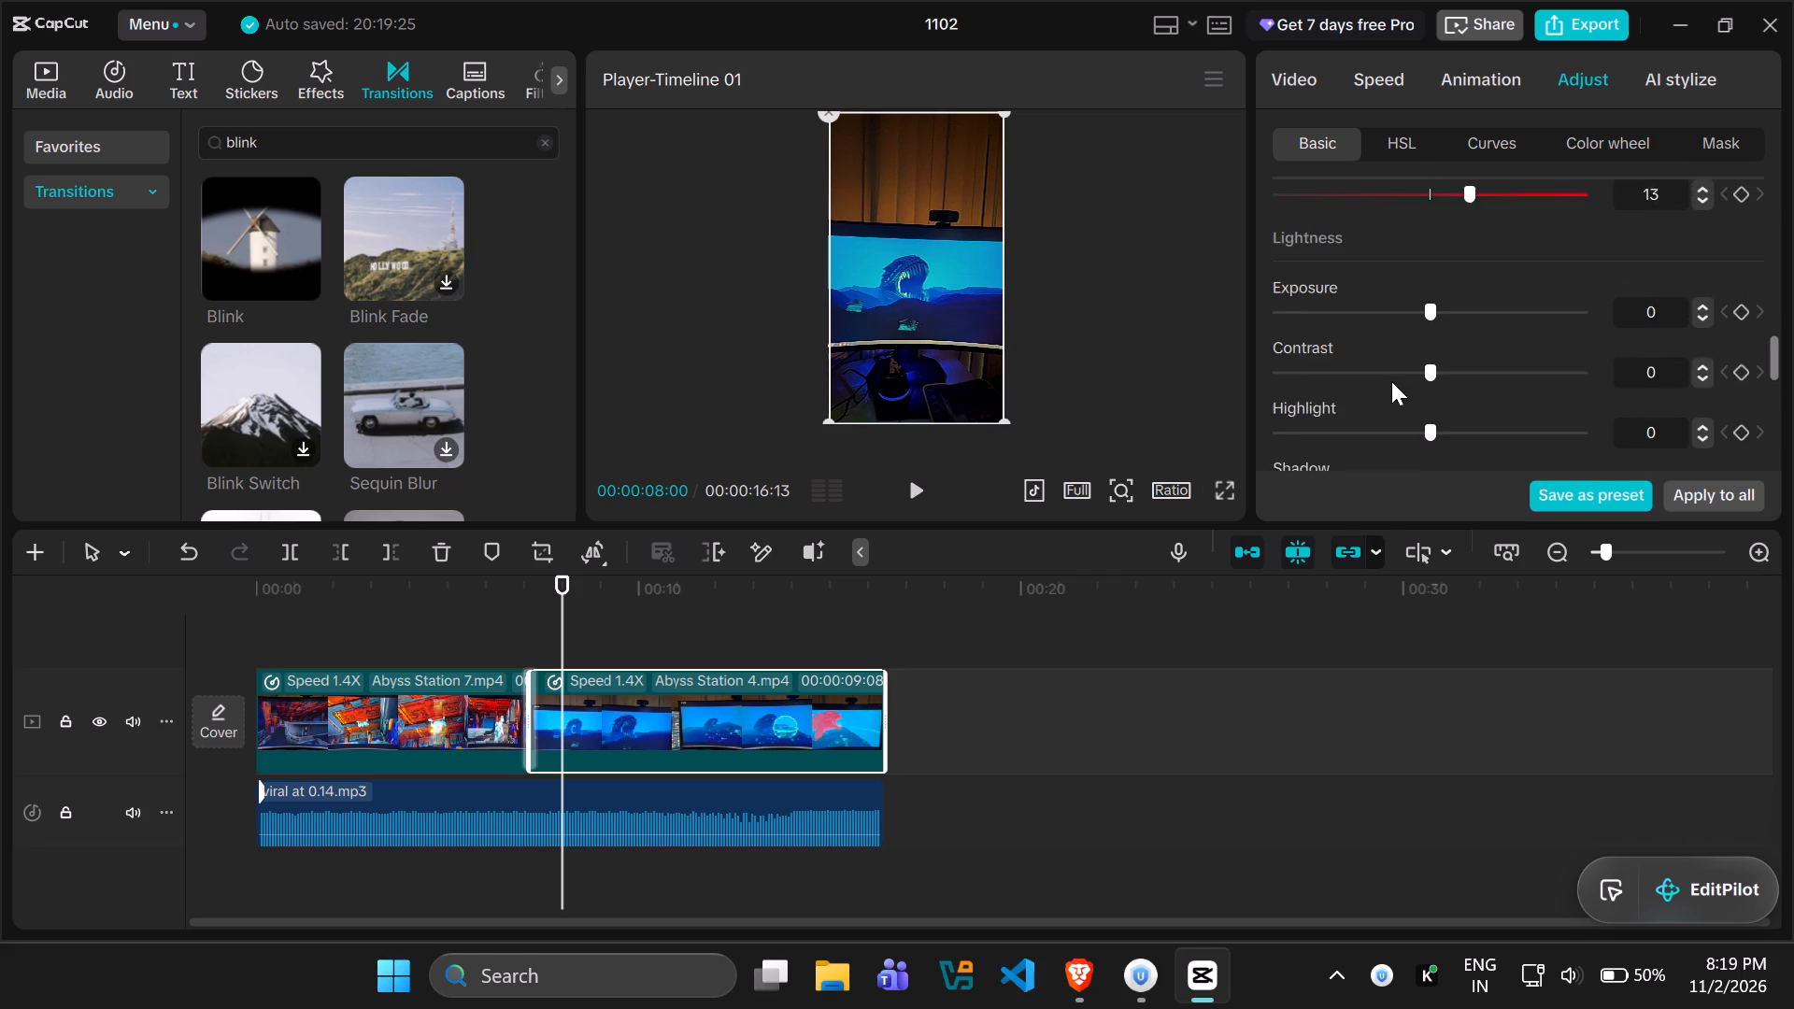
pyautogui.scroll(1, 1391, 381)
pyautogui.moveTo(1502, 198); pyautogui.dragTo(1410, 186)
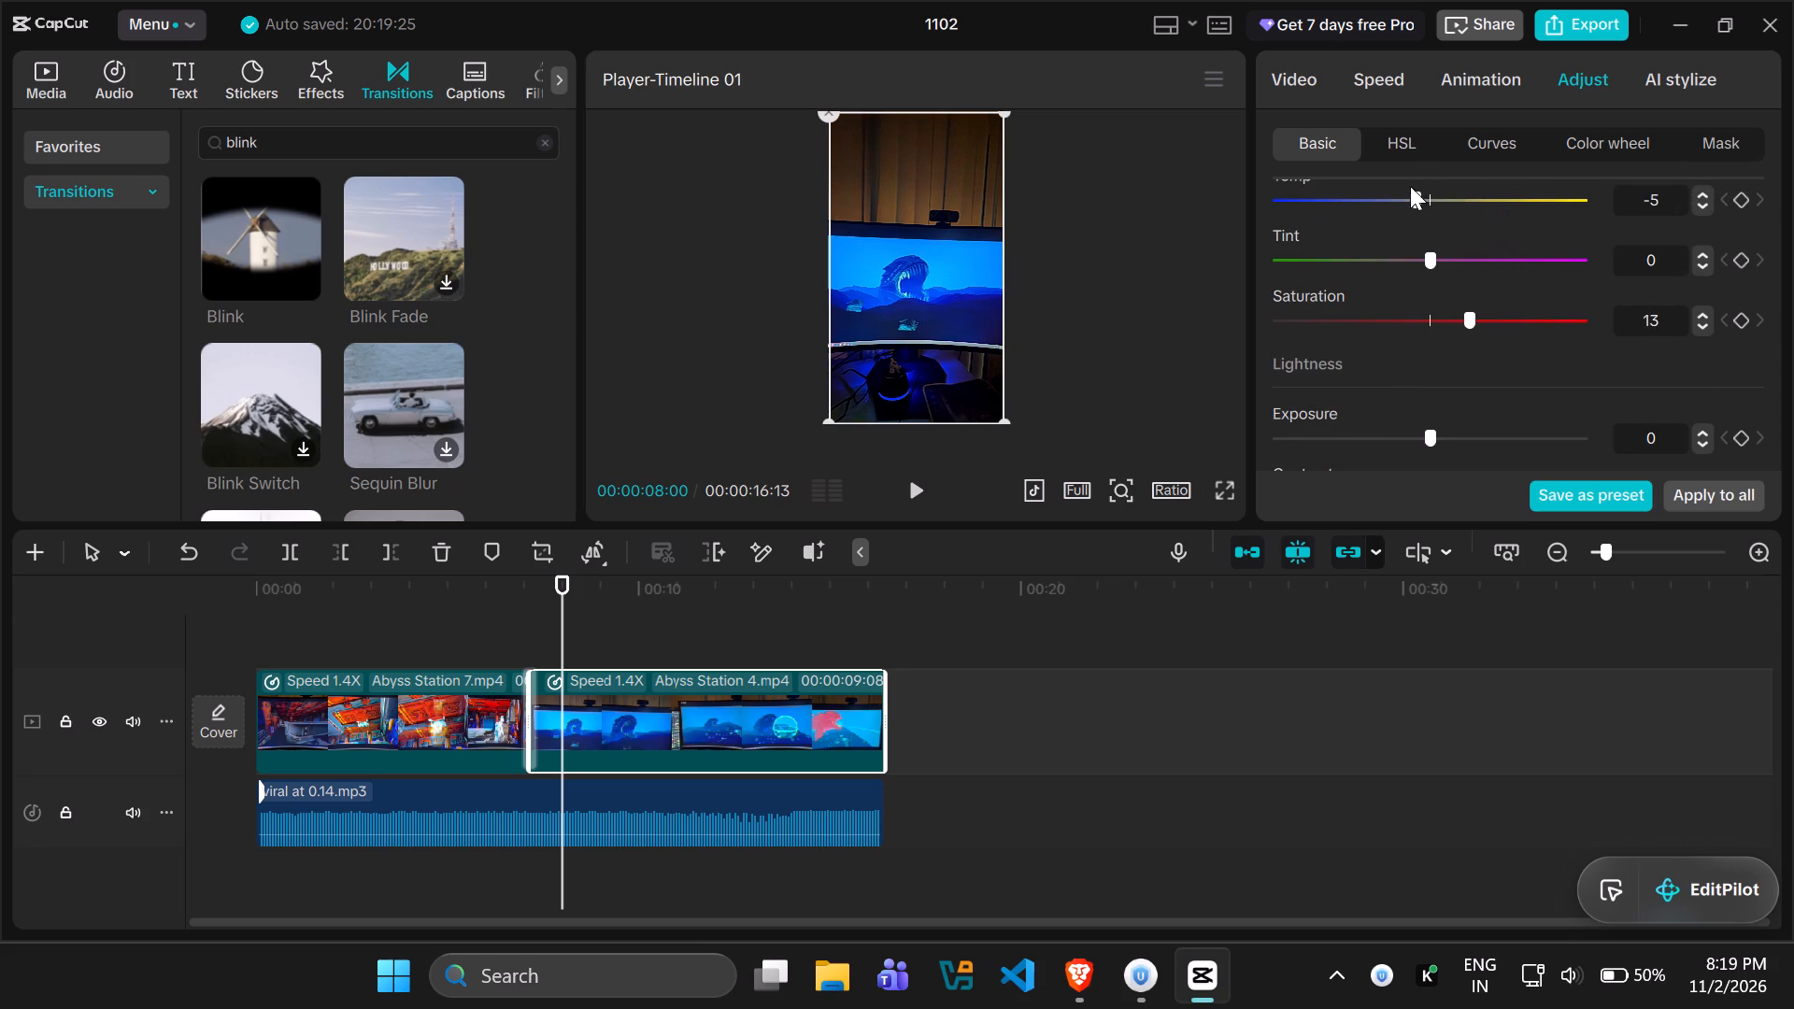
pyautogui.moveTo(1410, 186); pyautogui.dragTo(1529, 191)
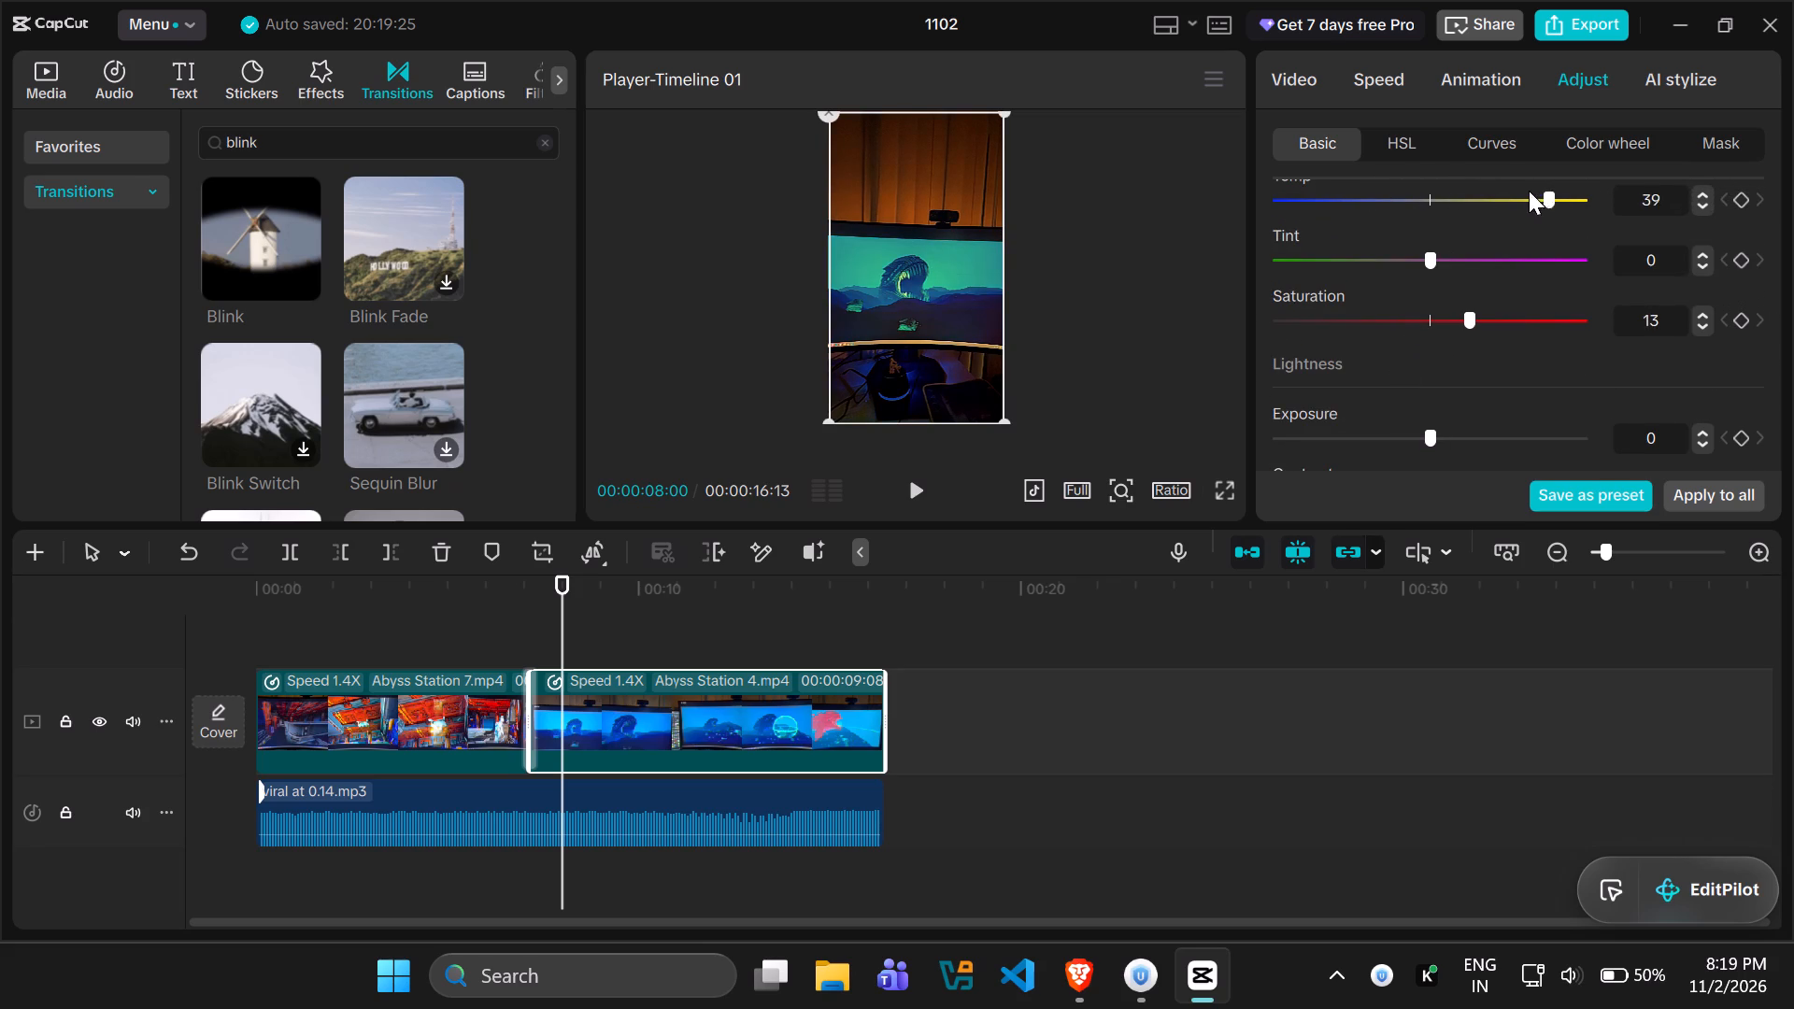
pyautogui.moveTo(1529, 191); pyautogui.dragTo(1557, 191)
pyautogui.moveTo(564, 612); pyautogui.dragTo(143, 647)
pyautogui.press('space')
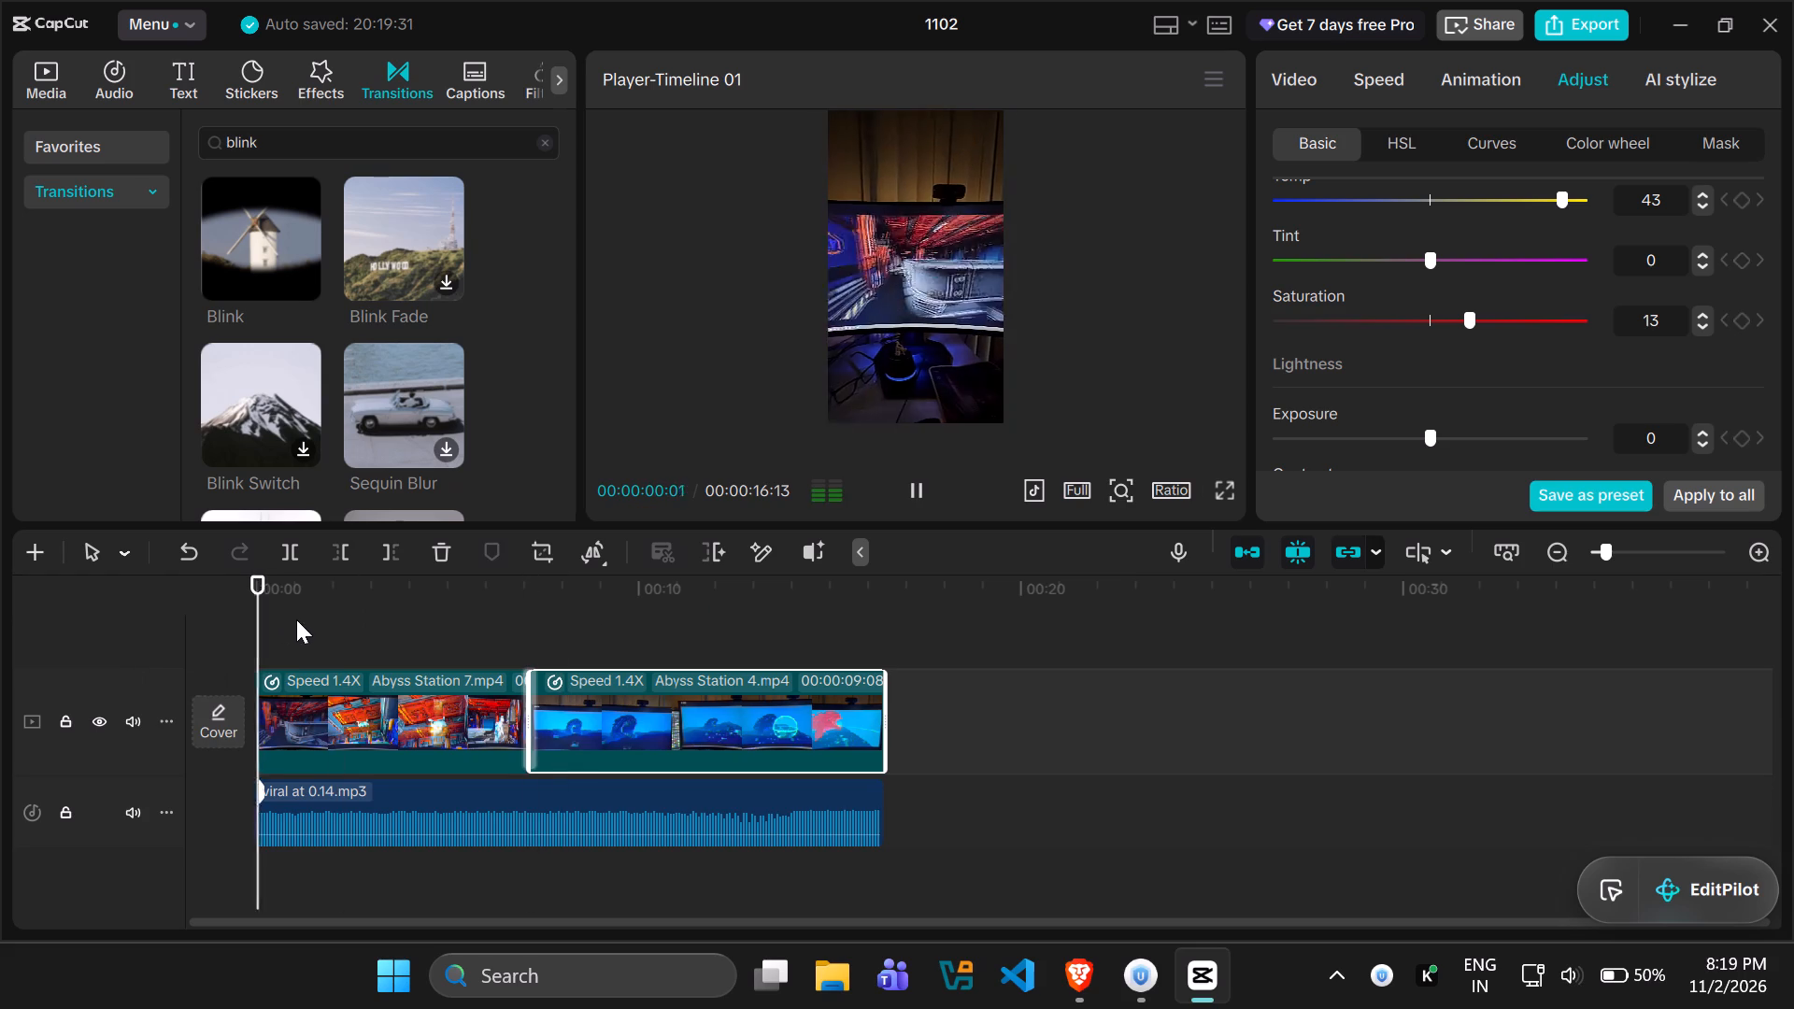
pyautogui.press('space')
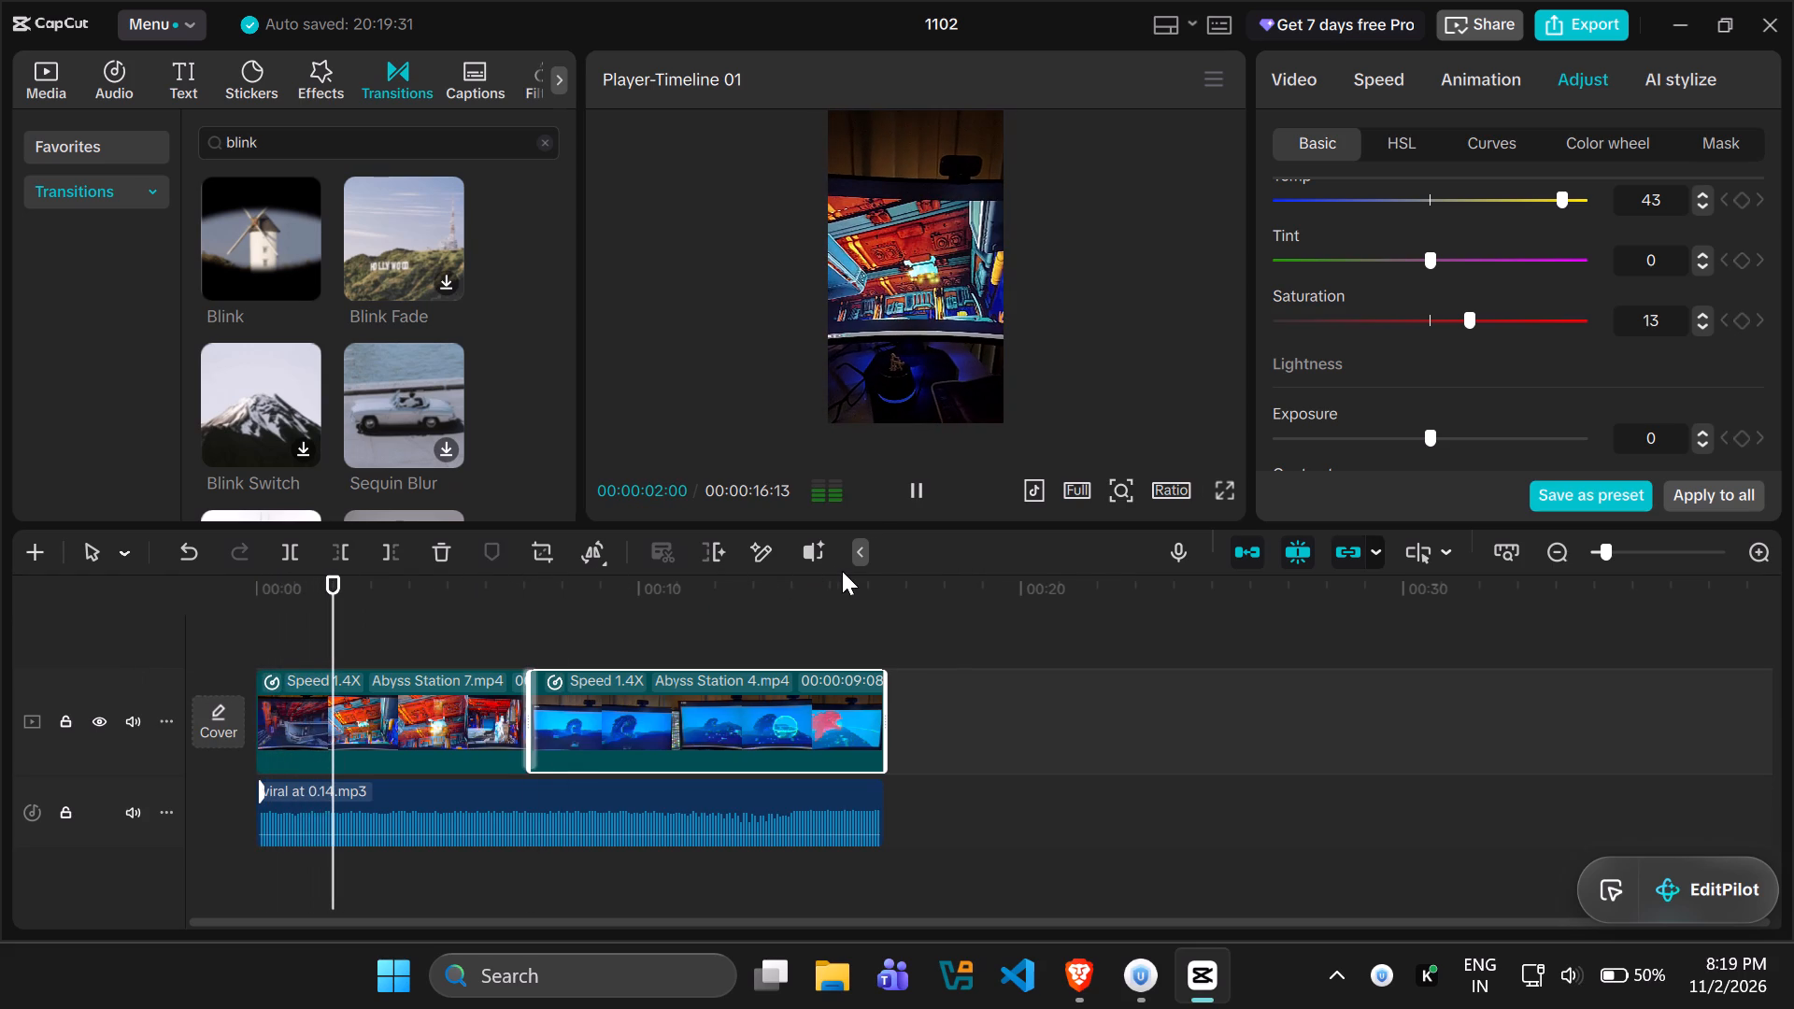
# Add a default text and extend it from the start of the timeline to the end of Abyss Station 4.
pyautogui.click(470, 78)
pyautogui.click(186, 73)
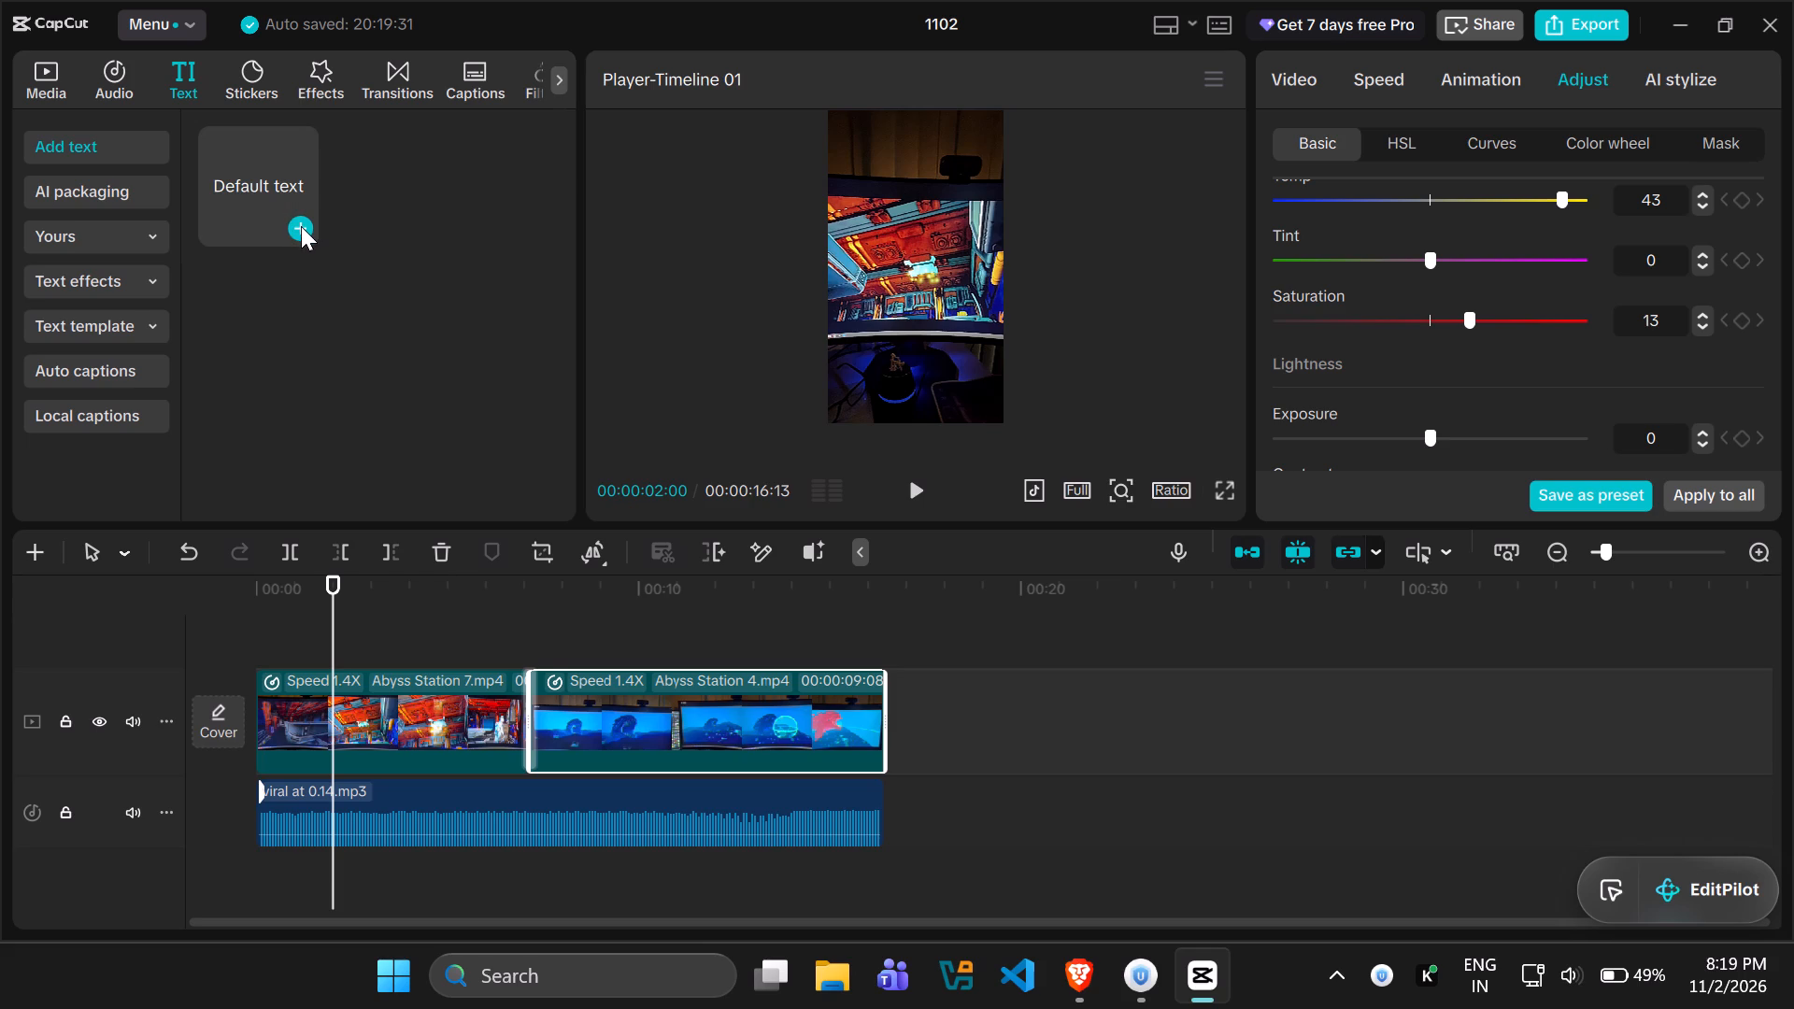
pyautogui.click(301, 226)
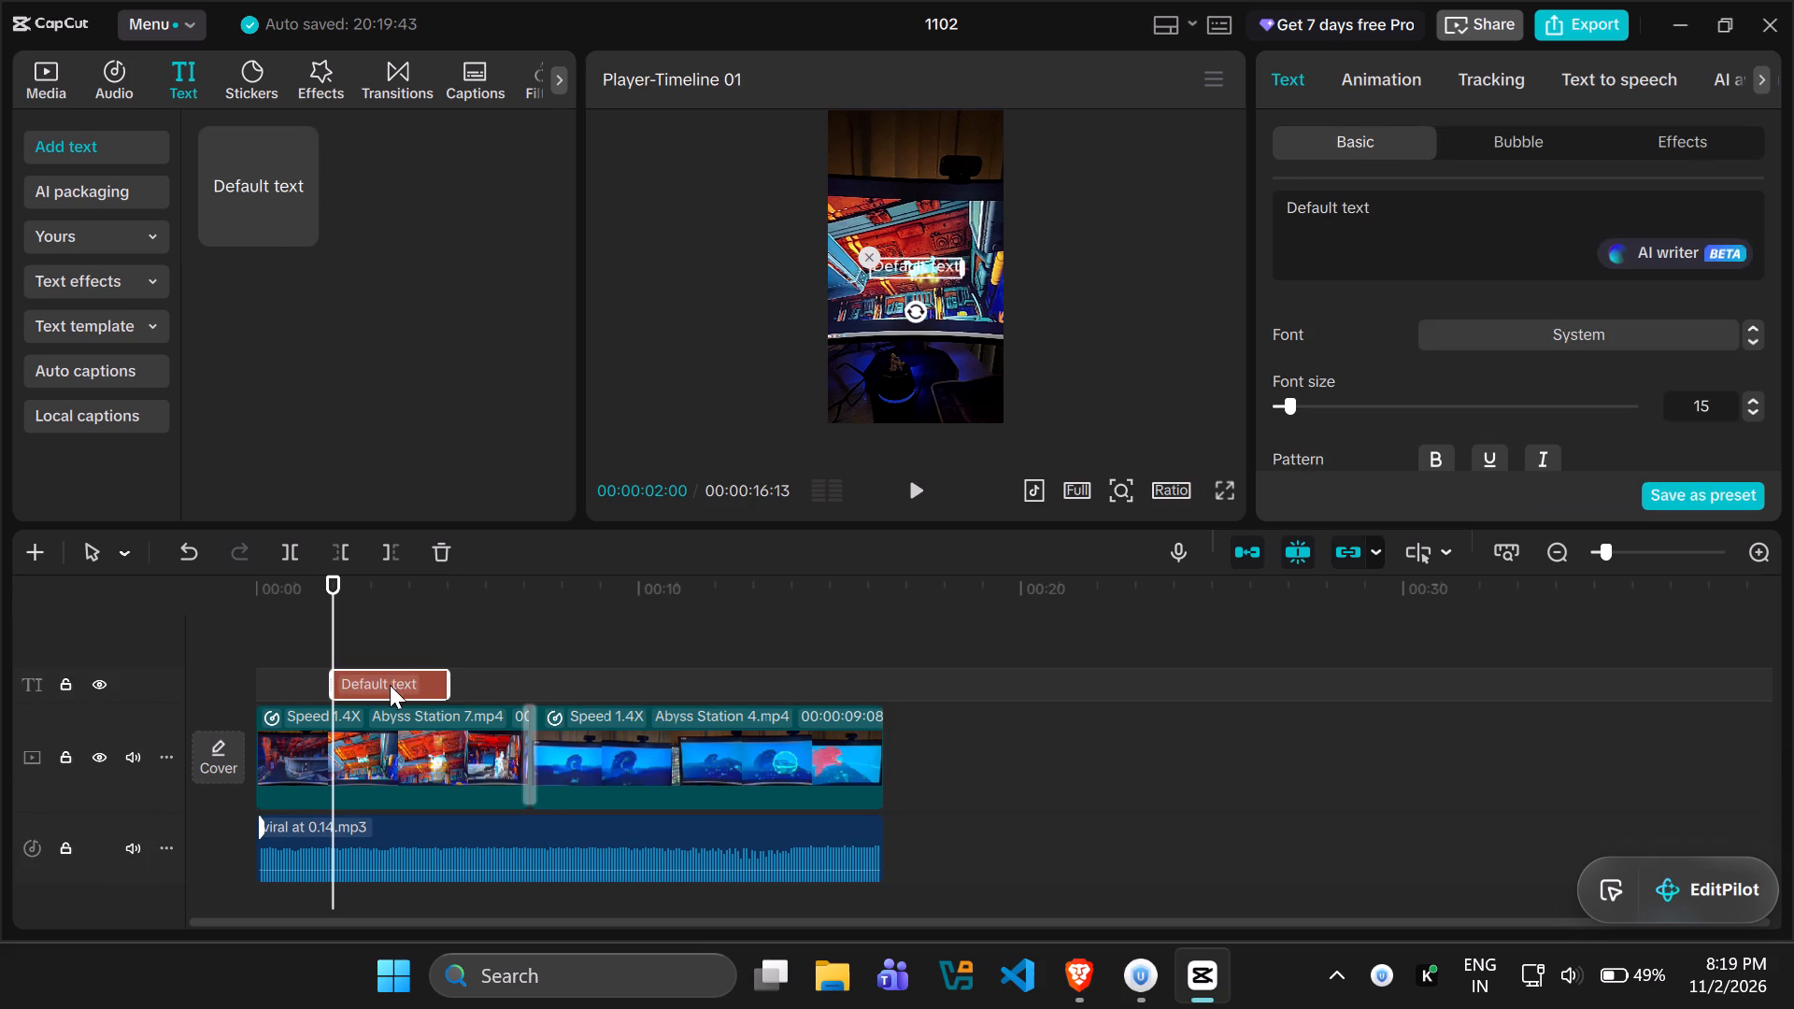
pyautogui.moveTo(390, 685); pyautogui.dragTo(320, 683)
pyautogui.moveTo(371, 677); pyautogui.dragTo(878, 678)
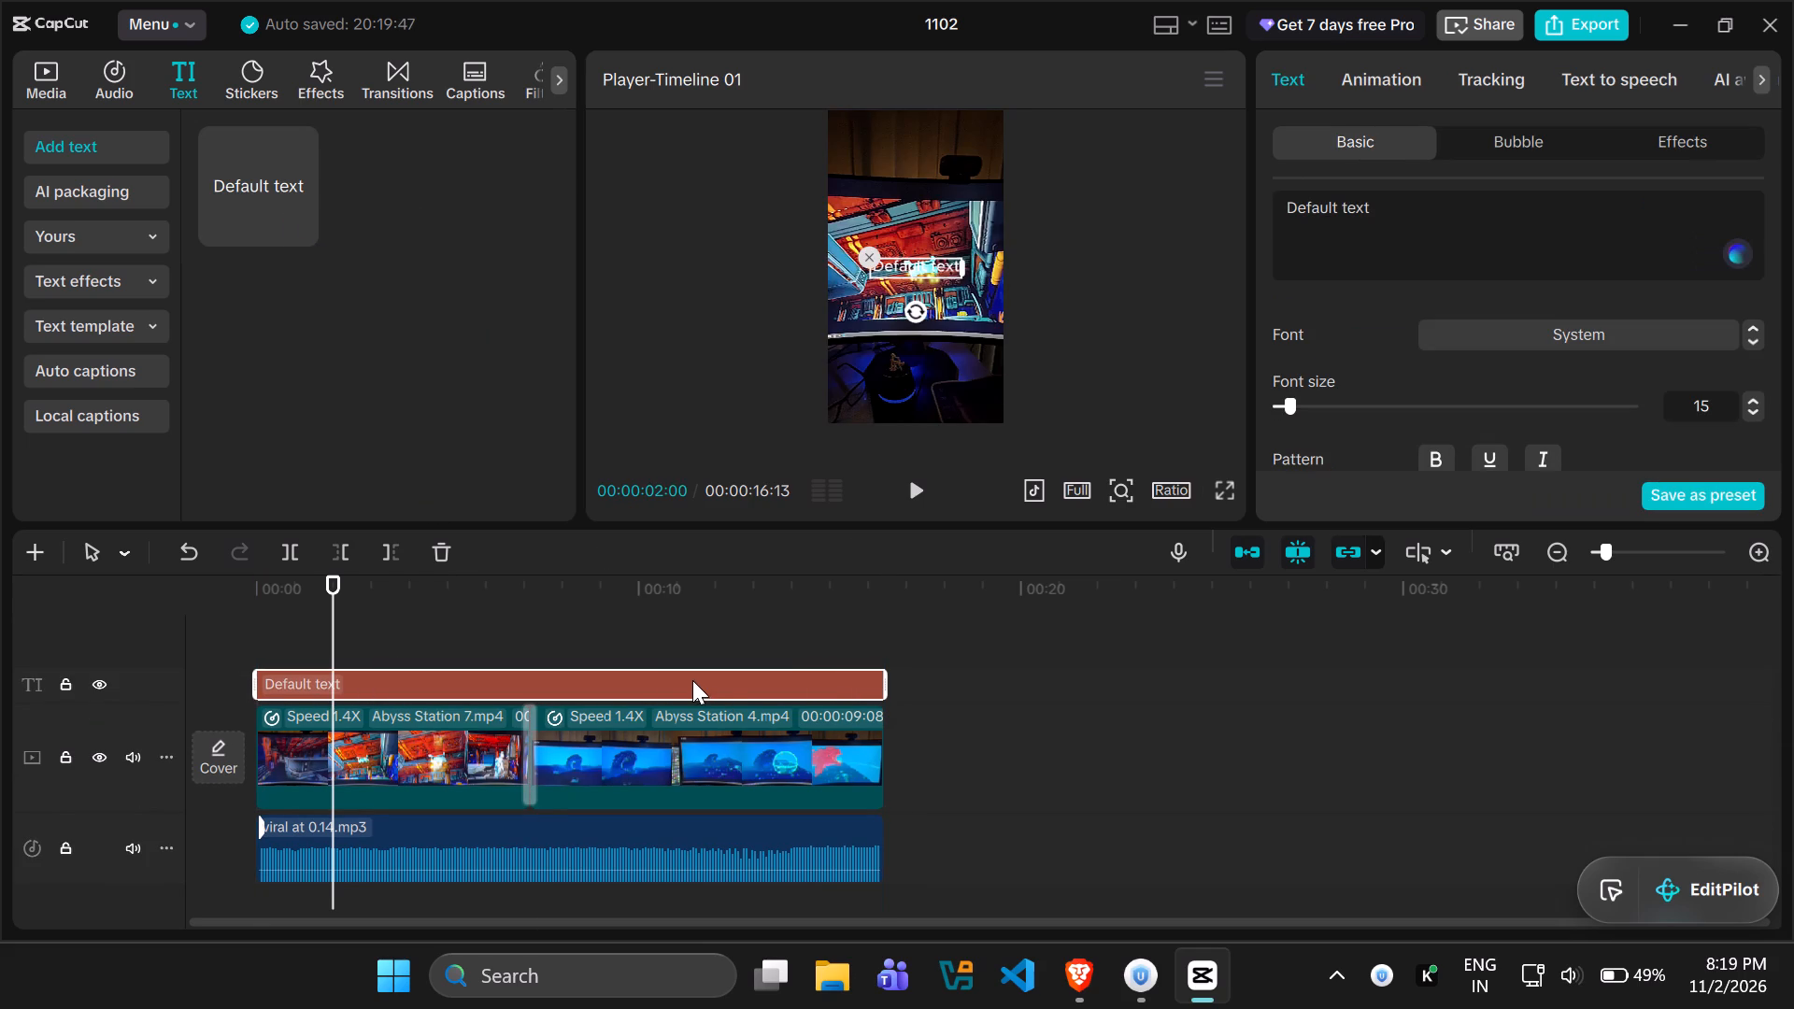
pyautogui.hotkey('ctrl', 'c')
# Switch to the browser, examine the Beam Them Up example's text layout, play its music and video, and return to CapCut.
pyautogui.hotkey('alt', 'Tab')
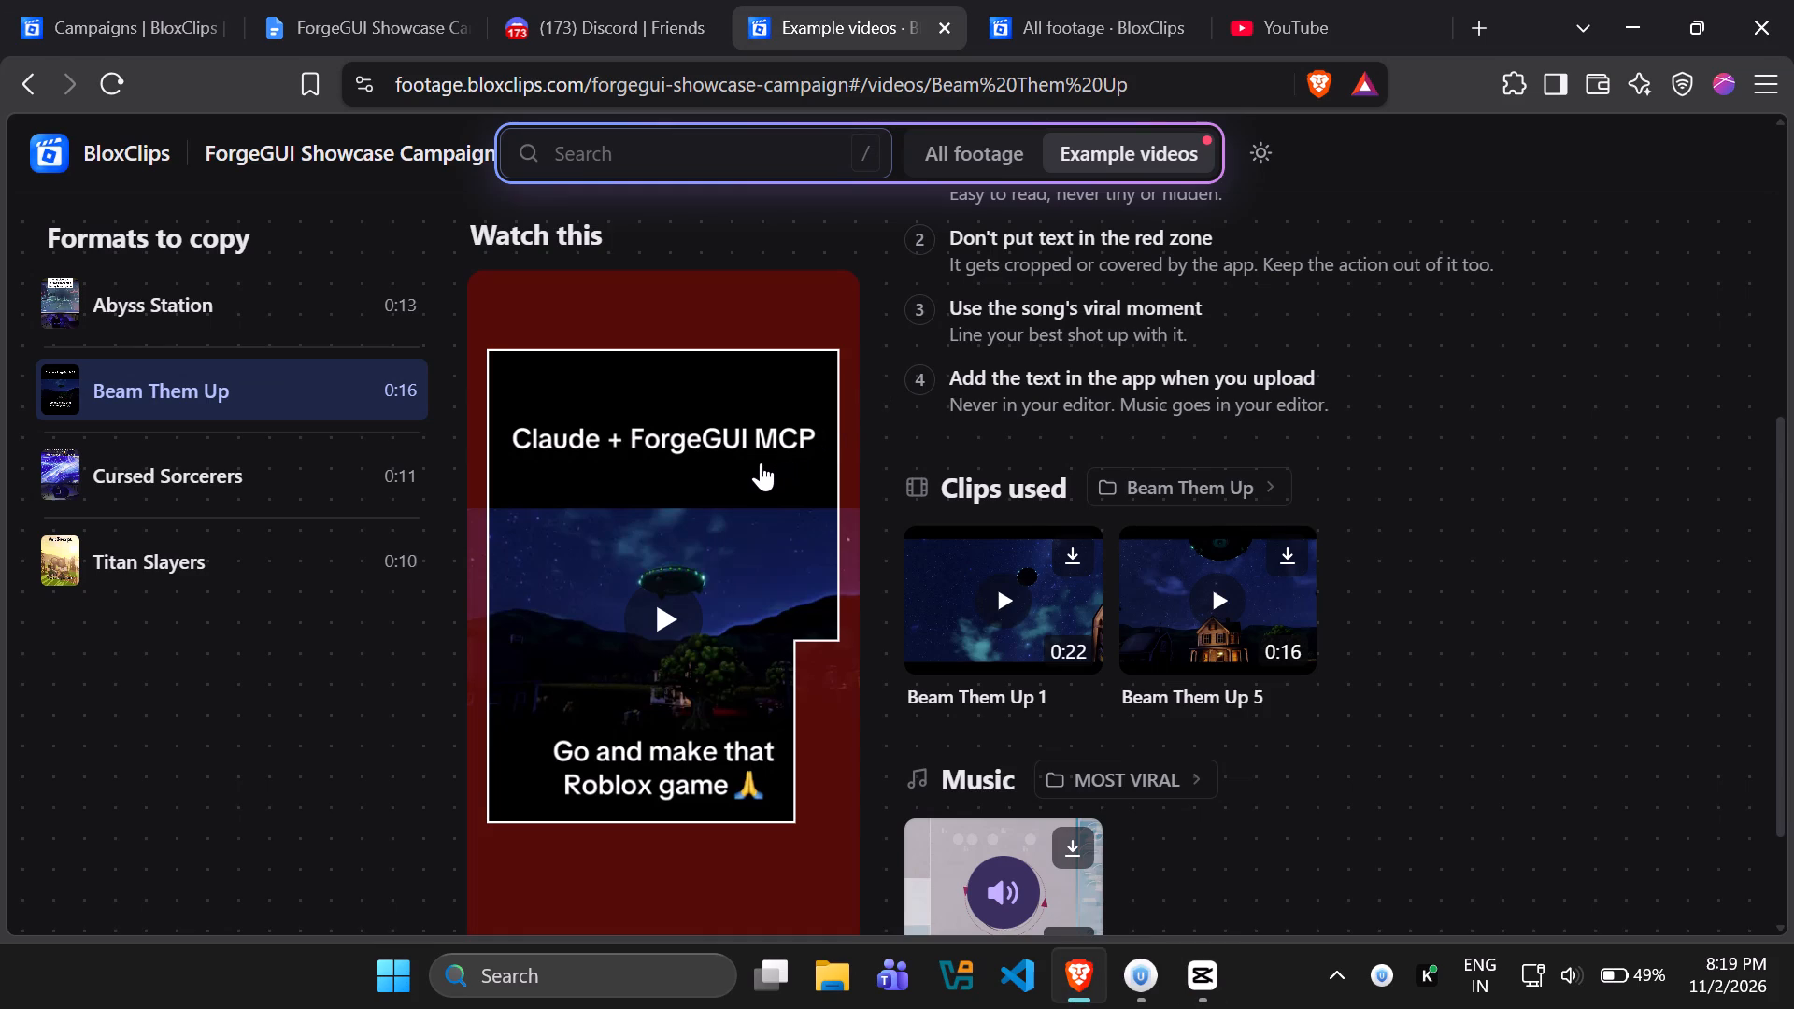
pyautogui.scroll(-2, 760, 462)
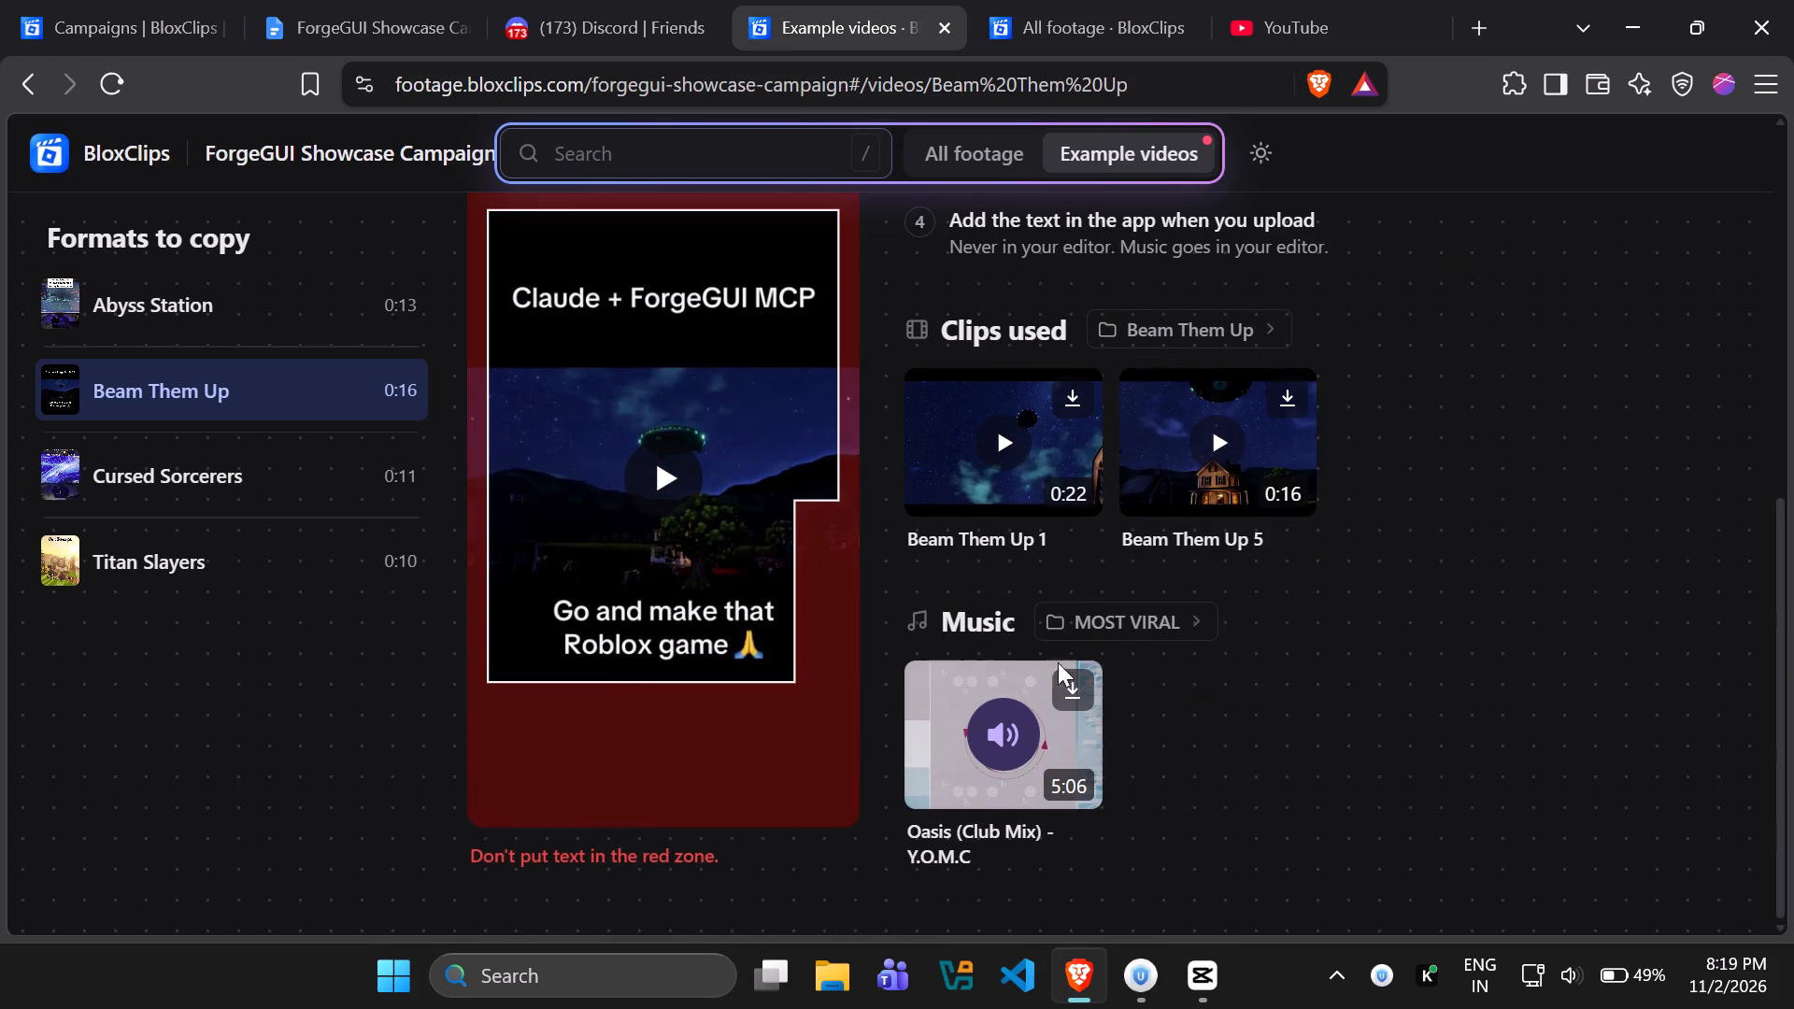
pyautogui.click(1023, 730)
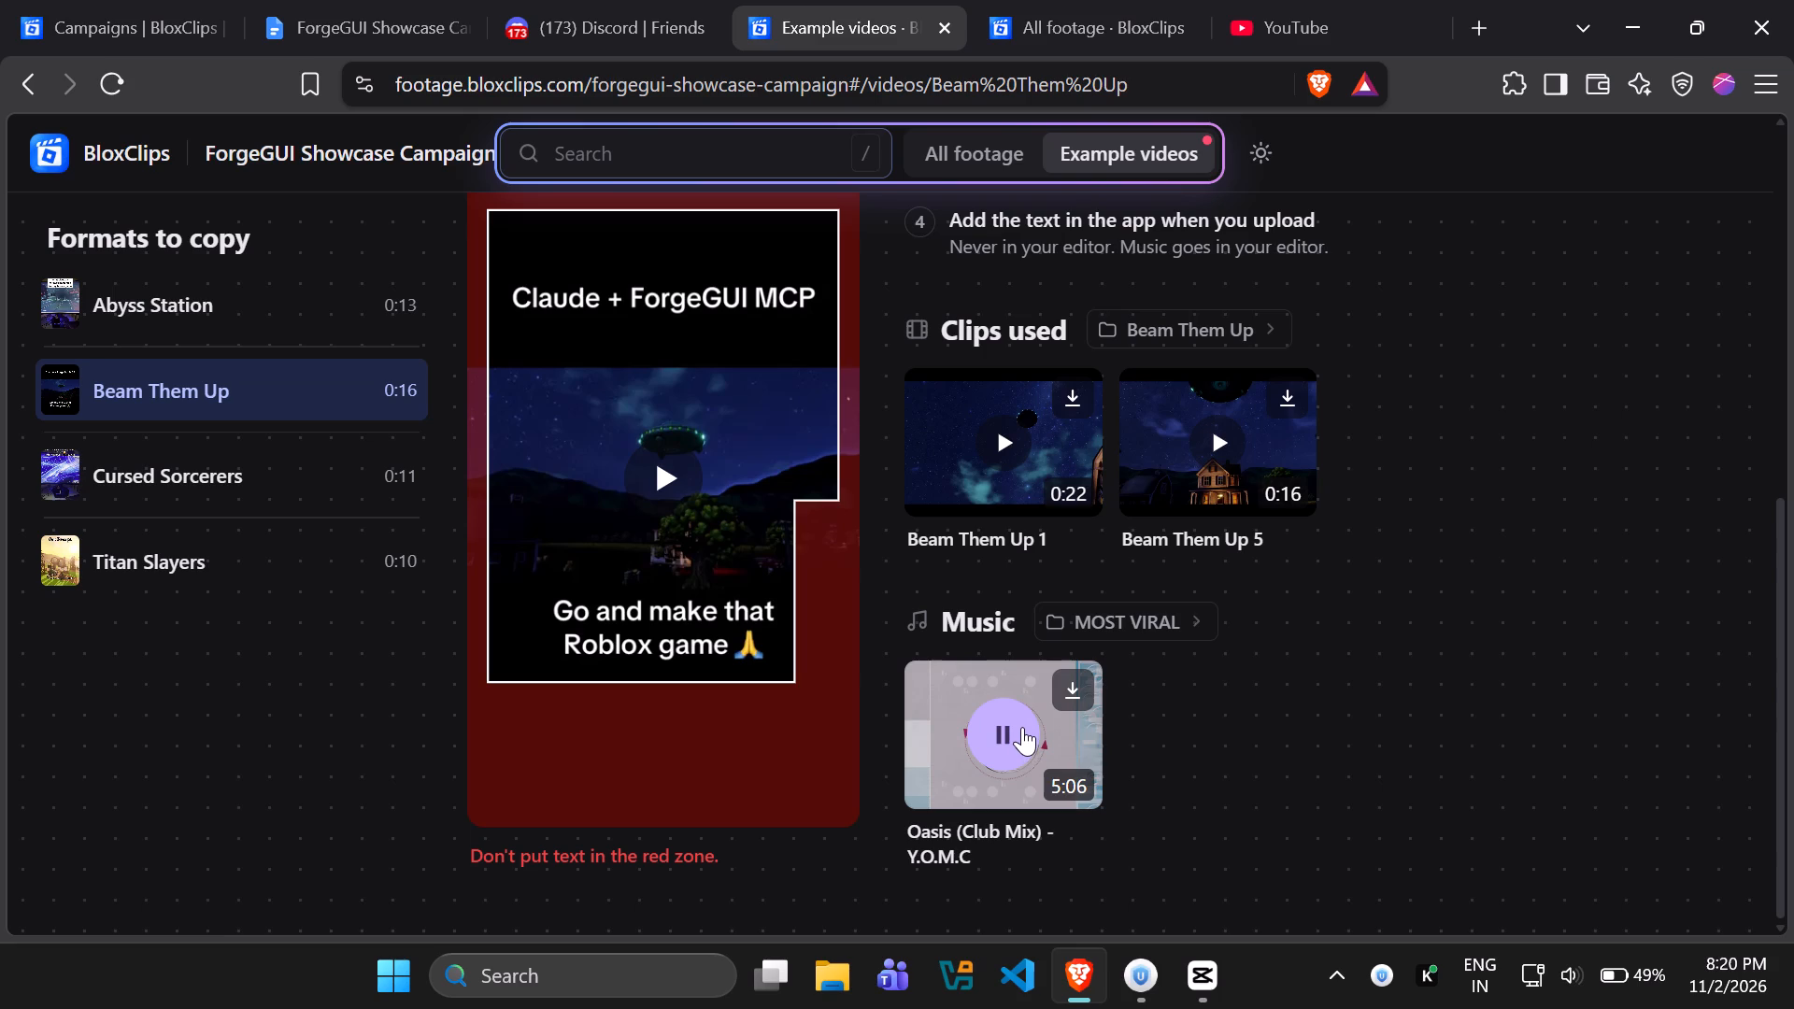
pyautogui.click(668, 476)
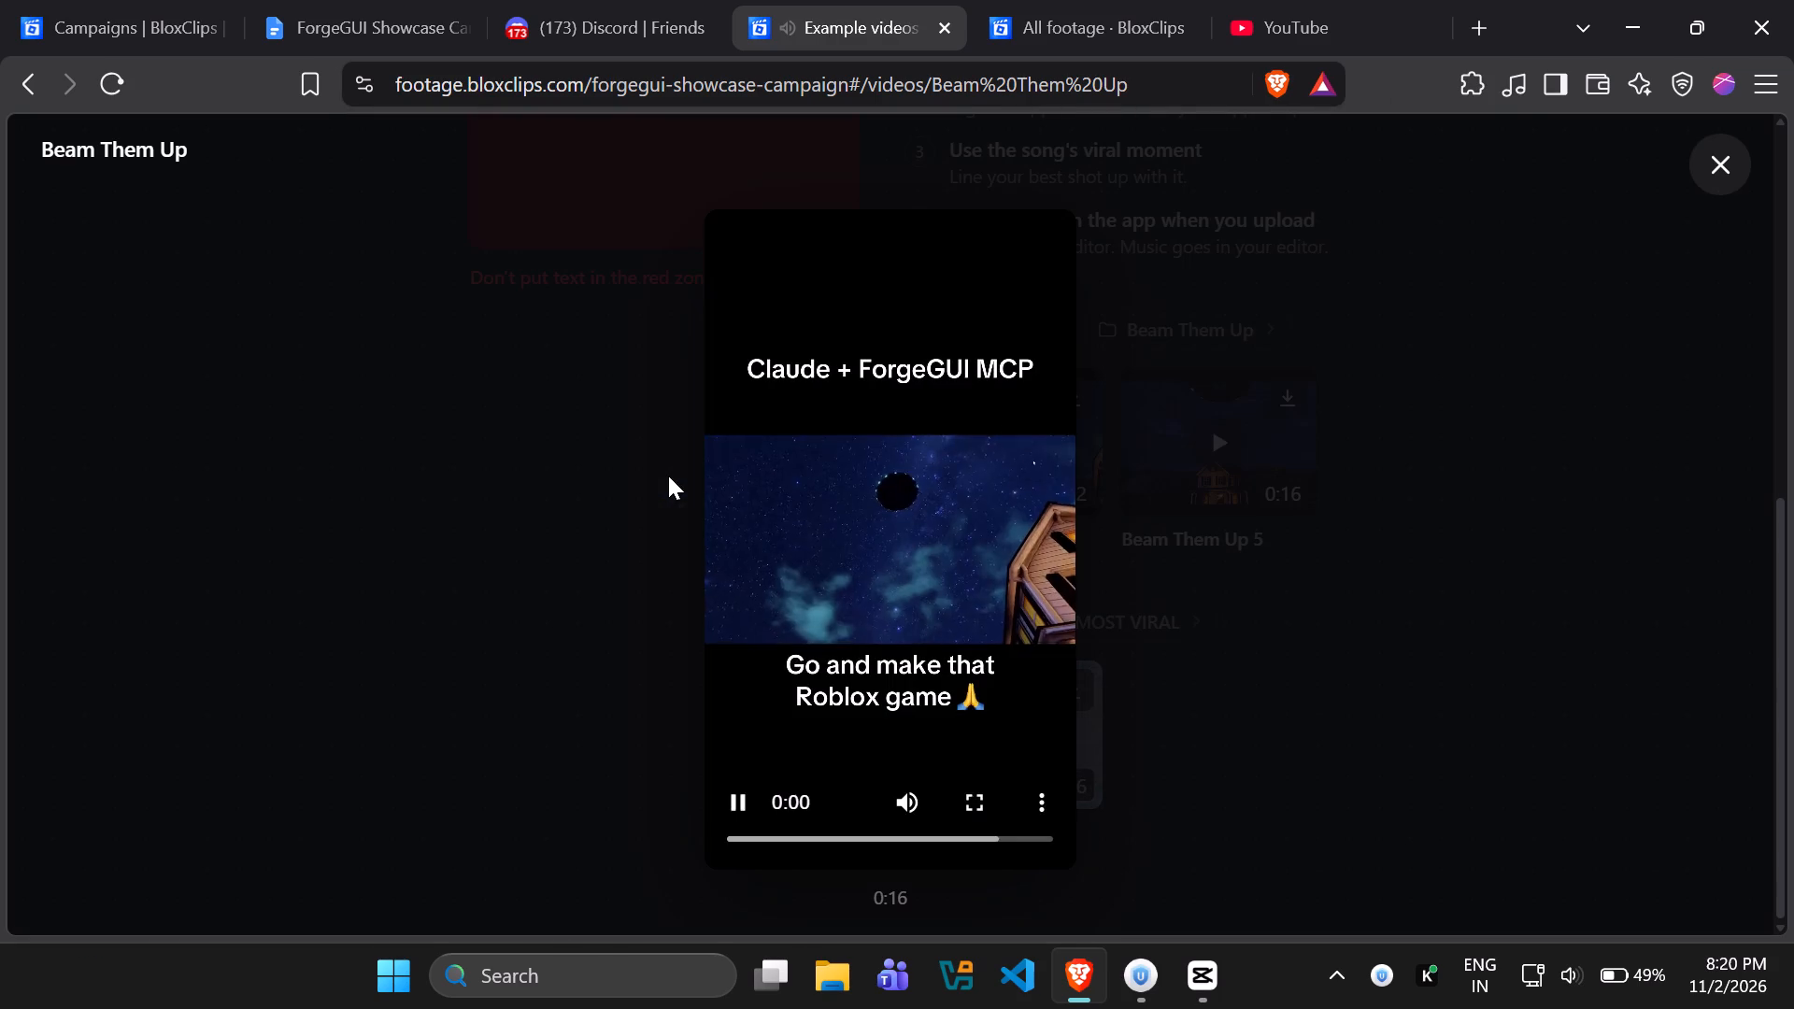
pyautogui.click(1503, 631)
pyautogui.hotkey('alt', 'Tab')
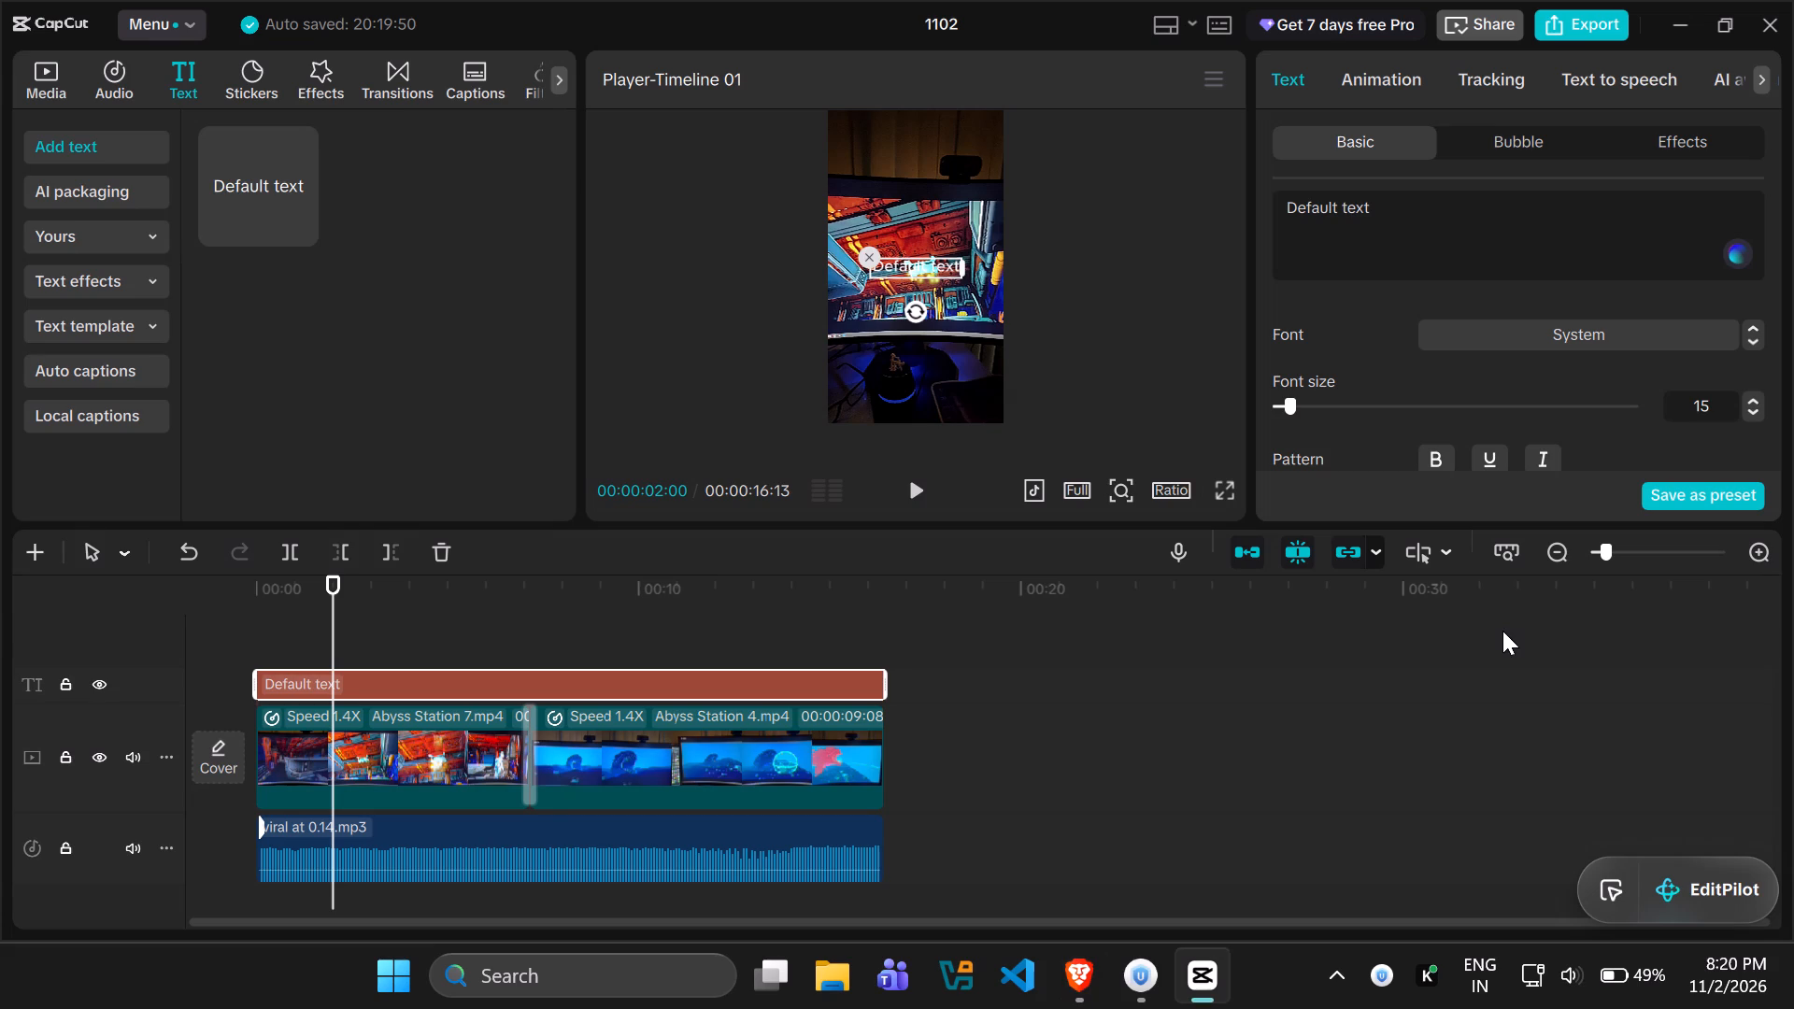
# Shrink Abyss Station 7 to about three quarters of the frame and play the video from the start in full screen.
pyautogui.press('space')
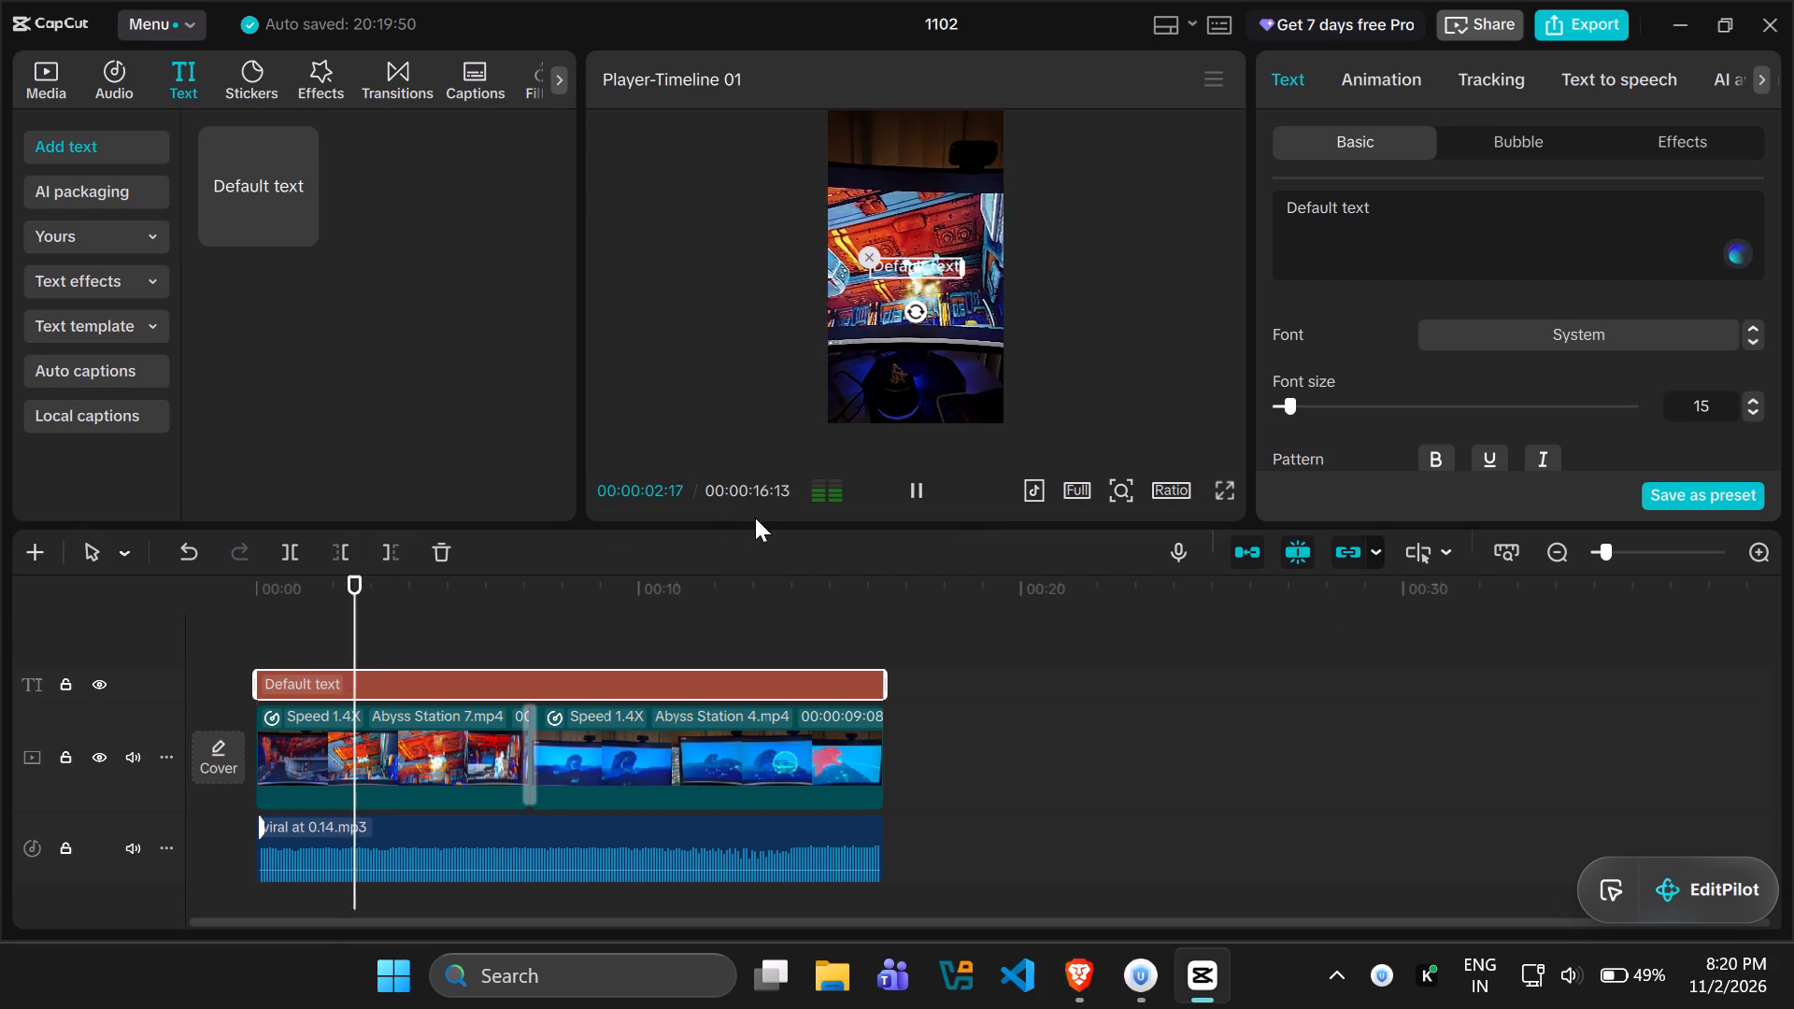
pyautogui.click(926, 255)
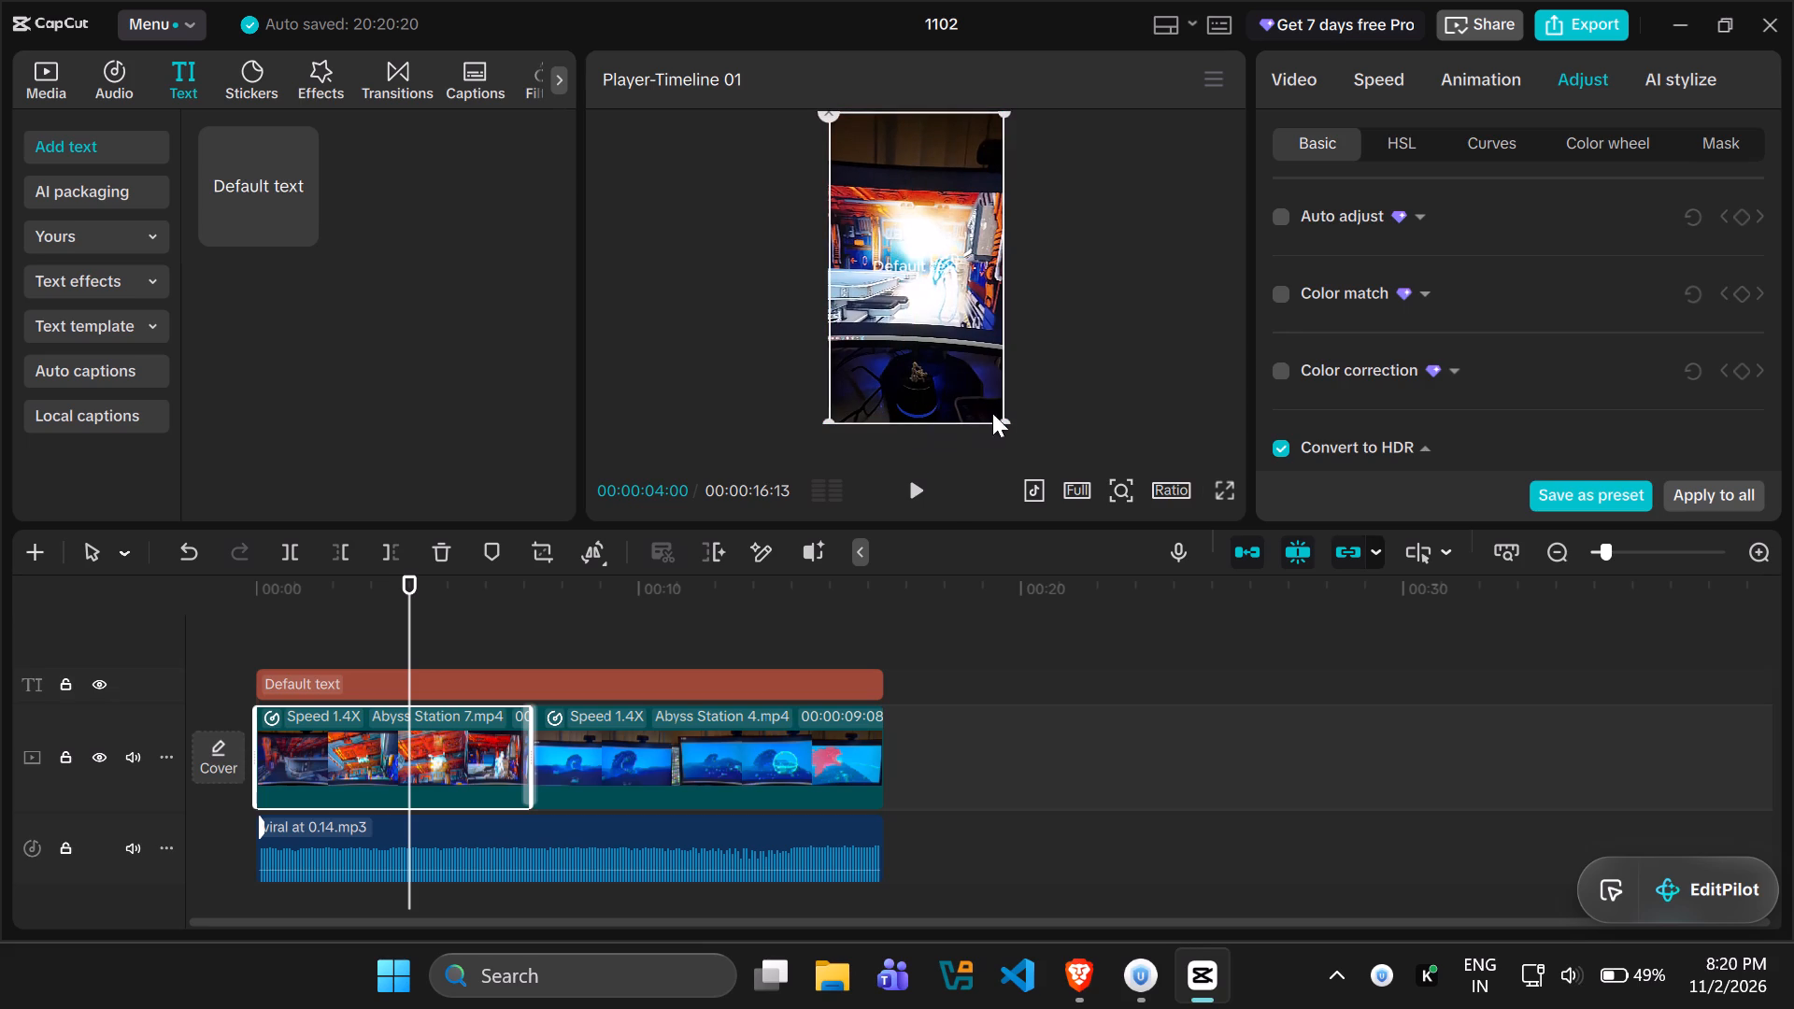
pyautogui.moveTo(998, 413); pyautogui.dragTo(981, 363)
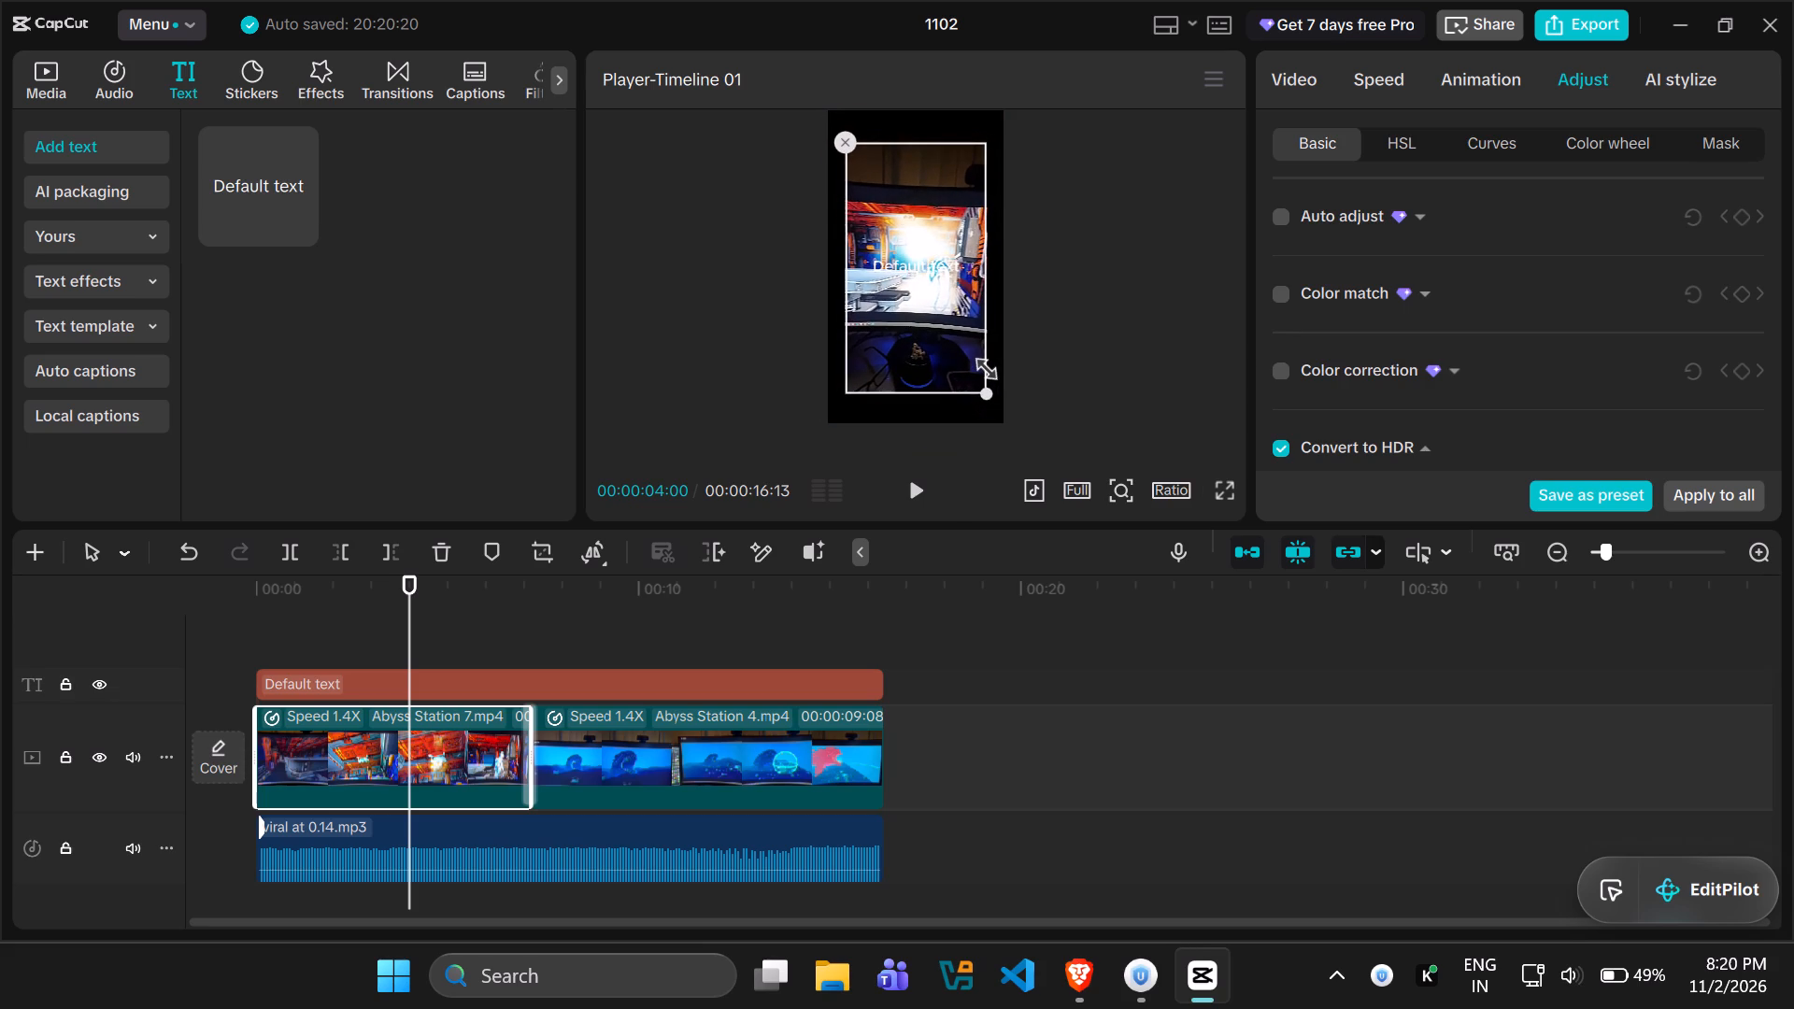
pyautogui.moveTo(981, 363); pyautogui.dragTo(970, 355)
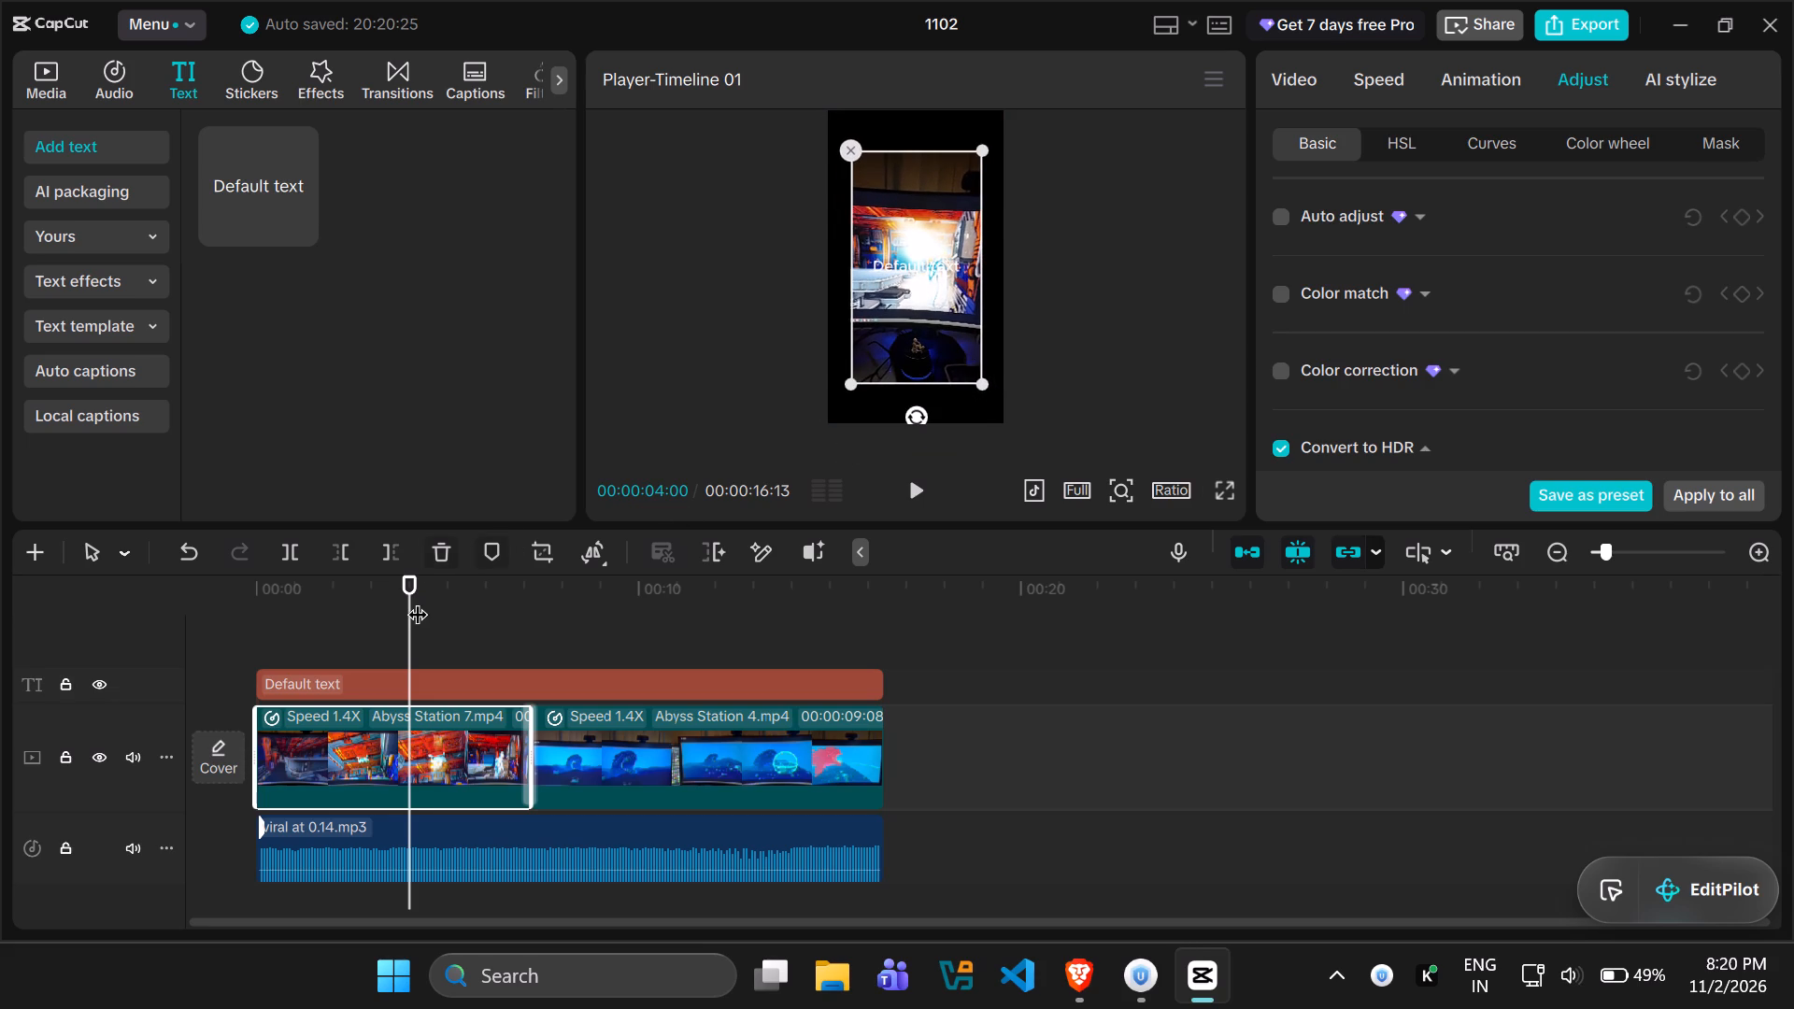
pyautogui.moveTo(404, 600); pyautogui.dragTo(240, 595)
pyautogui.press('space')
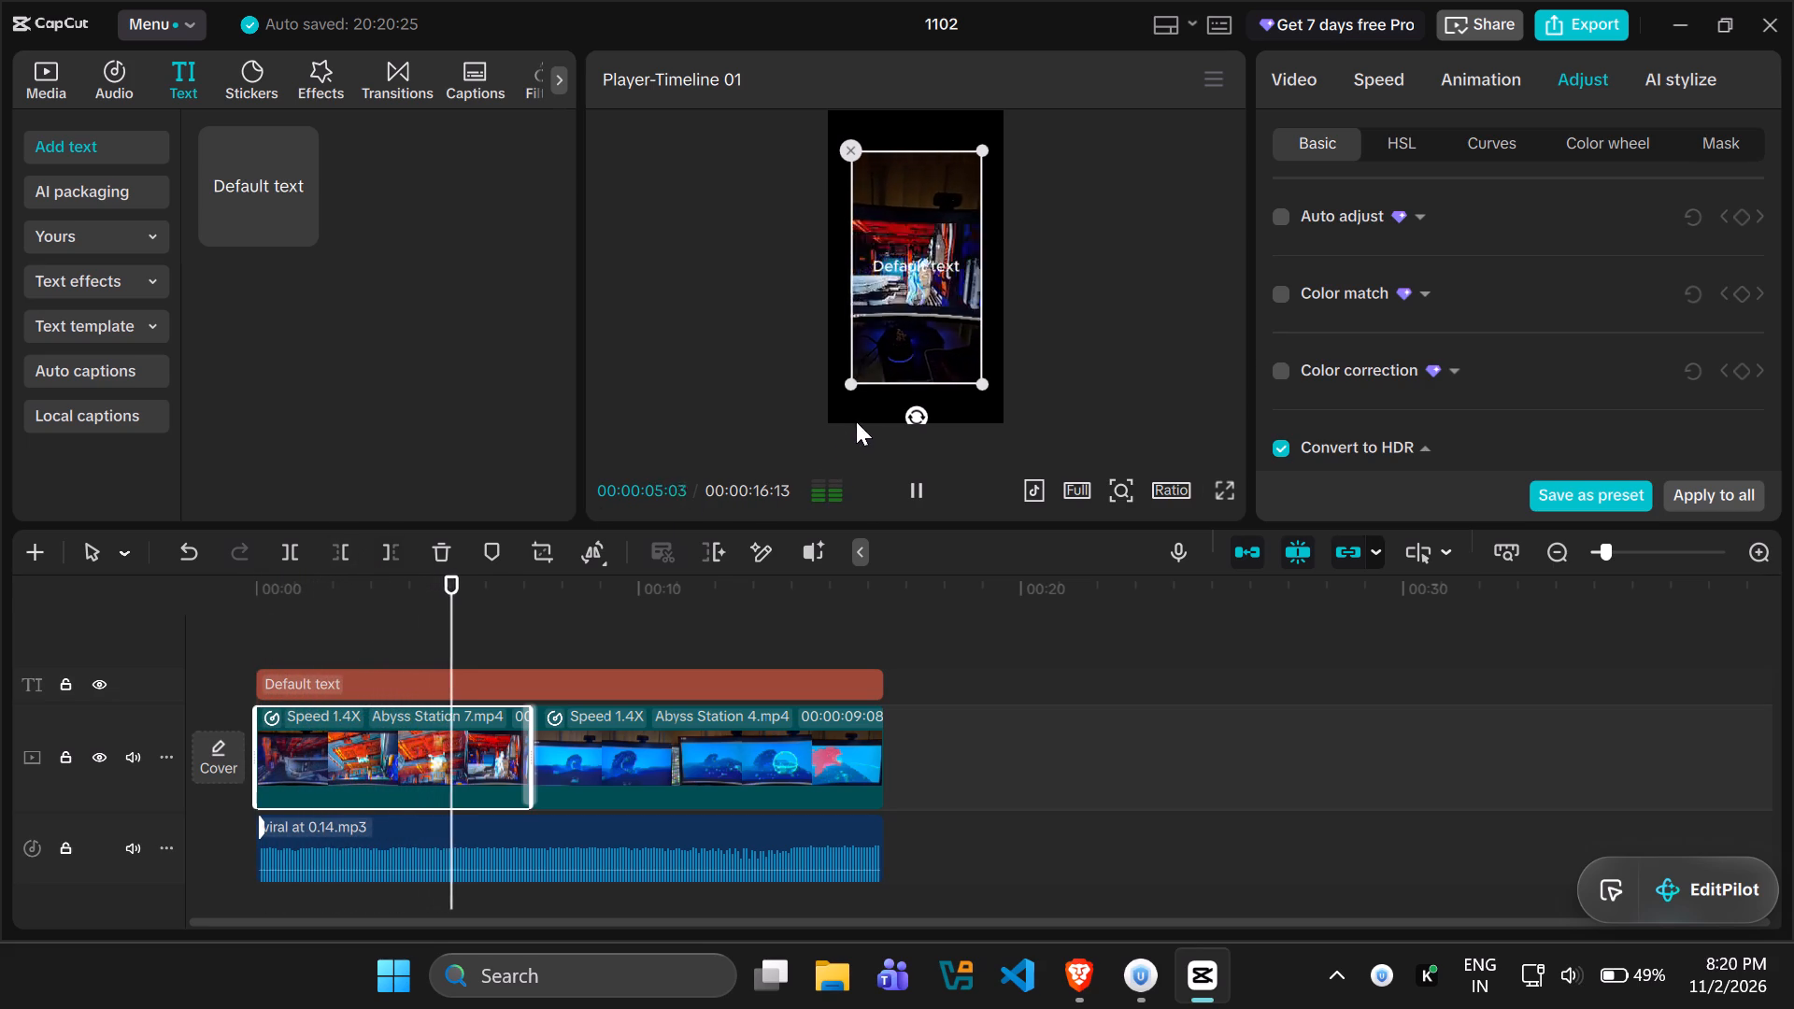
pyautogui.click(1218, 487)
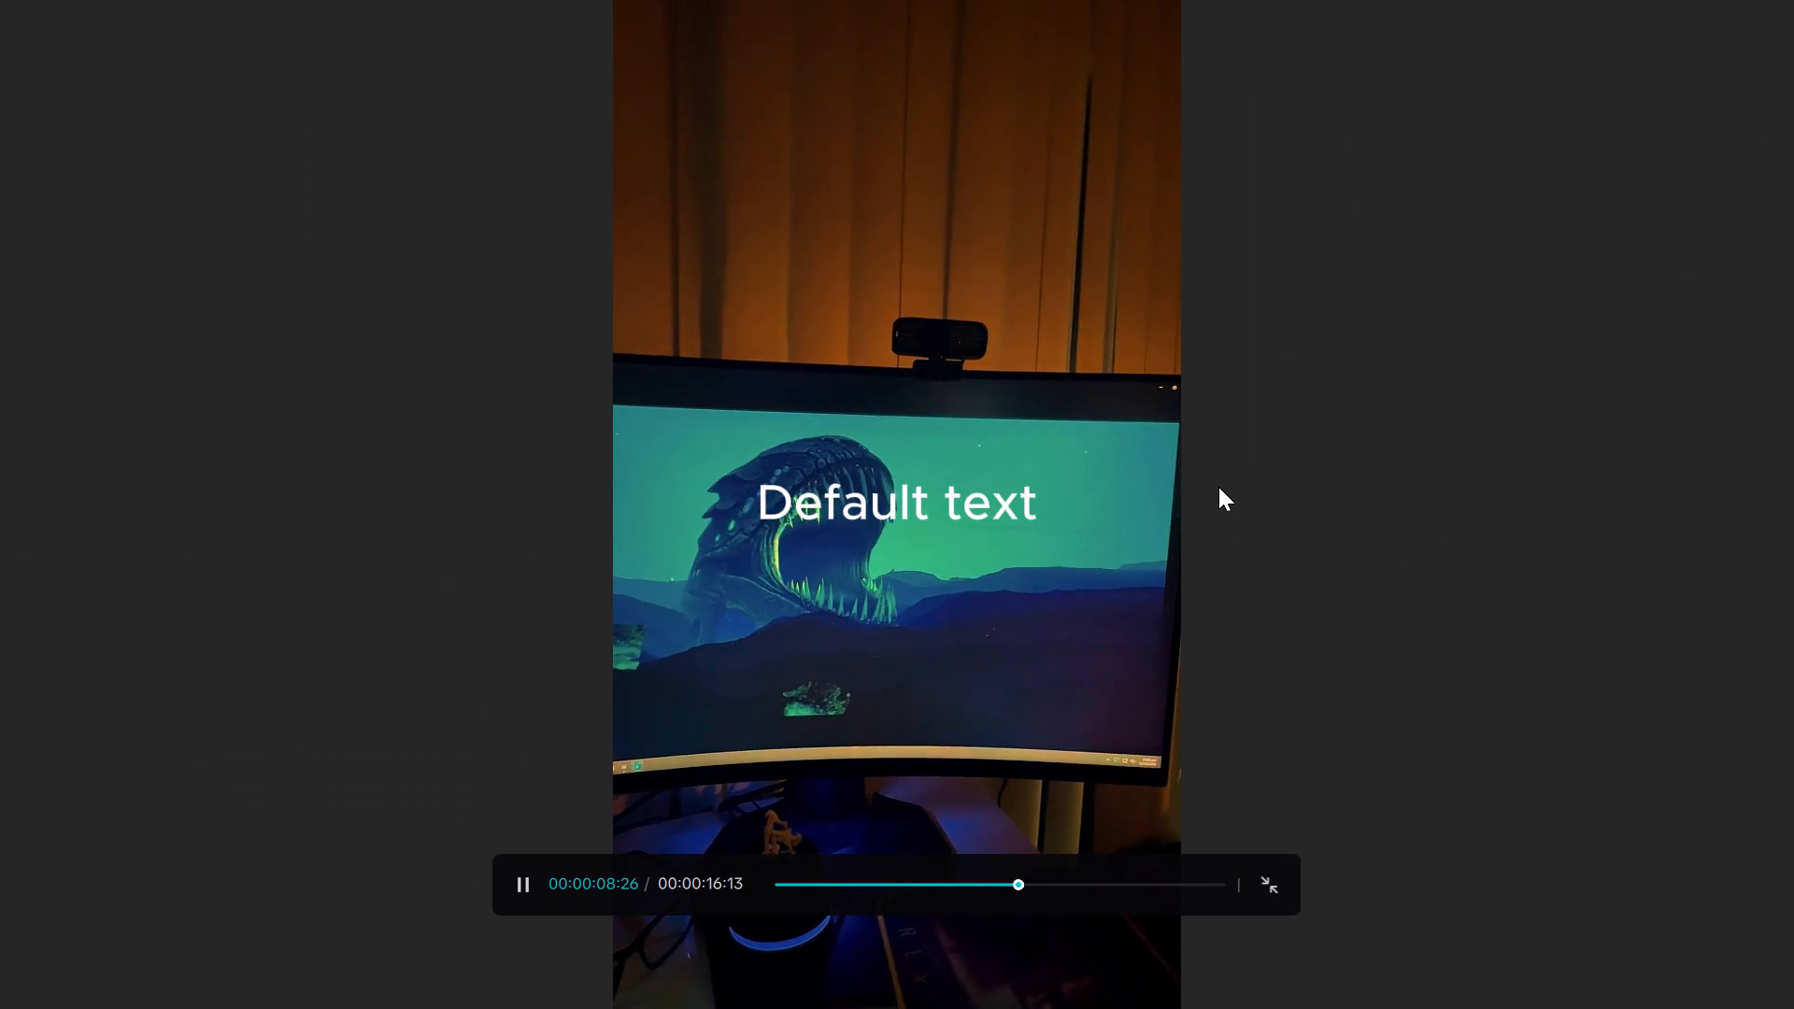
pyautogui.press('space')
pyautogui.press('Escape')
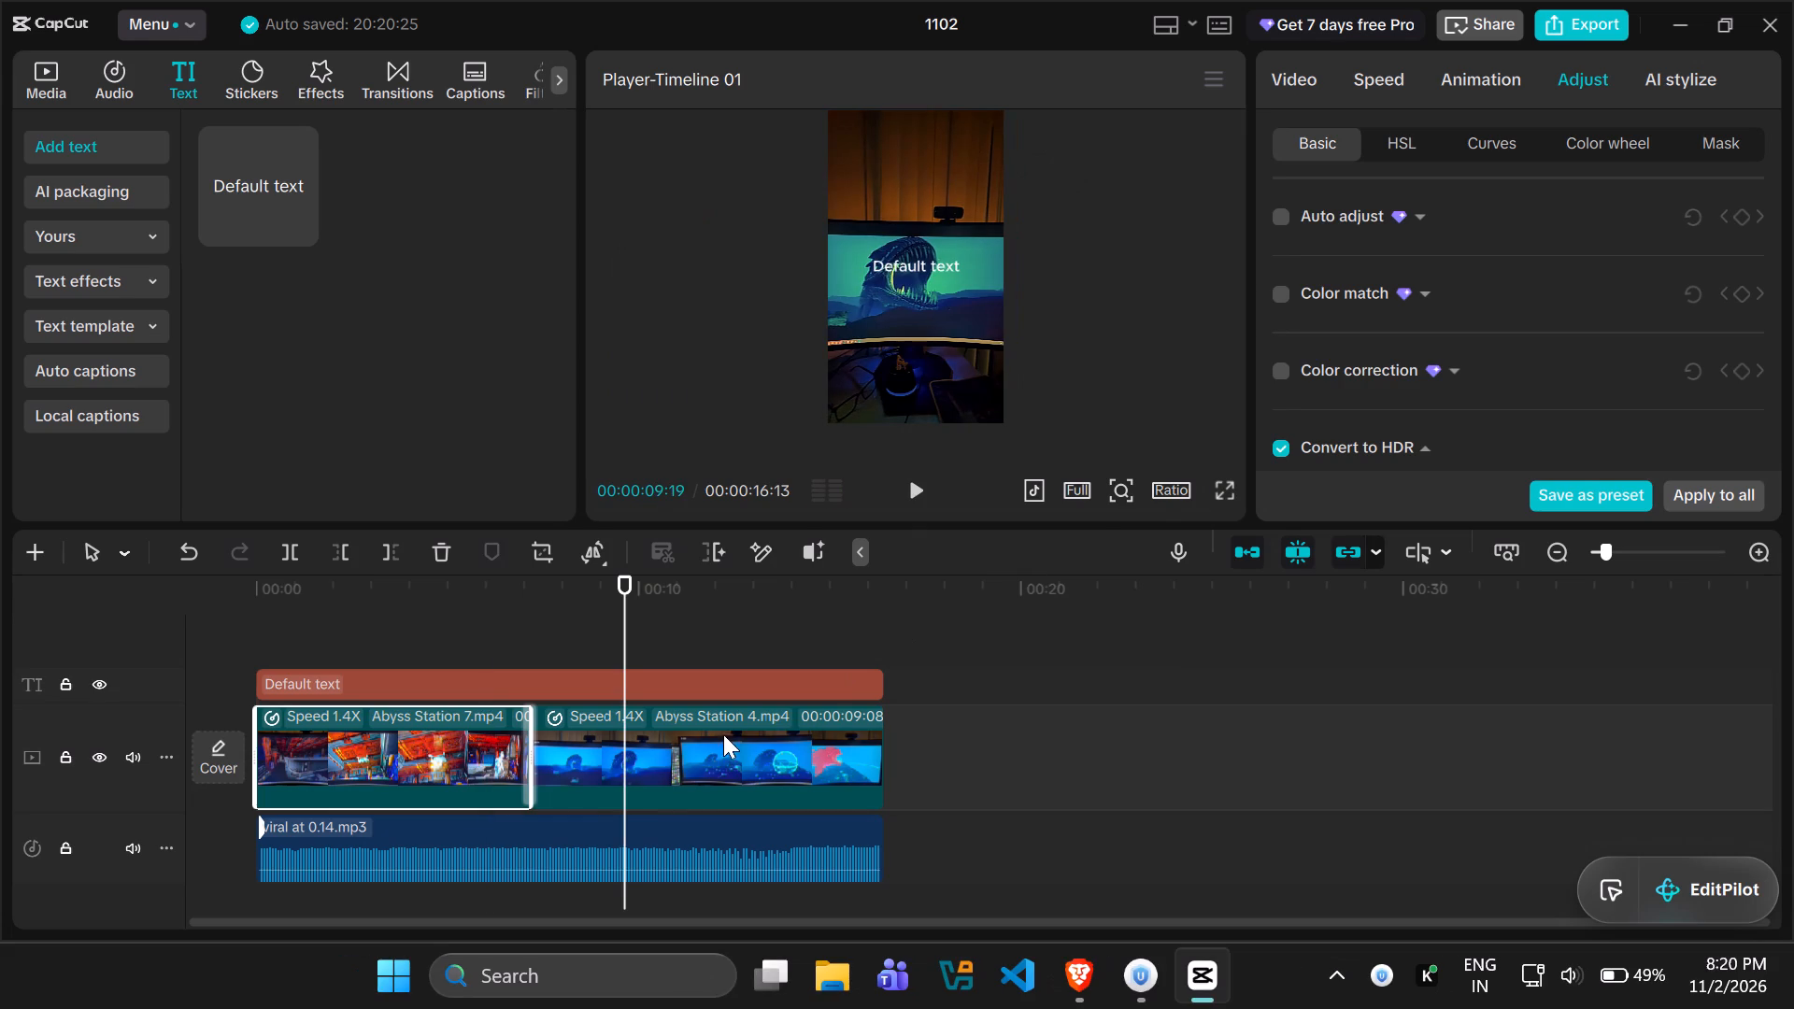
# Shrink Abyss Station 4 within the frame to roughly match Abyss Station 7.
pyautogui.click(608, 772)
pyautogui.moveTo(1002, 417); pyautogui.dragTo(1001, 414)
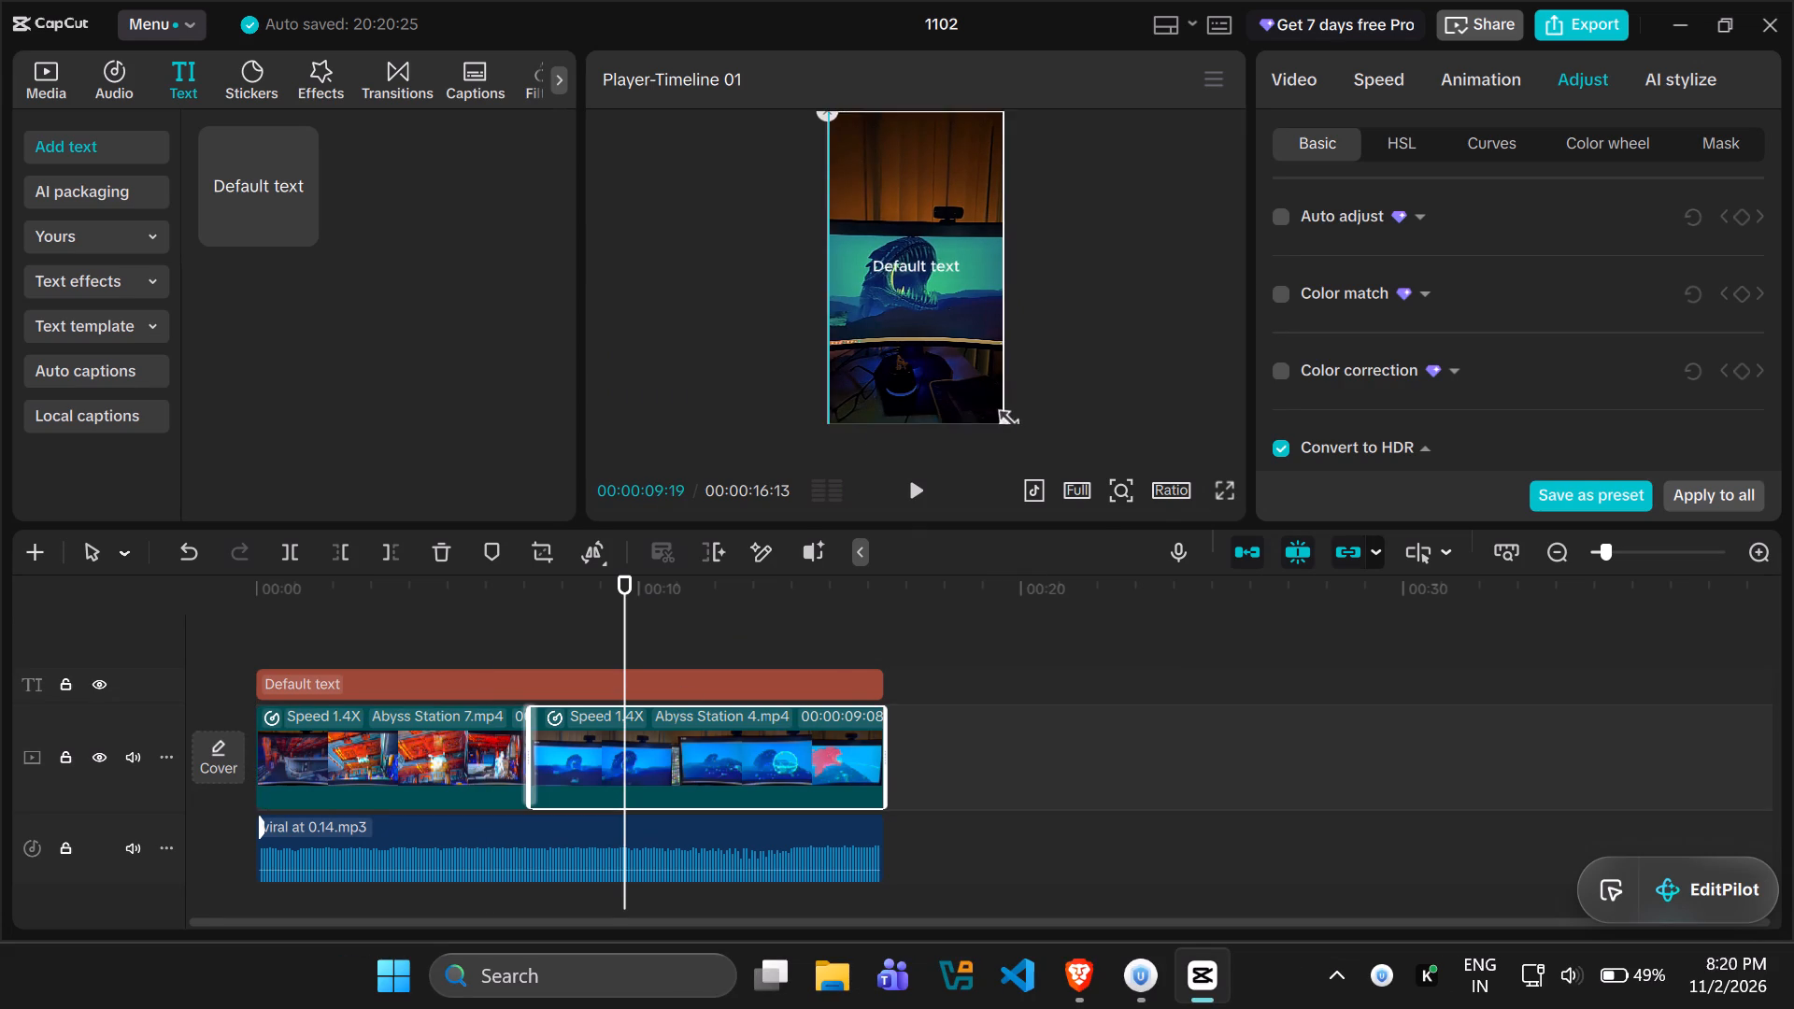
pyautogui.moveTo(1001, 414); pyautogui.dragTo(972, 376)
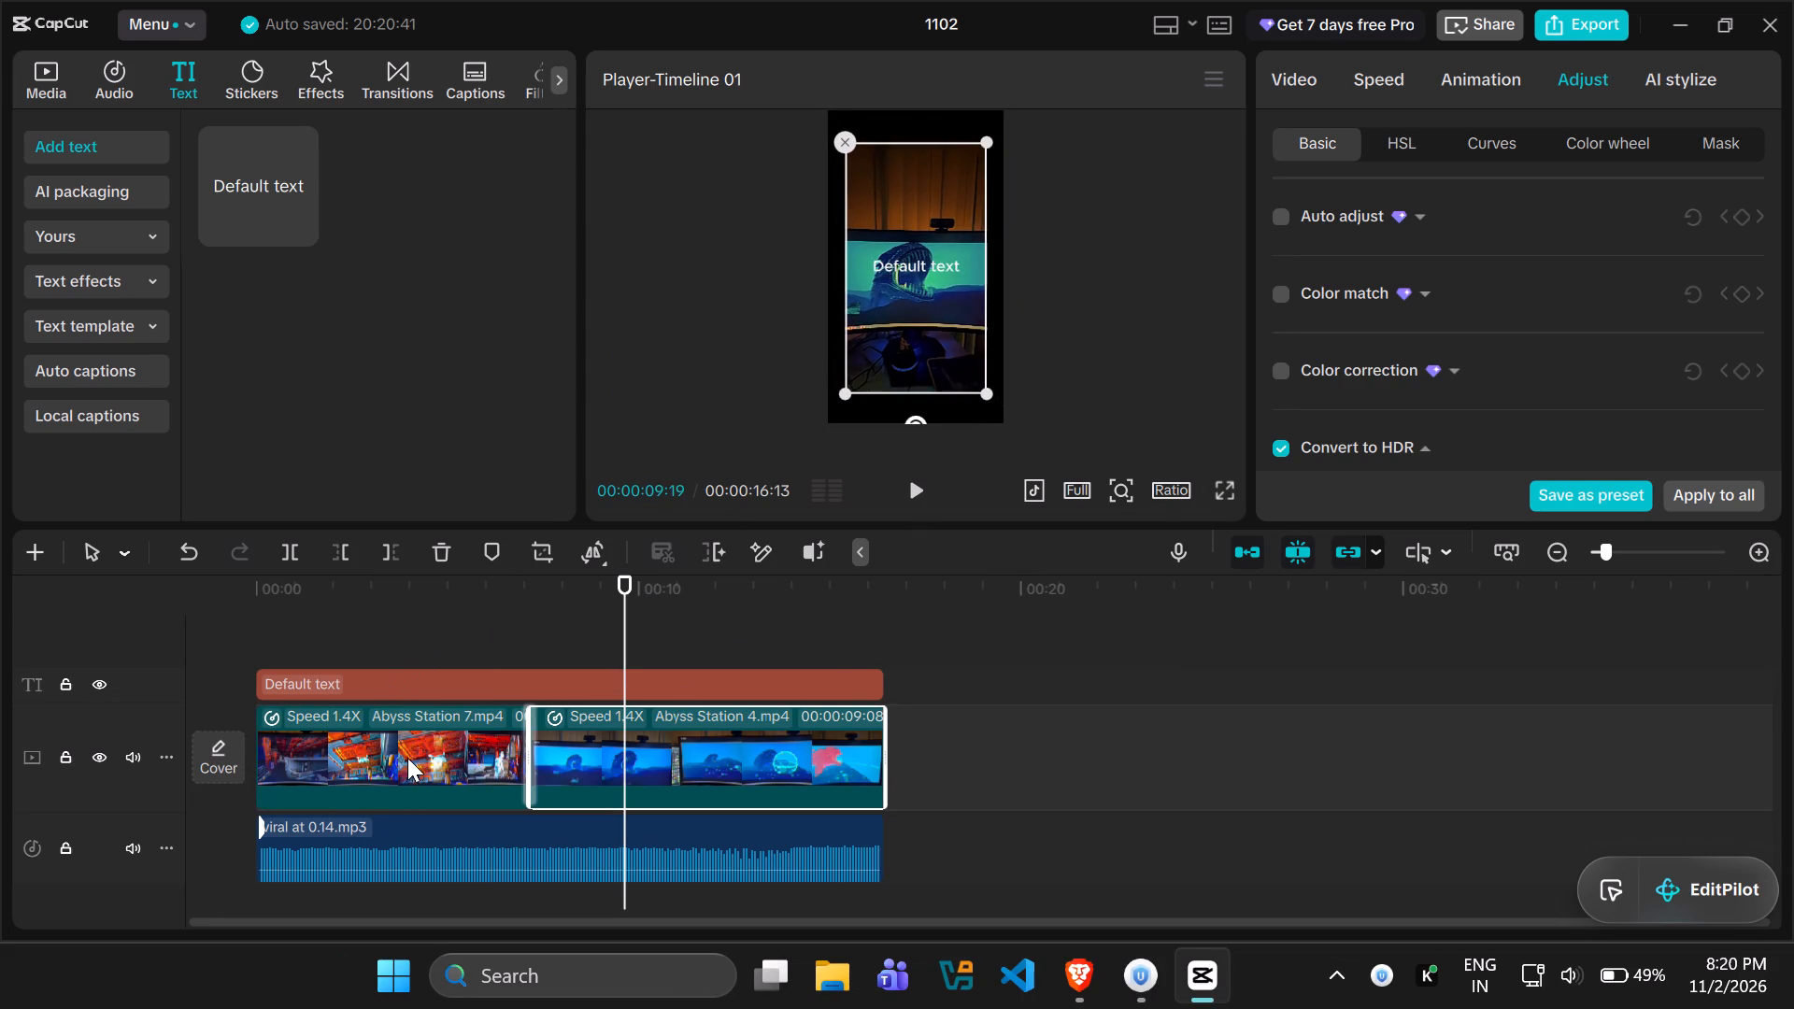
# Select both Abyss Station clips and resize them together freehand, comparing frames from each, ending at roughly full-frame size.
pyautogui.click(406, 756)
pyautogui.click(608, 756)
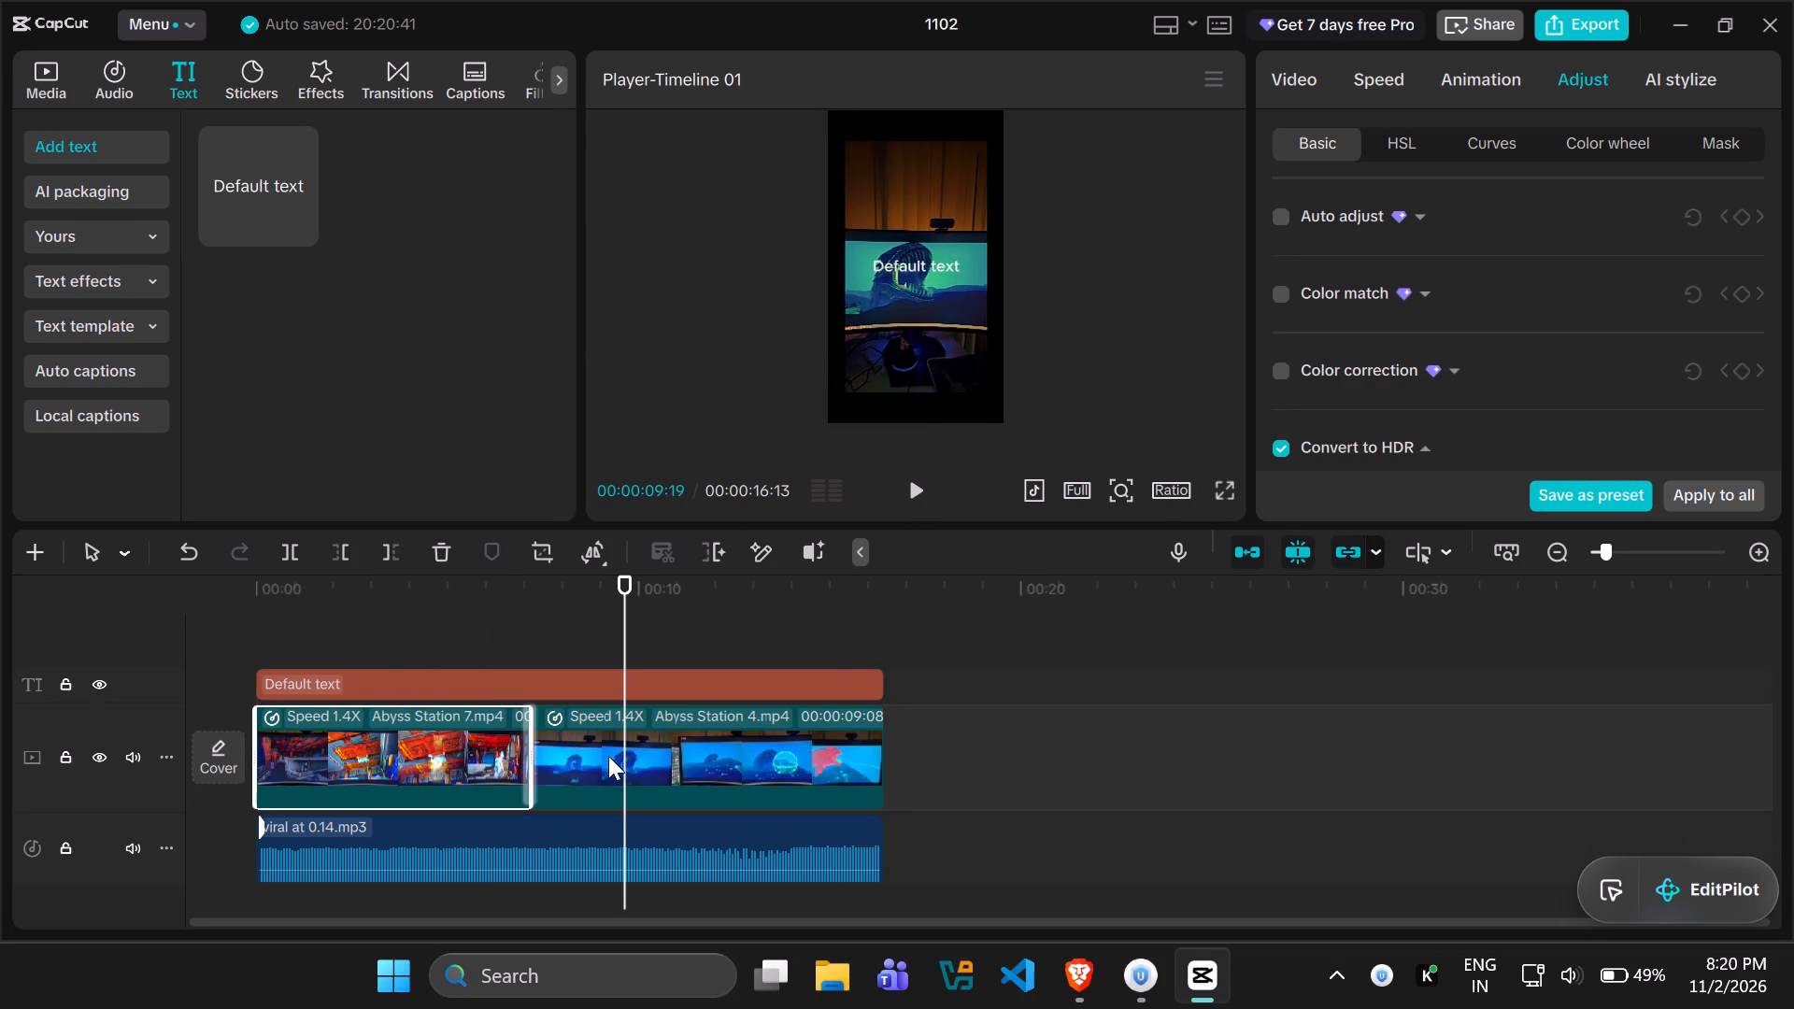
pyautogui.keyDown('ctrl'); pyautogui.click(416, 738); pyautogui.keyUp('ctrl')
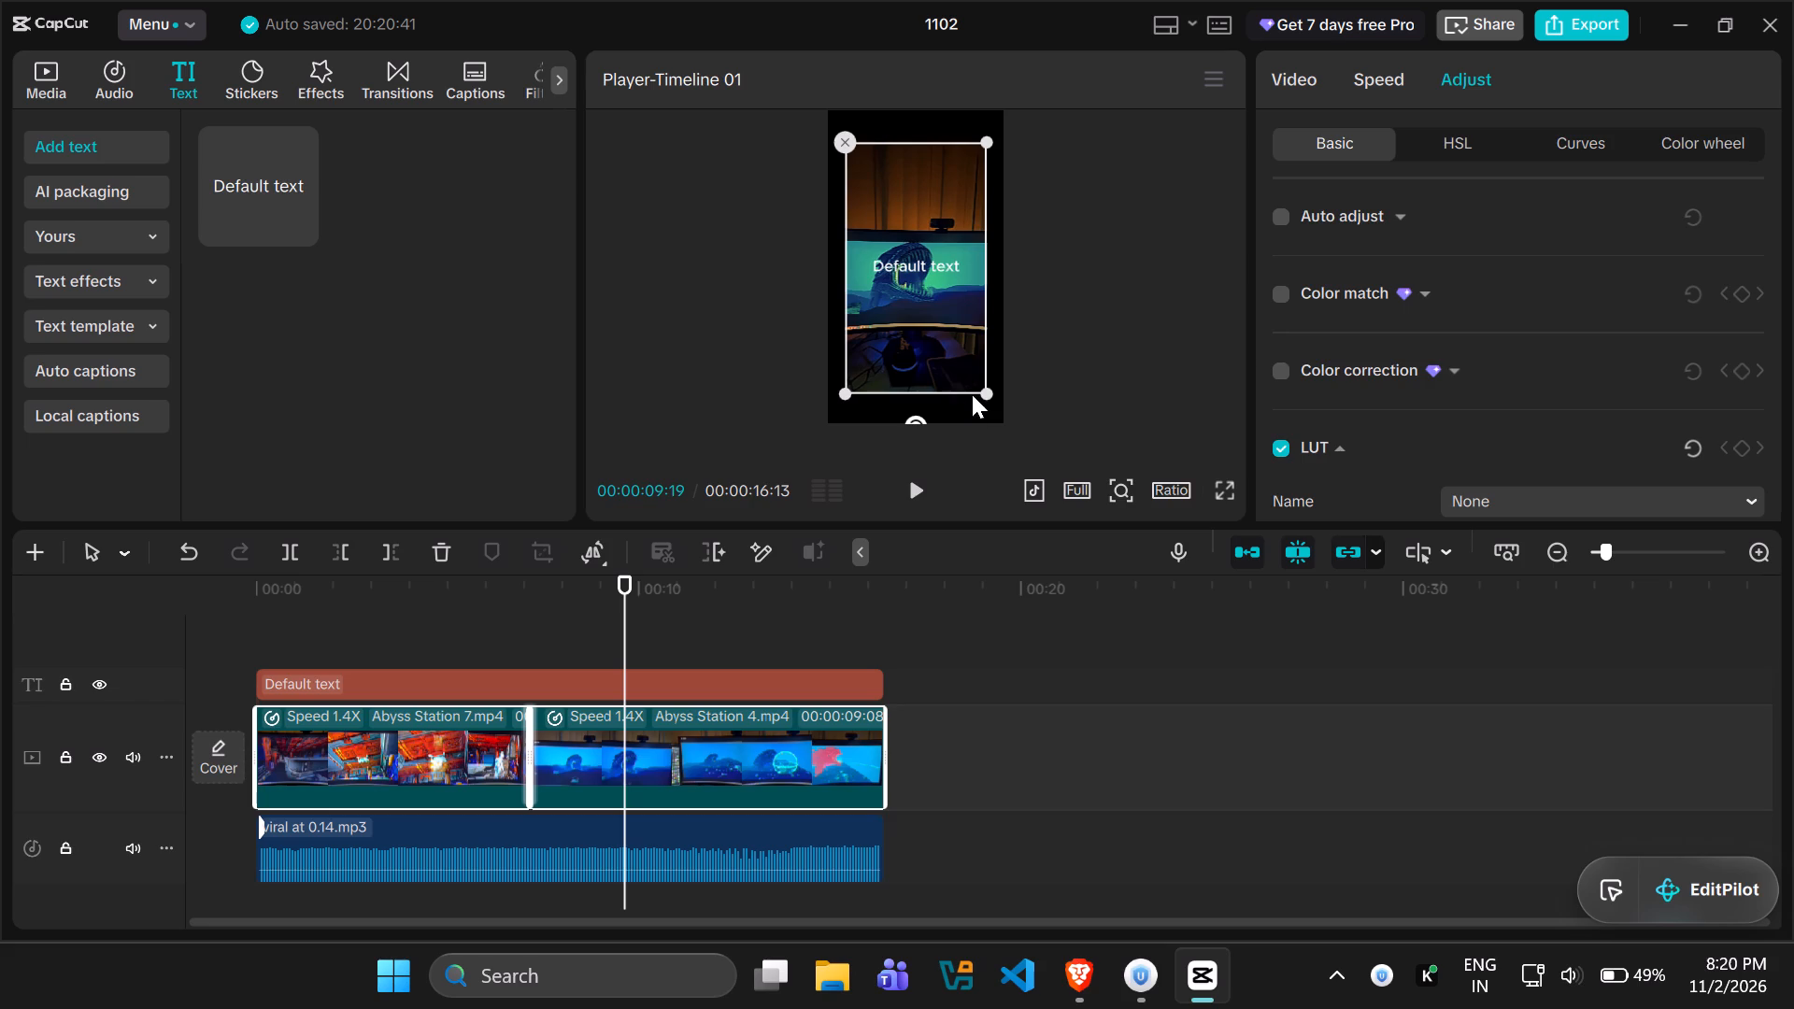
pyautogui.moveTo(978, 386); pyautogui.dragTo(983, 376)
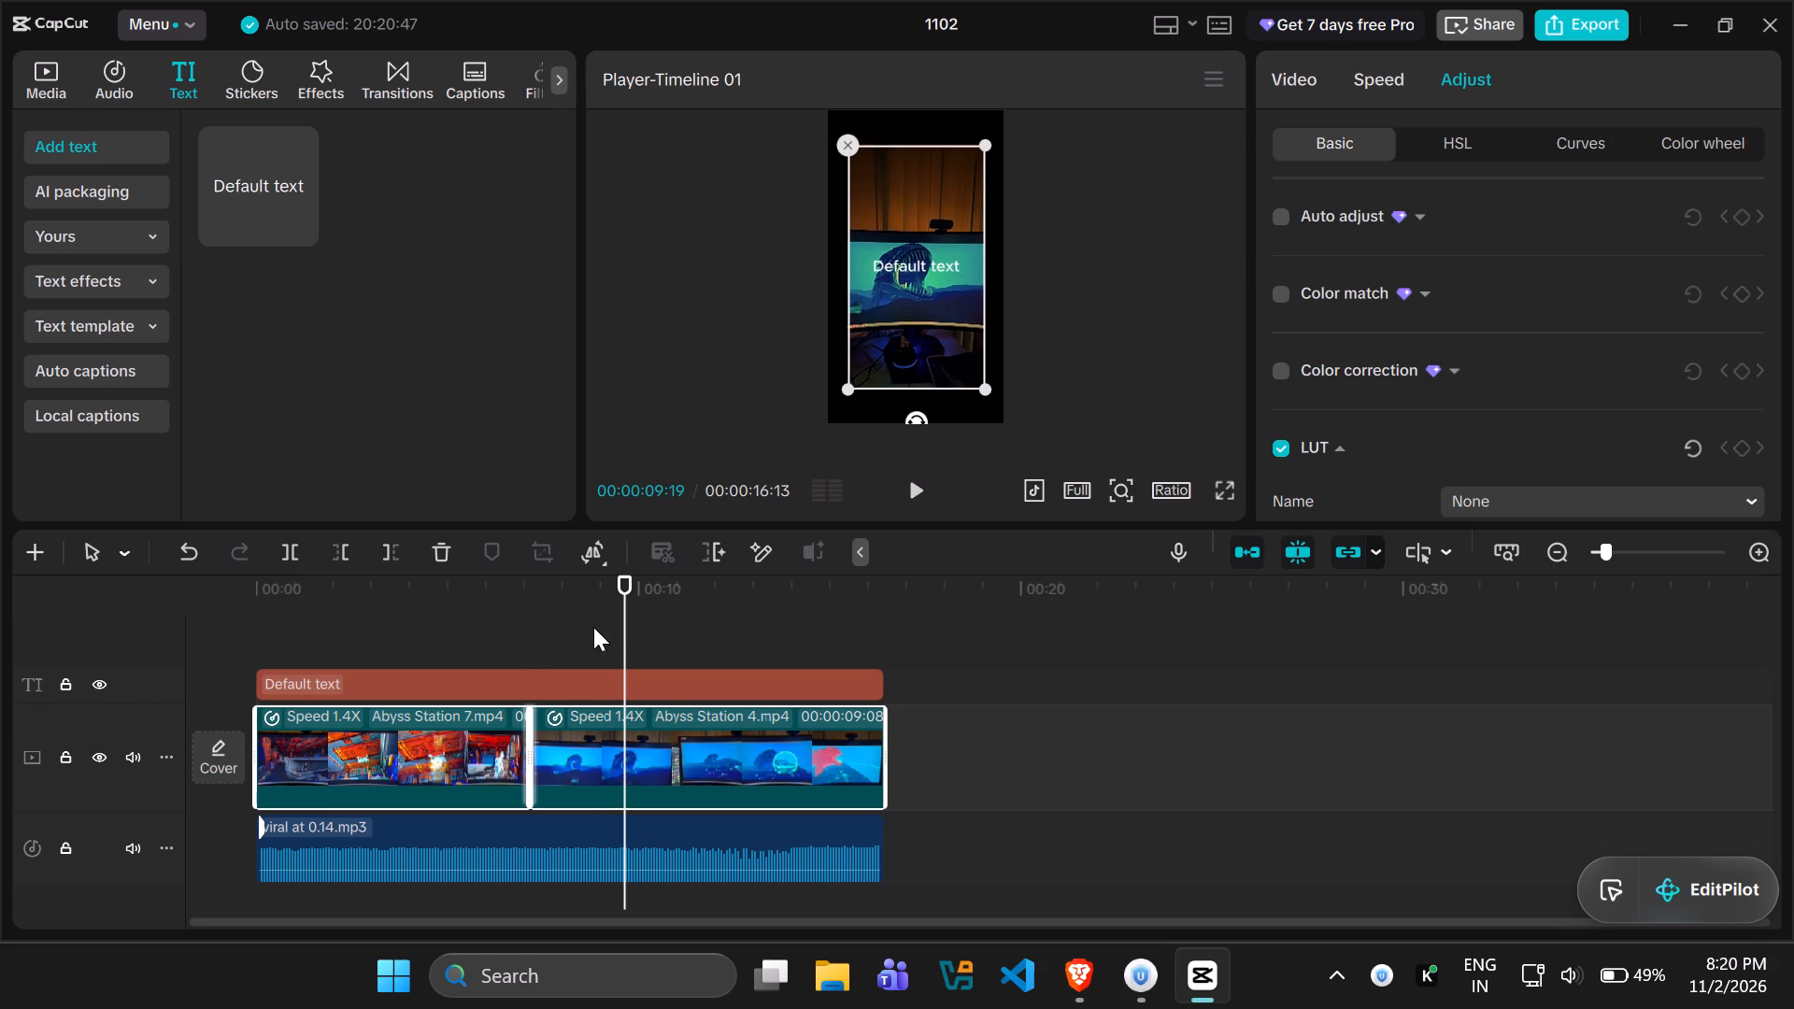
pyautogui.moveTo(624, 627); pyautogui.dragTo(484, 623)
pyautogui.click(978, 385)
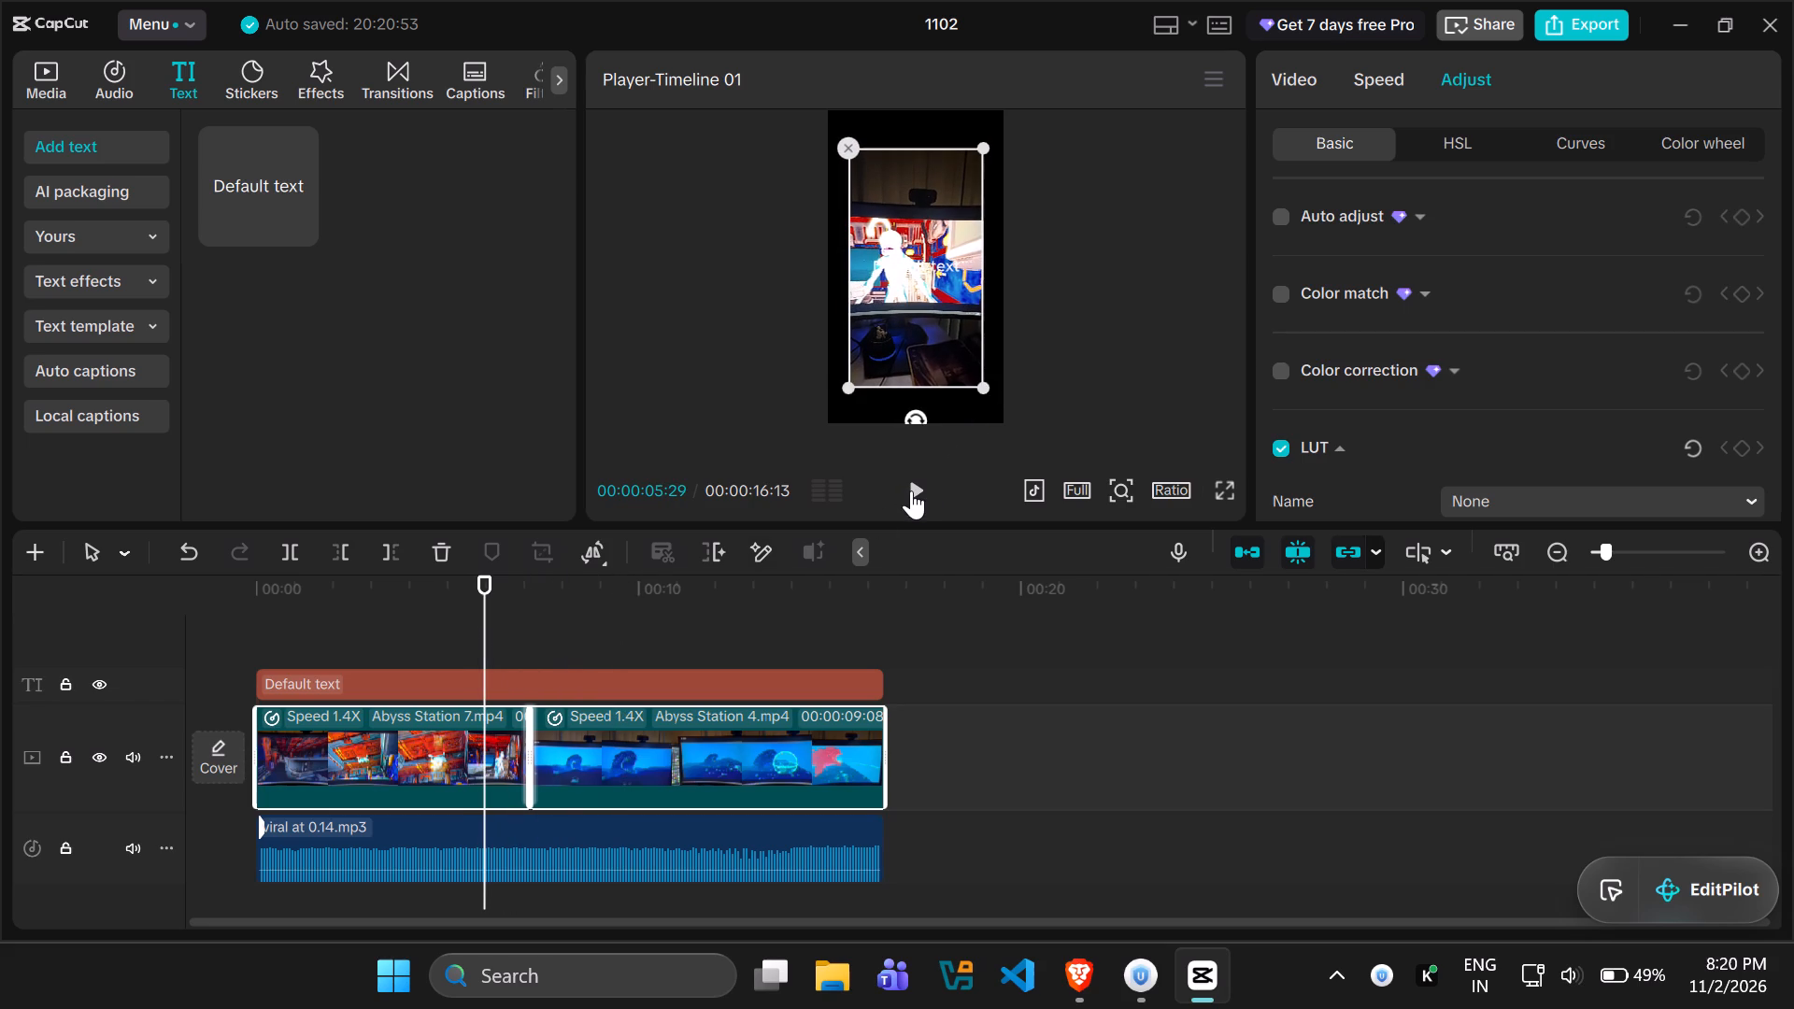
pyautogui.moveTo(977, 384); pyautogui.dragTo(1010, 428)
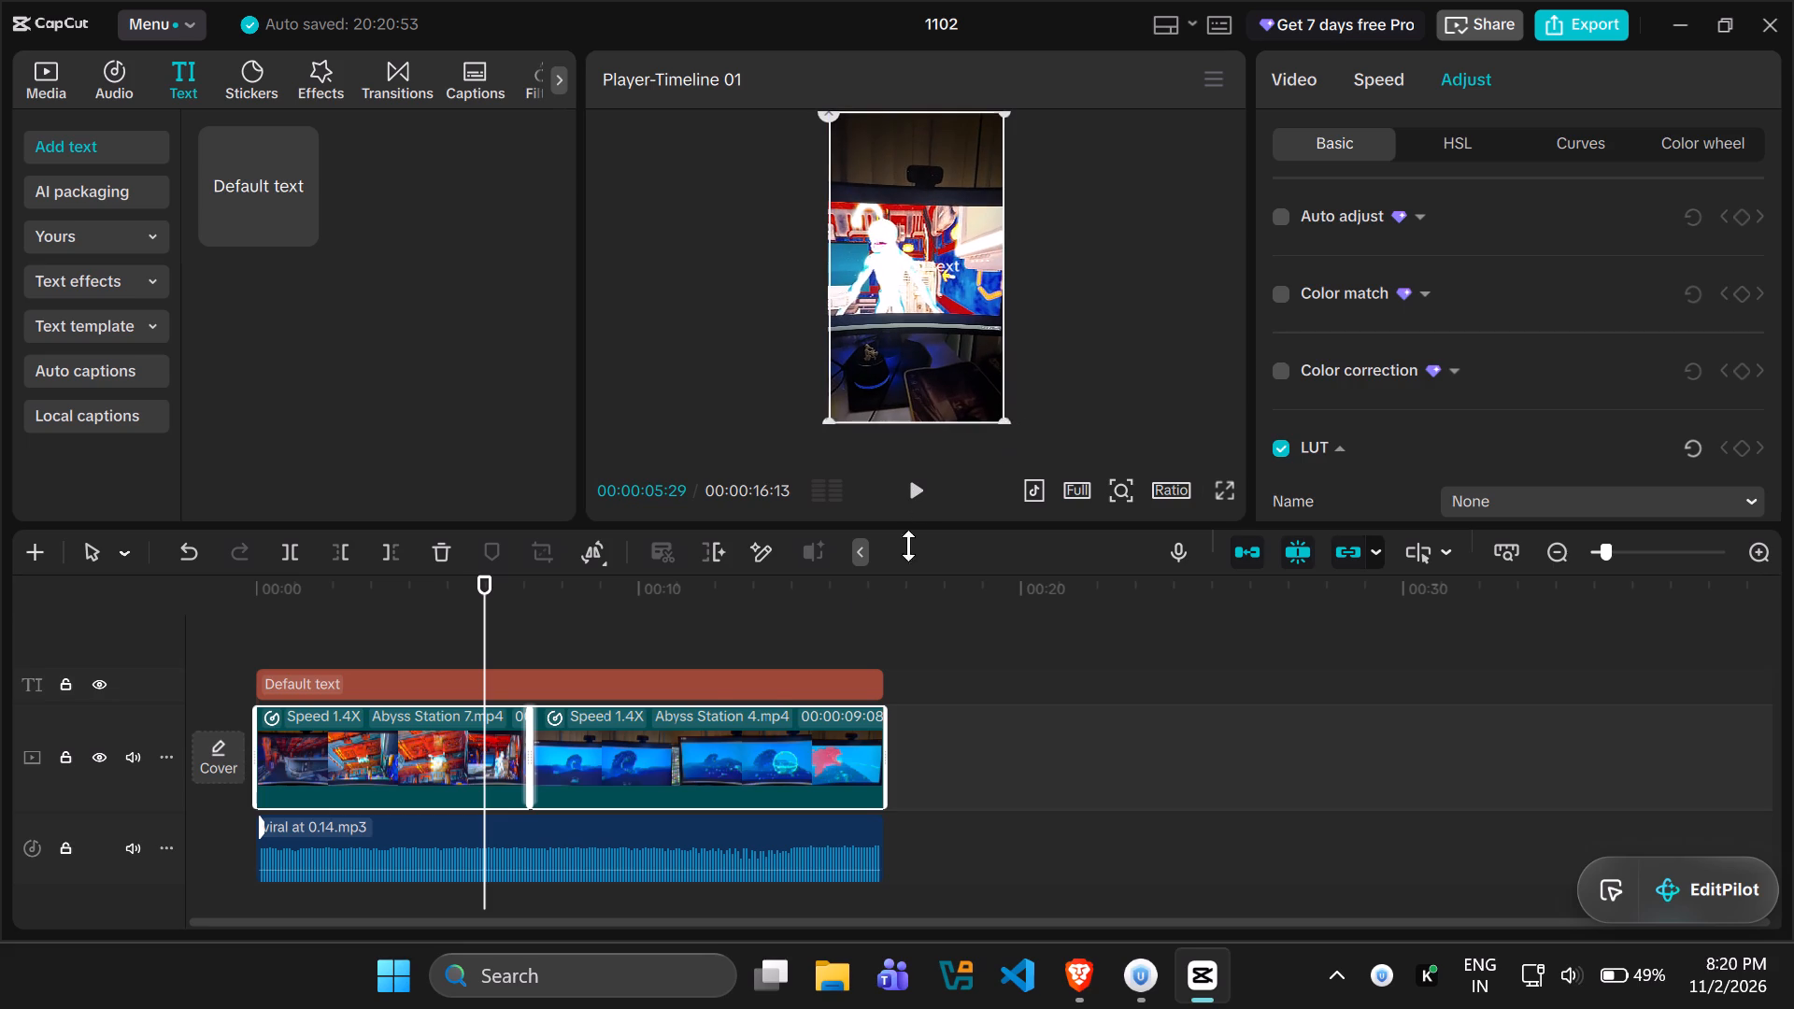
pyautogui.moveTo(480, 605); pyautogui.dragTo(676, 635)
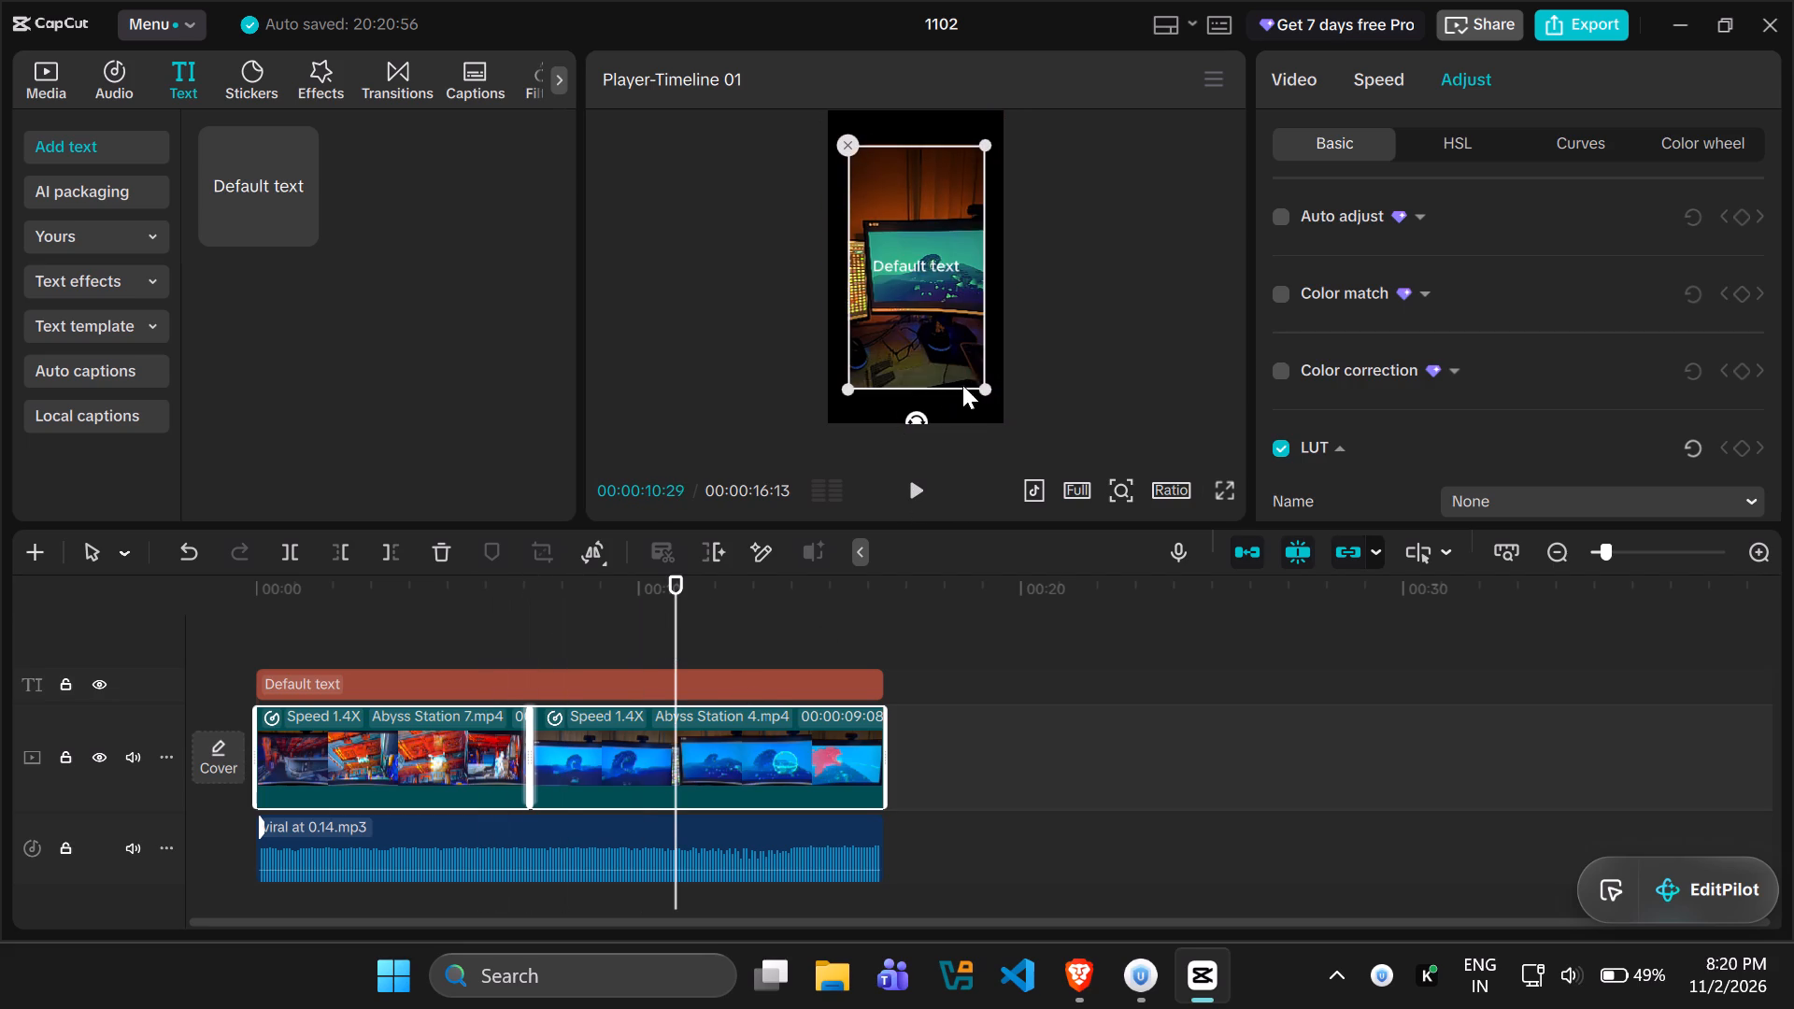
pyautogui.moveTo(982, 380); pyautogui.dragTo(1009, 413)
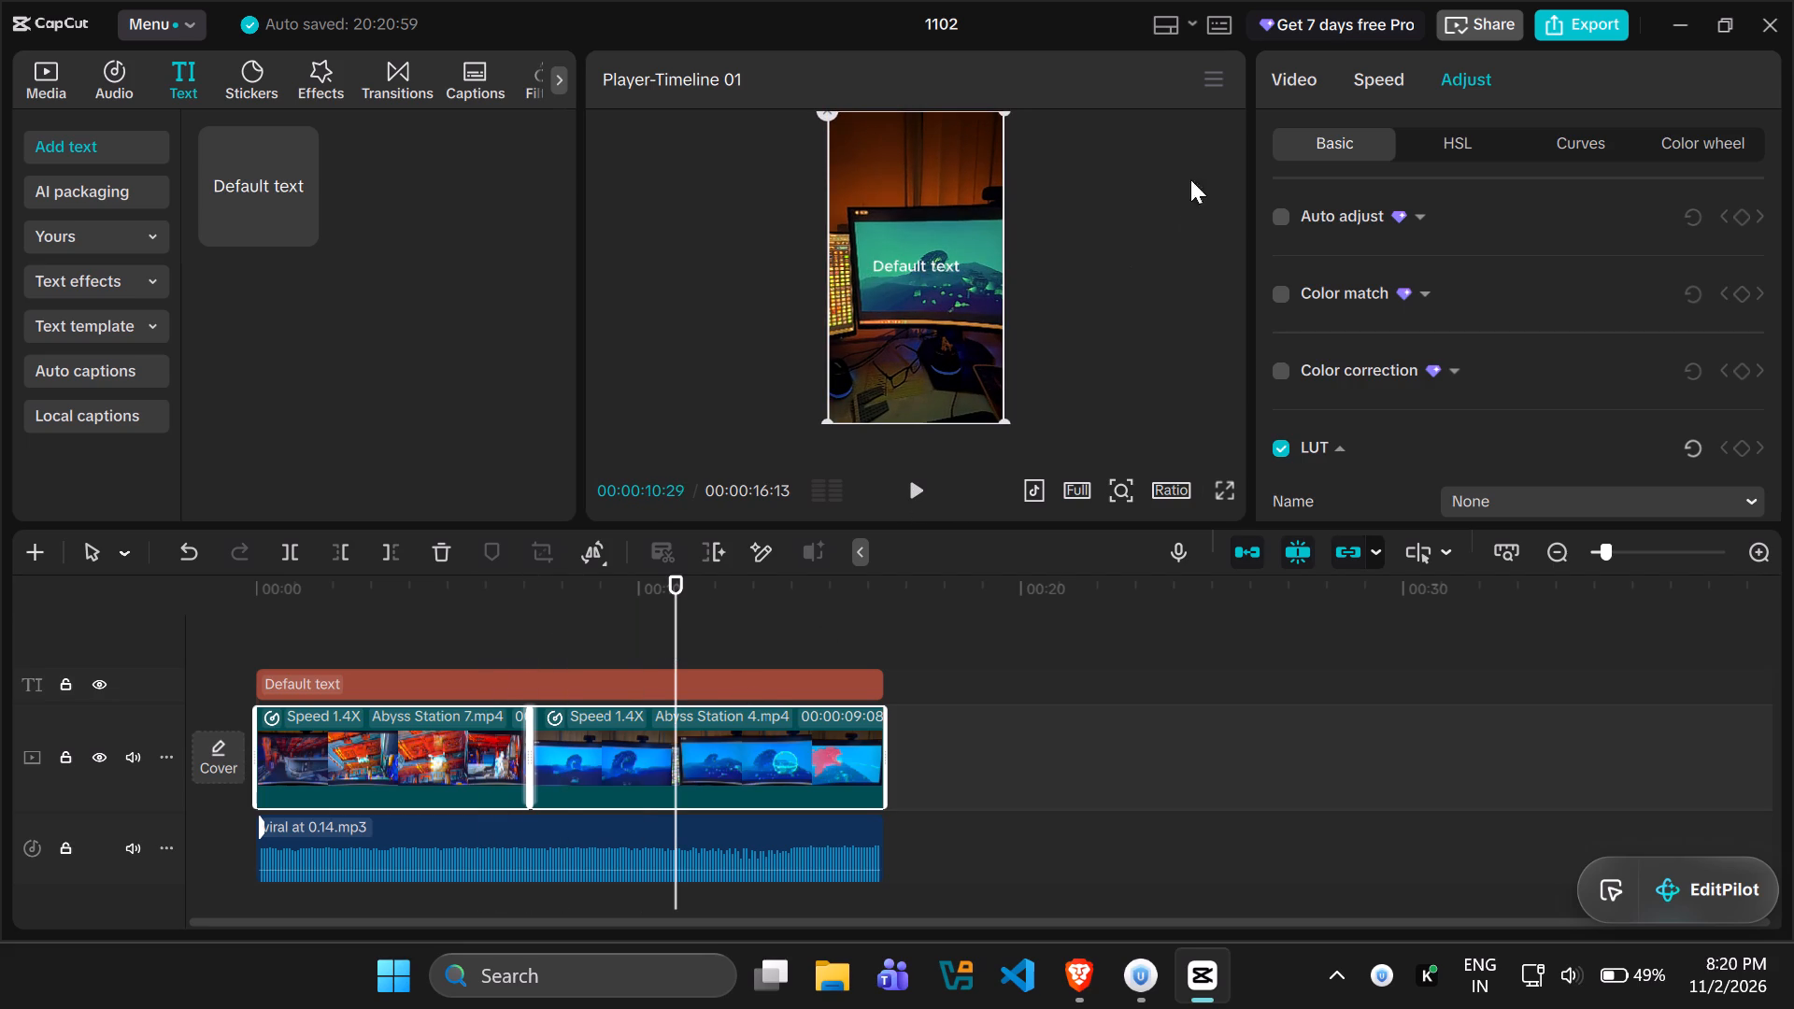
# Set the Scale of both Abyss Station clips to 79%.
pyautogui.click(1299, 80)
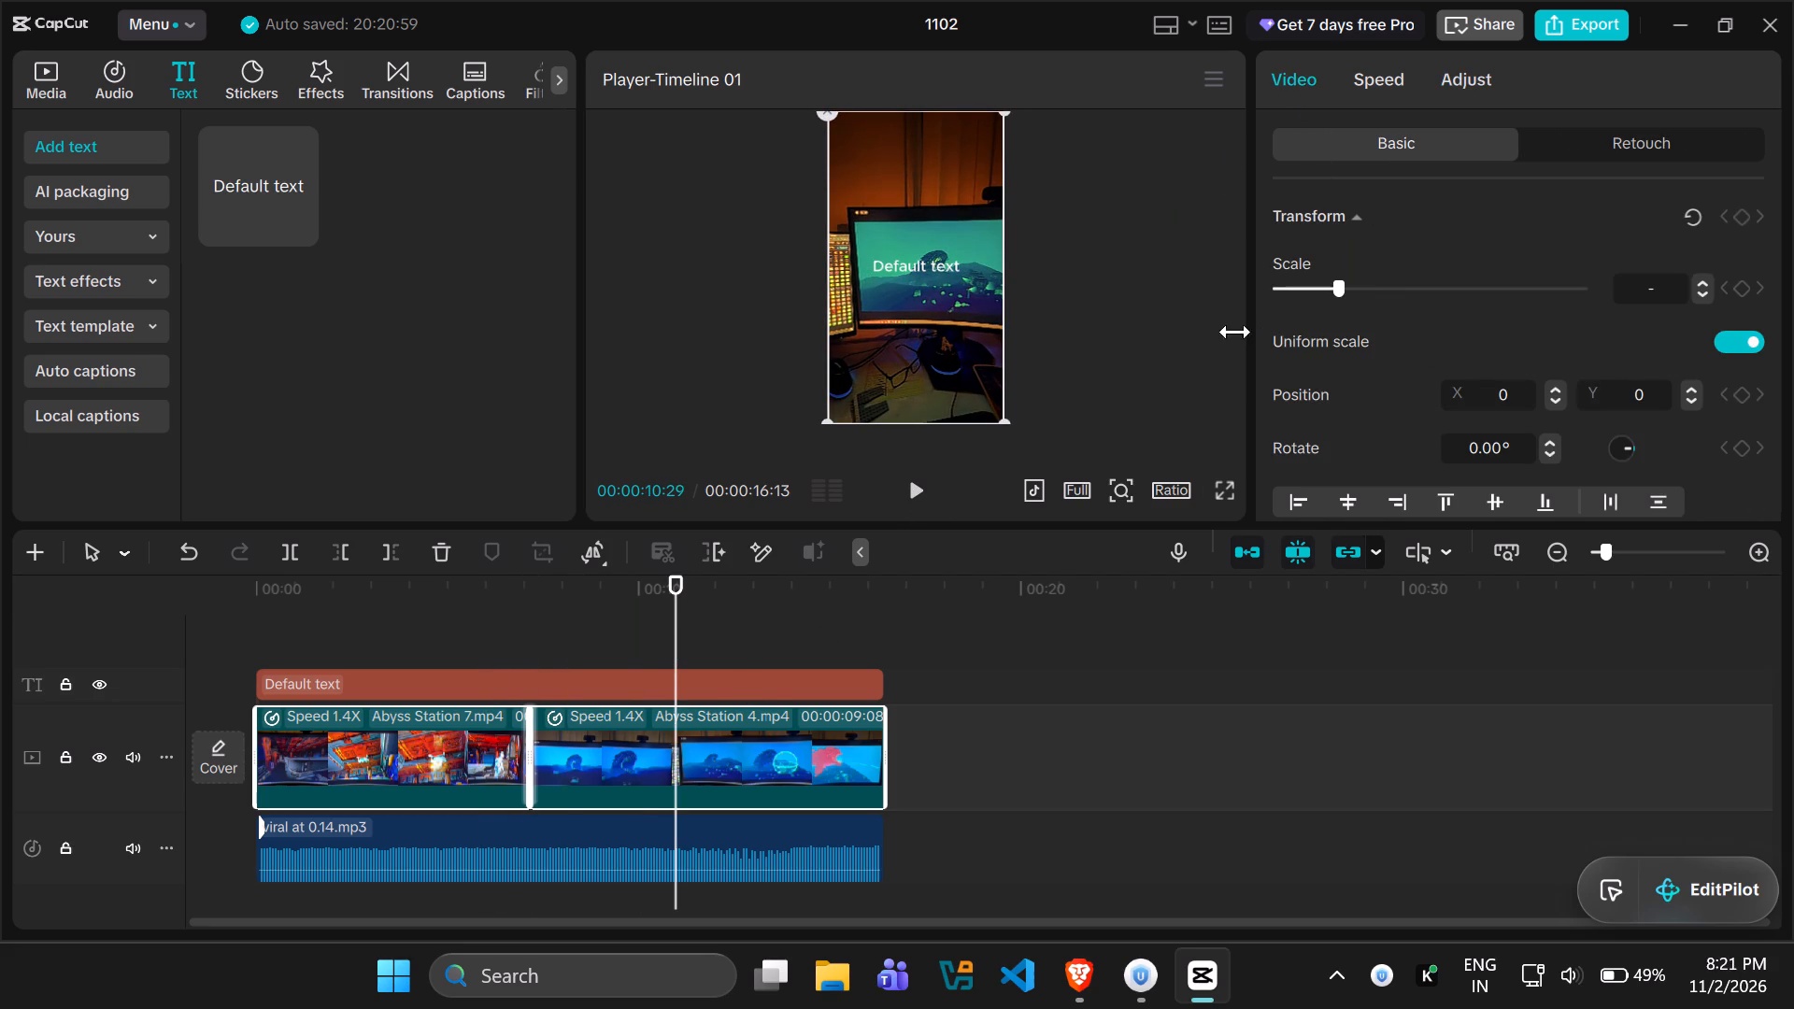
pyautogui.click(1701, 294)
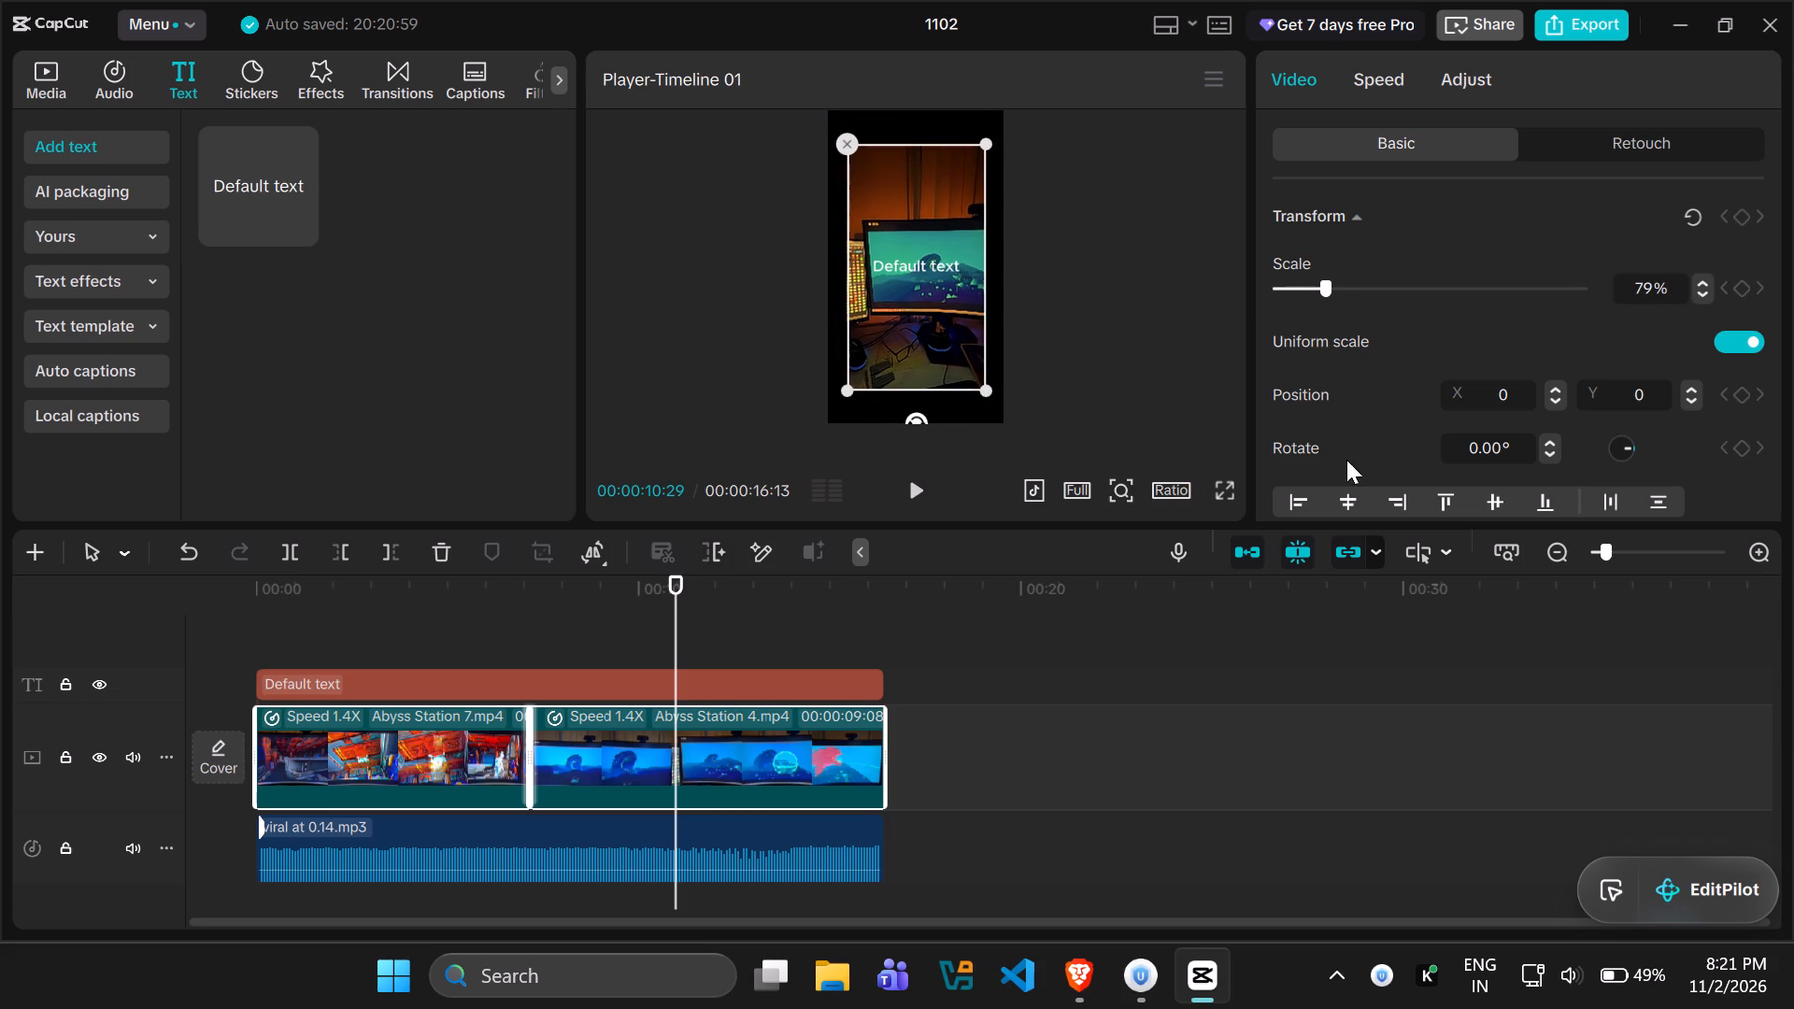
# Check a frame of Abyss Station 7 around 5 seconds and undo the last scale change on both Abyss Station clips.
pyautogui.moveTo(680, 584); pyautogui.dragTo(462, 619)
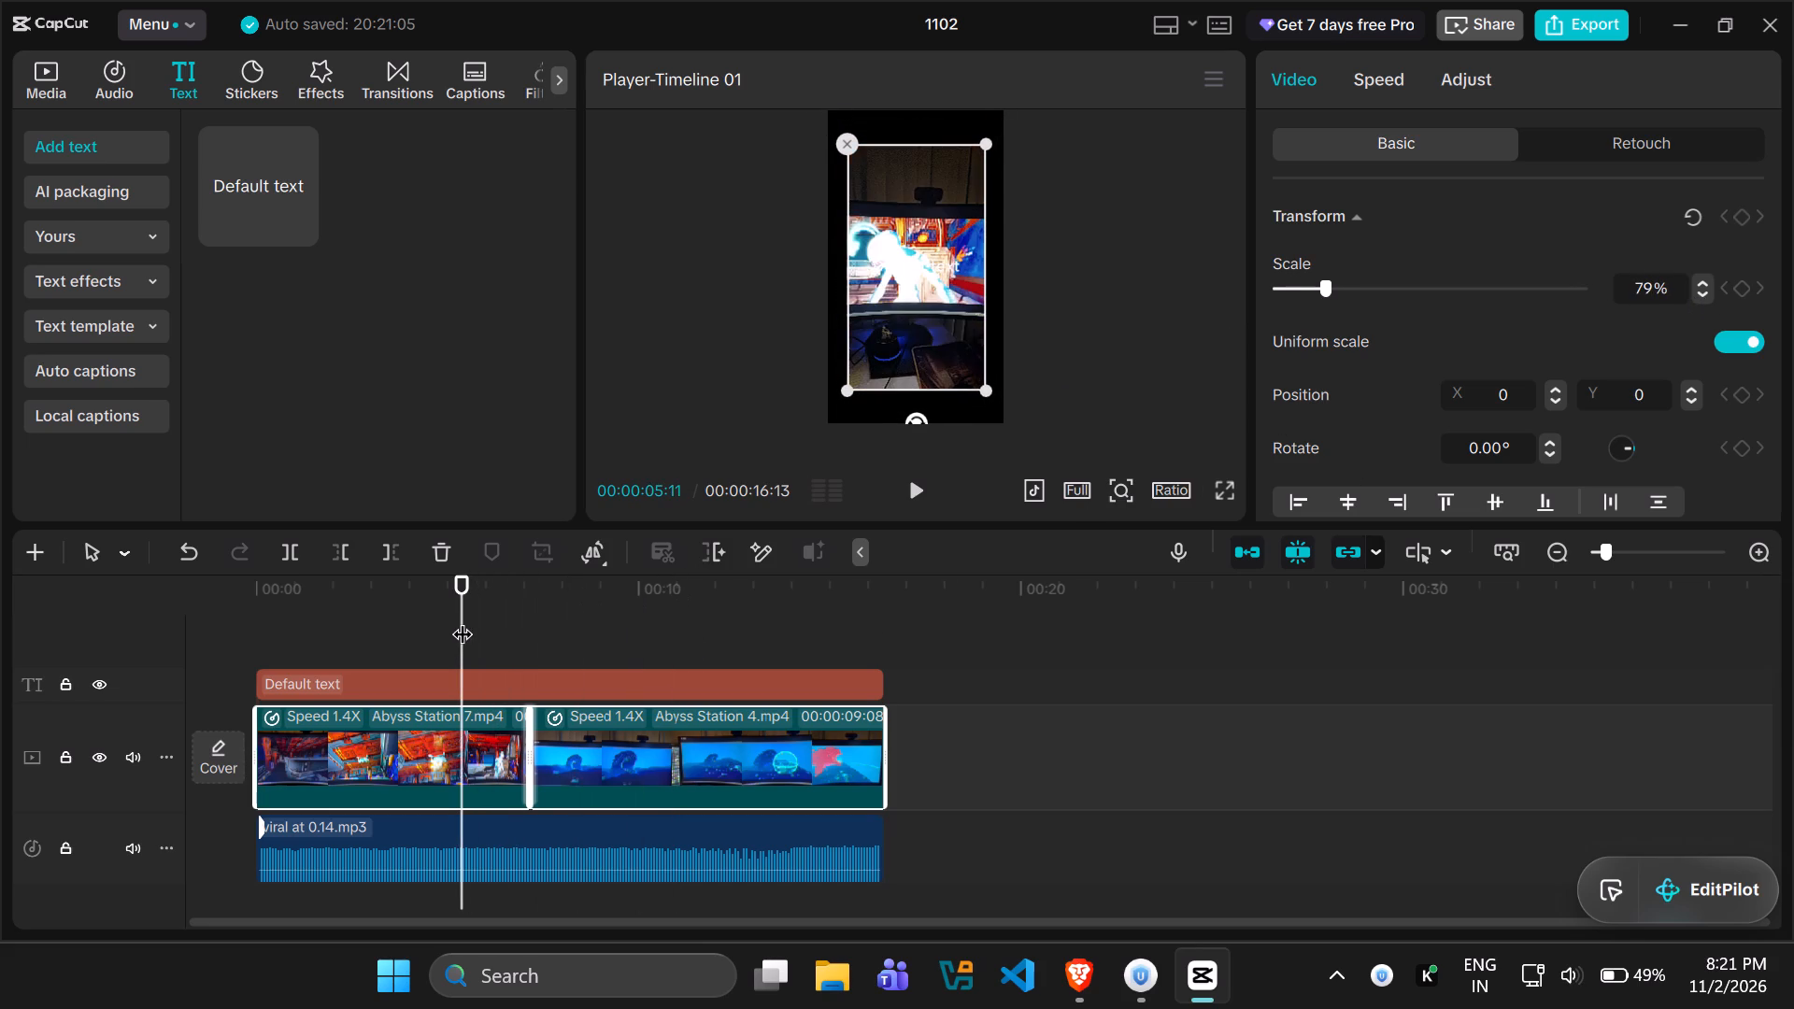
pyautogui.moveTo(462, 619); pyautogui.dragTo(453, 620)
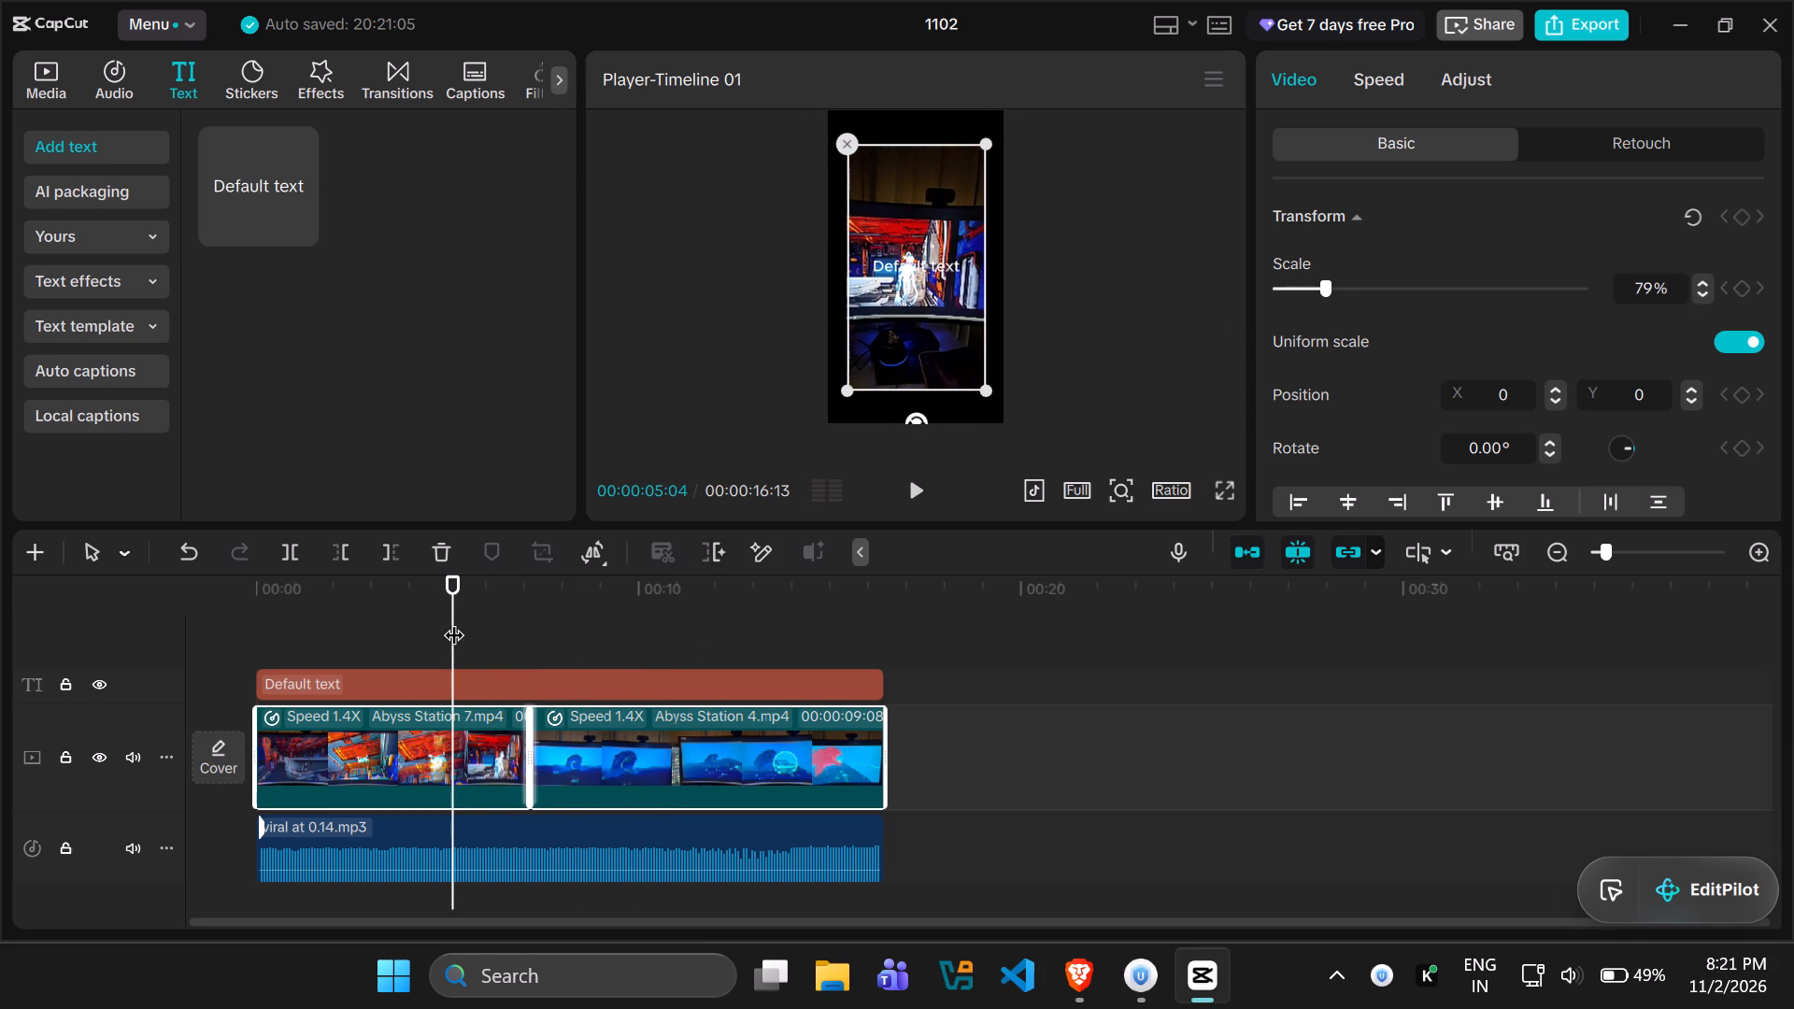
pyautogui.hotkey('ctrl', 'z')
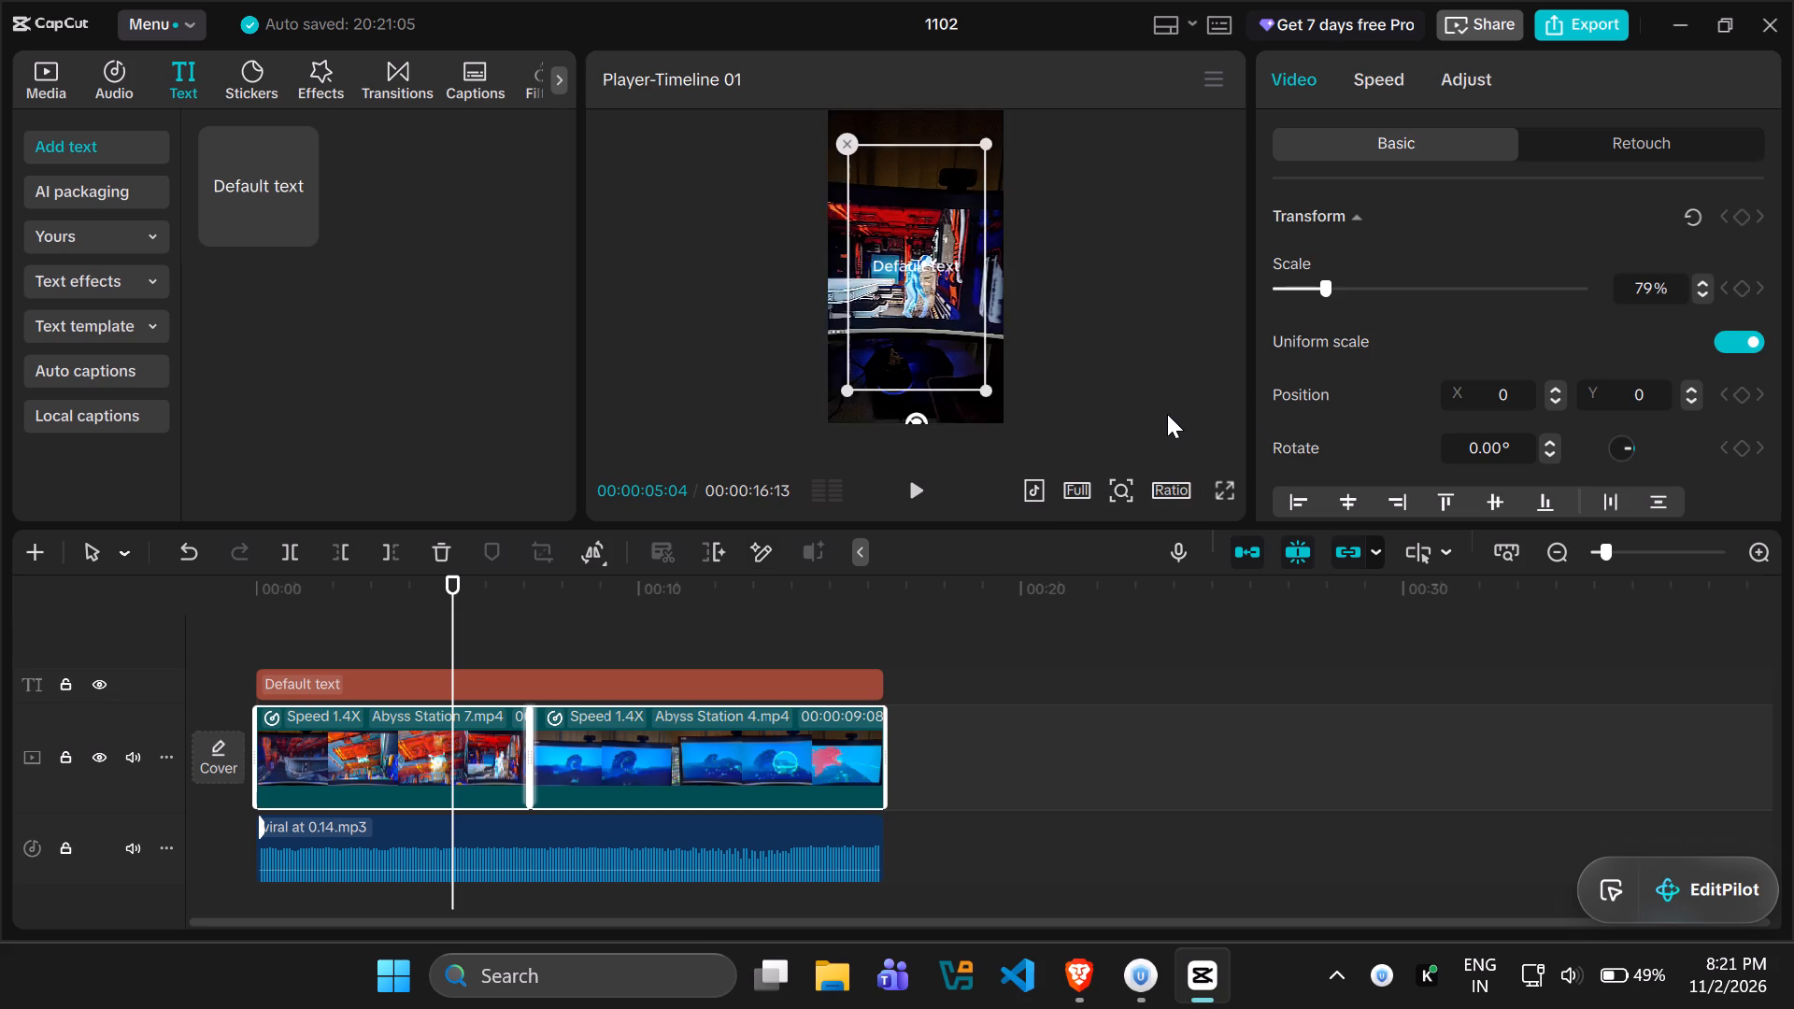
# Move the default text overlay up near the top of the video frame, horizontally centred at about Y 1350.
pyautogui.click(910, 262)
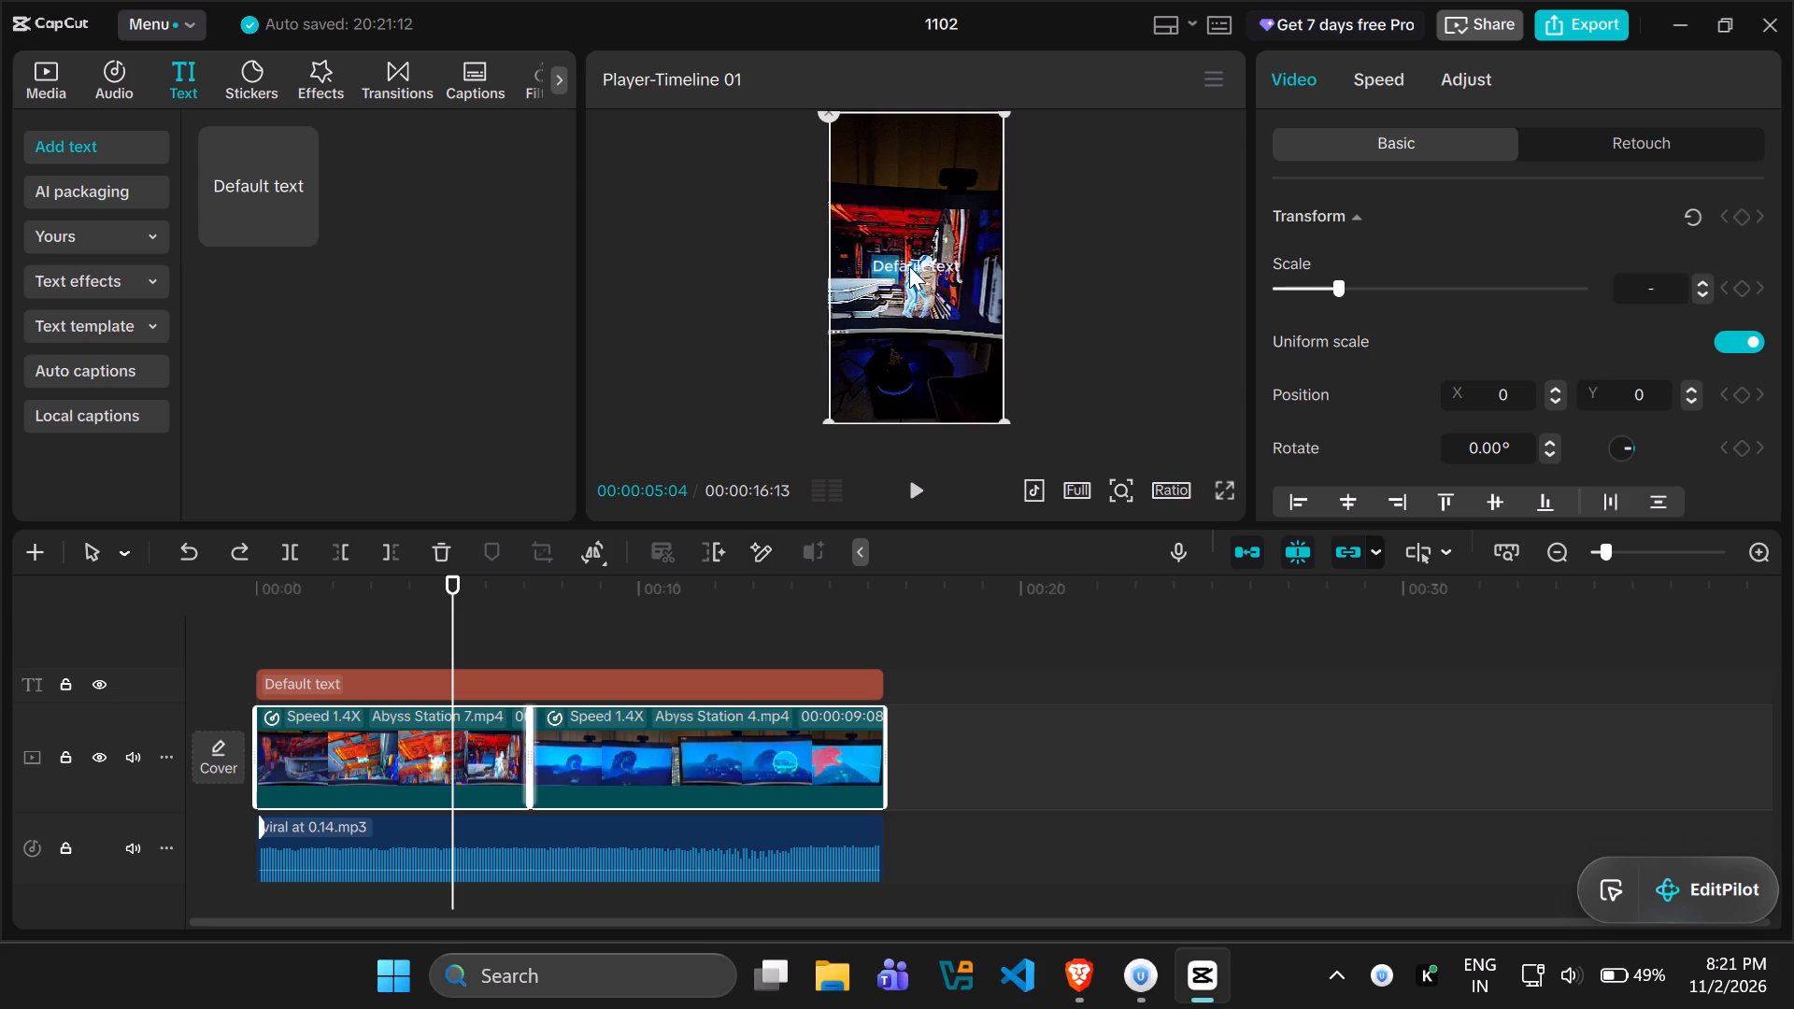
pyautogui.moveTo(904, 264); pyautogui.dragTo(901, 187)
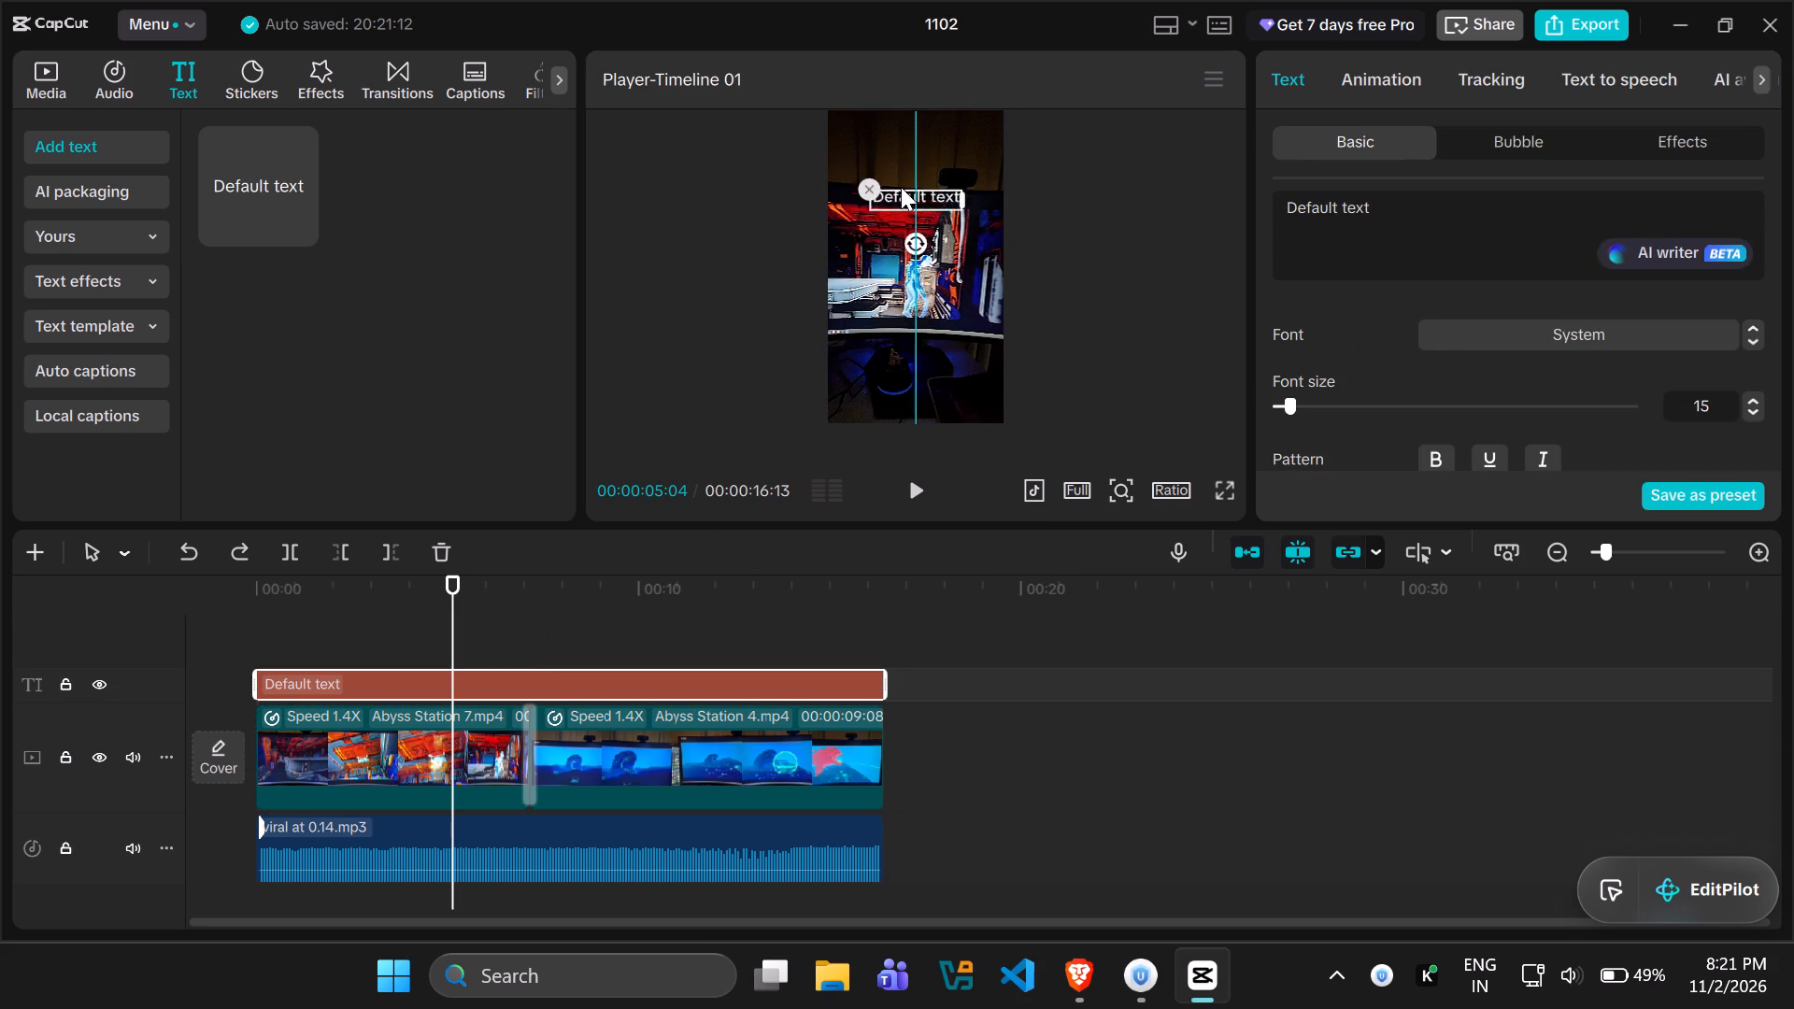
pyautogui.moveTo(901, 187); pyautogui.dragTo(898, 154)
pyautogui.click(898, 154)
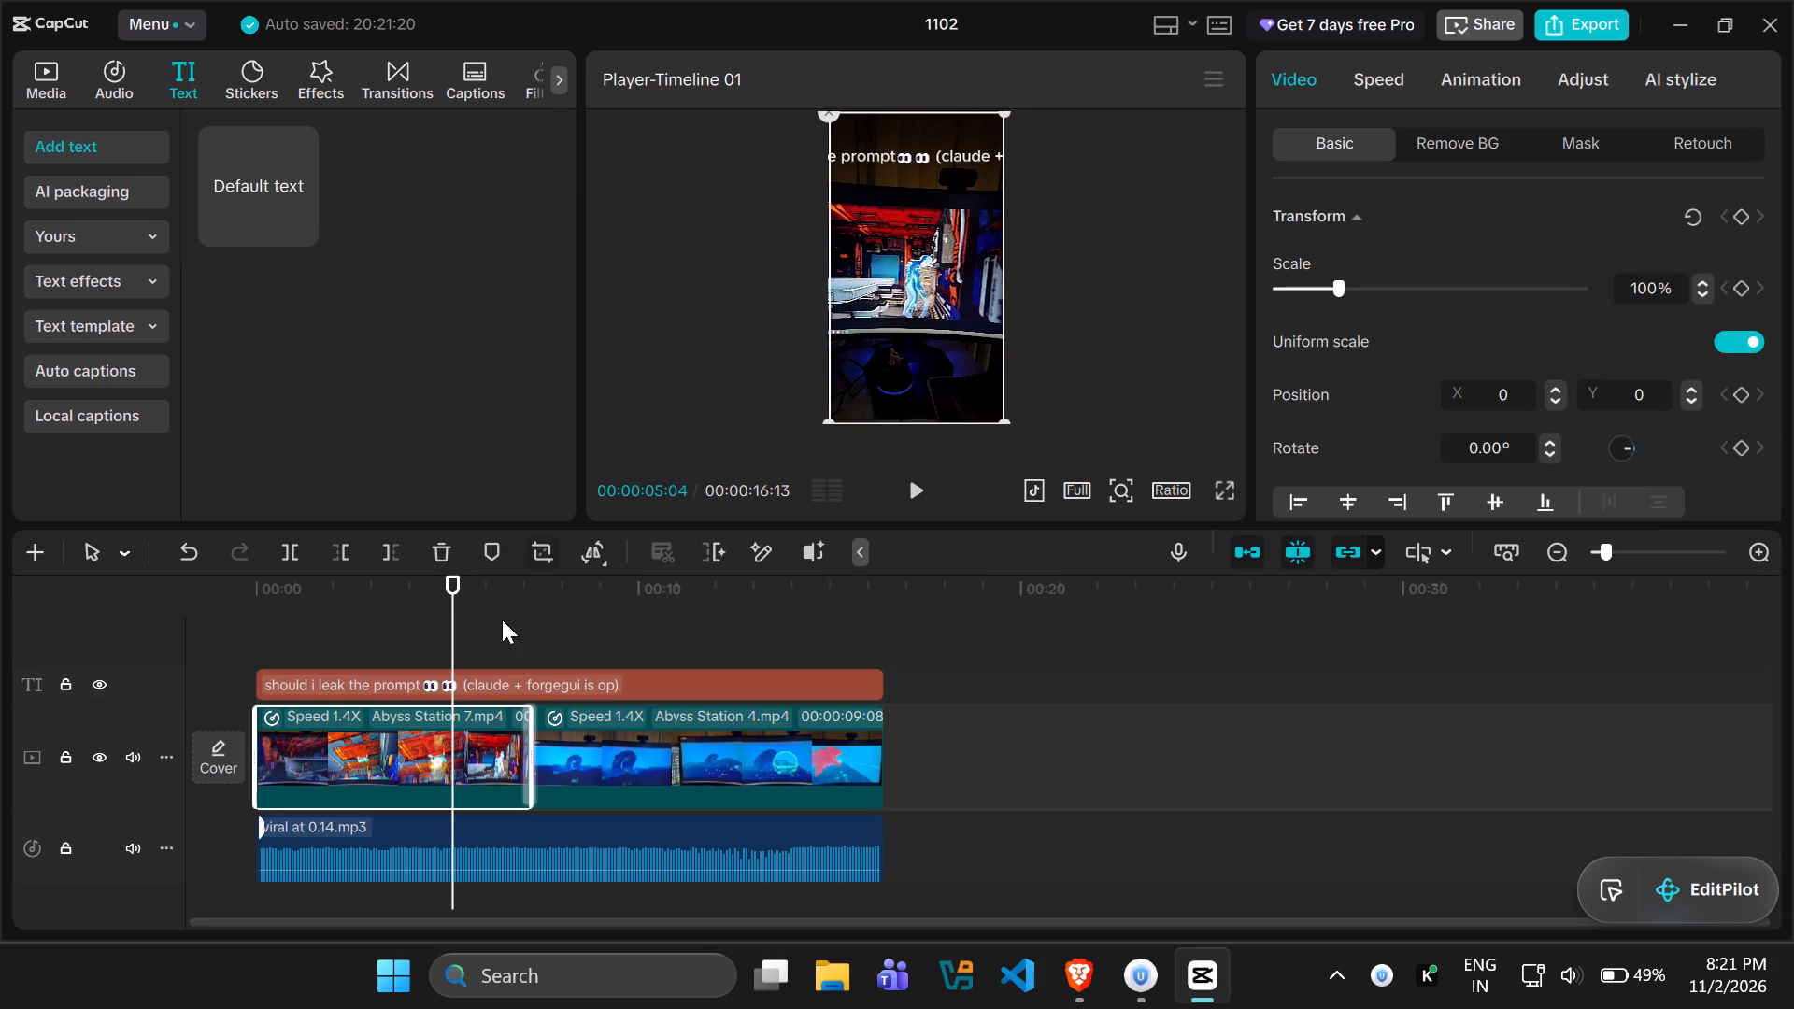
pyautogui.click(510, 673)
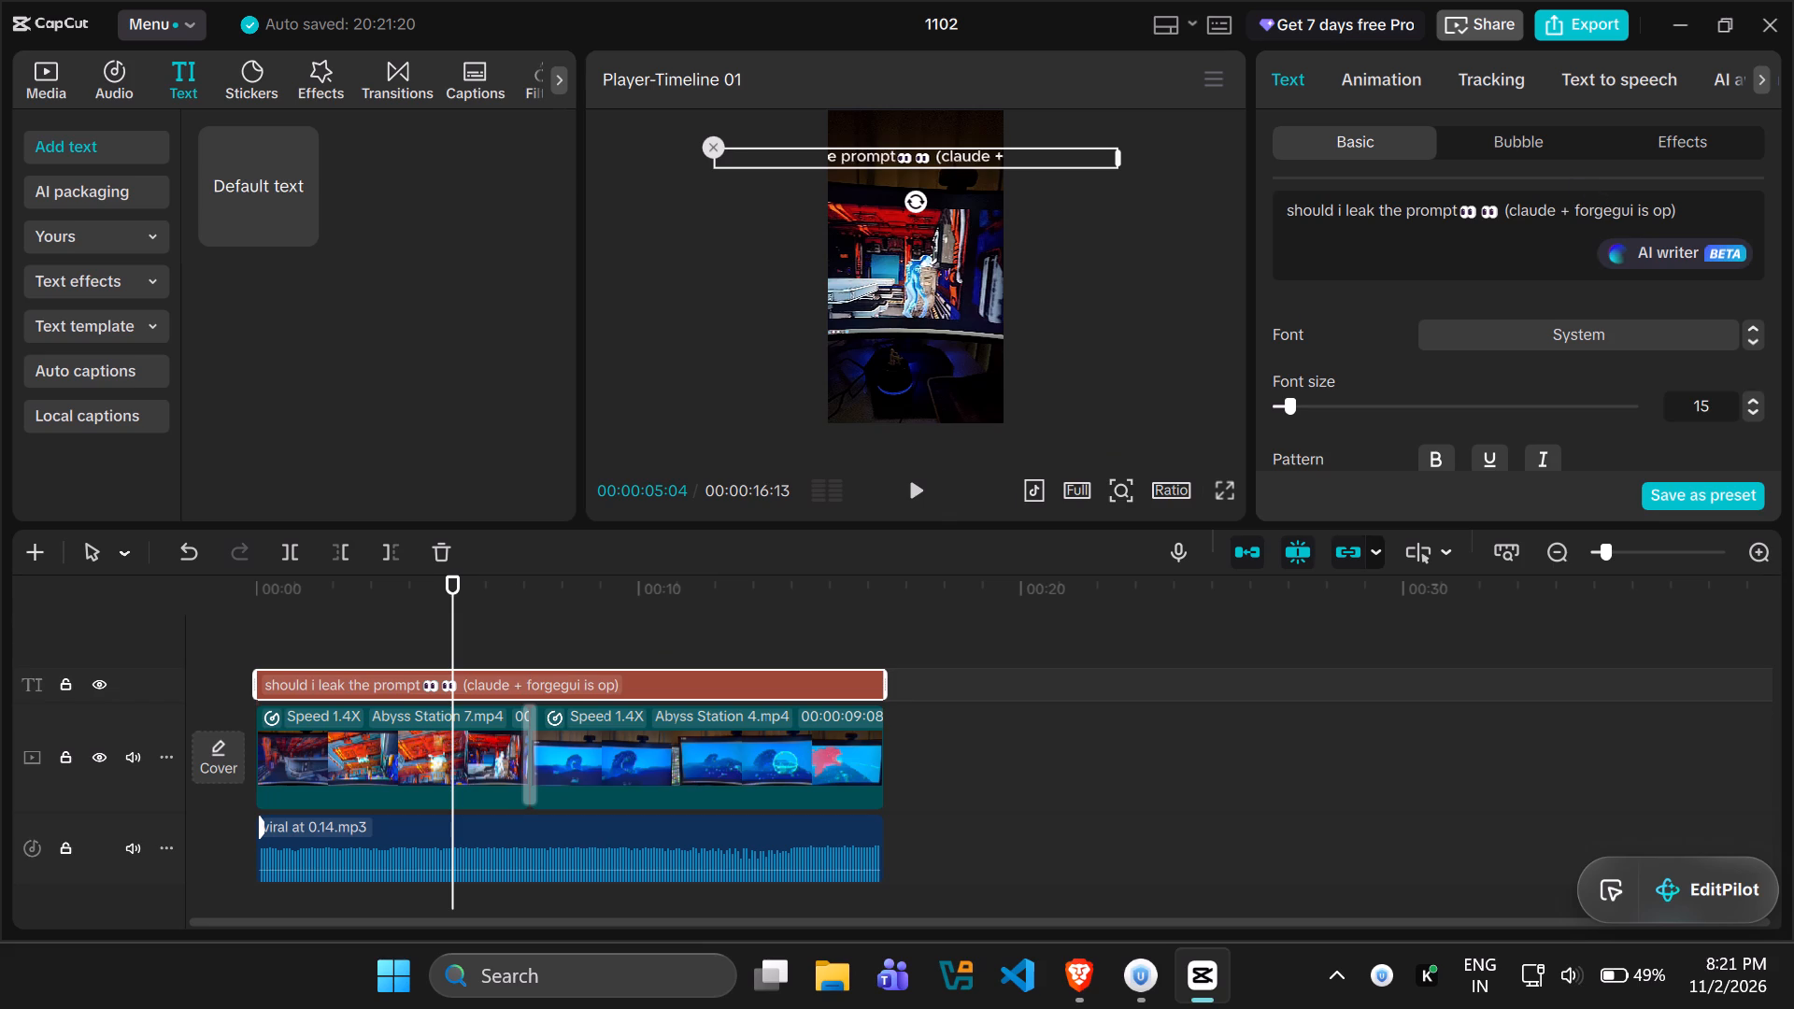
pyautogui.scroll(-1, 1399, 390)
pyautogui.click(1434, 337)
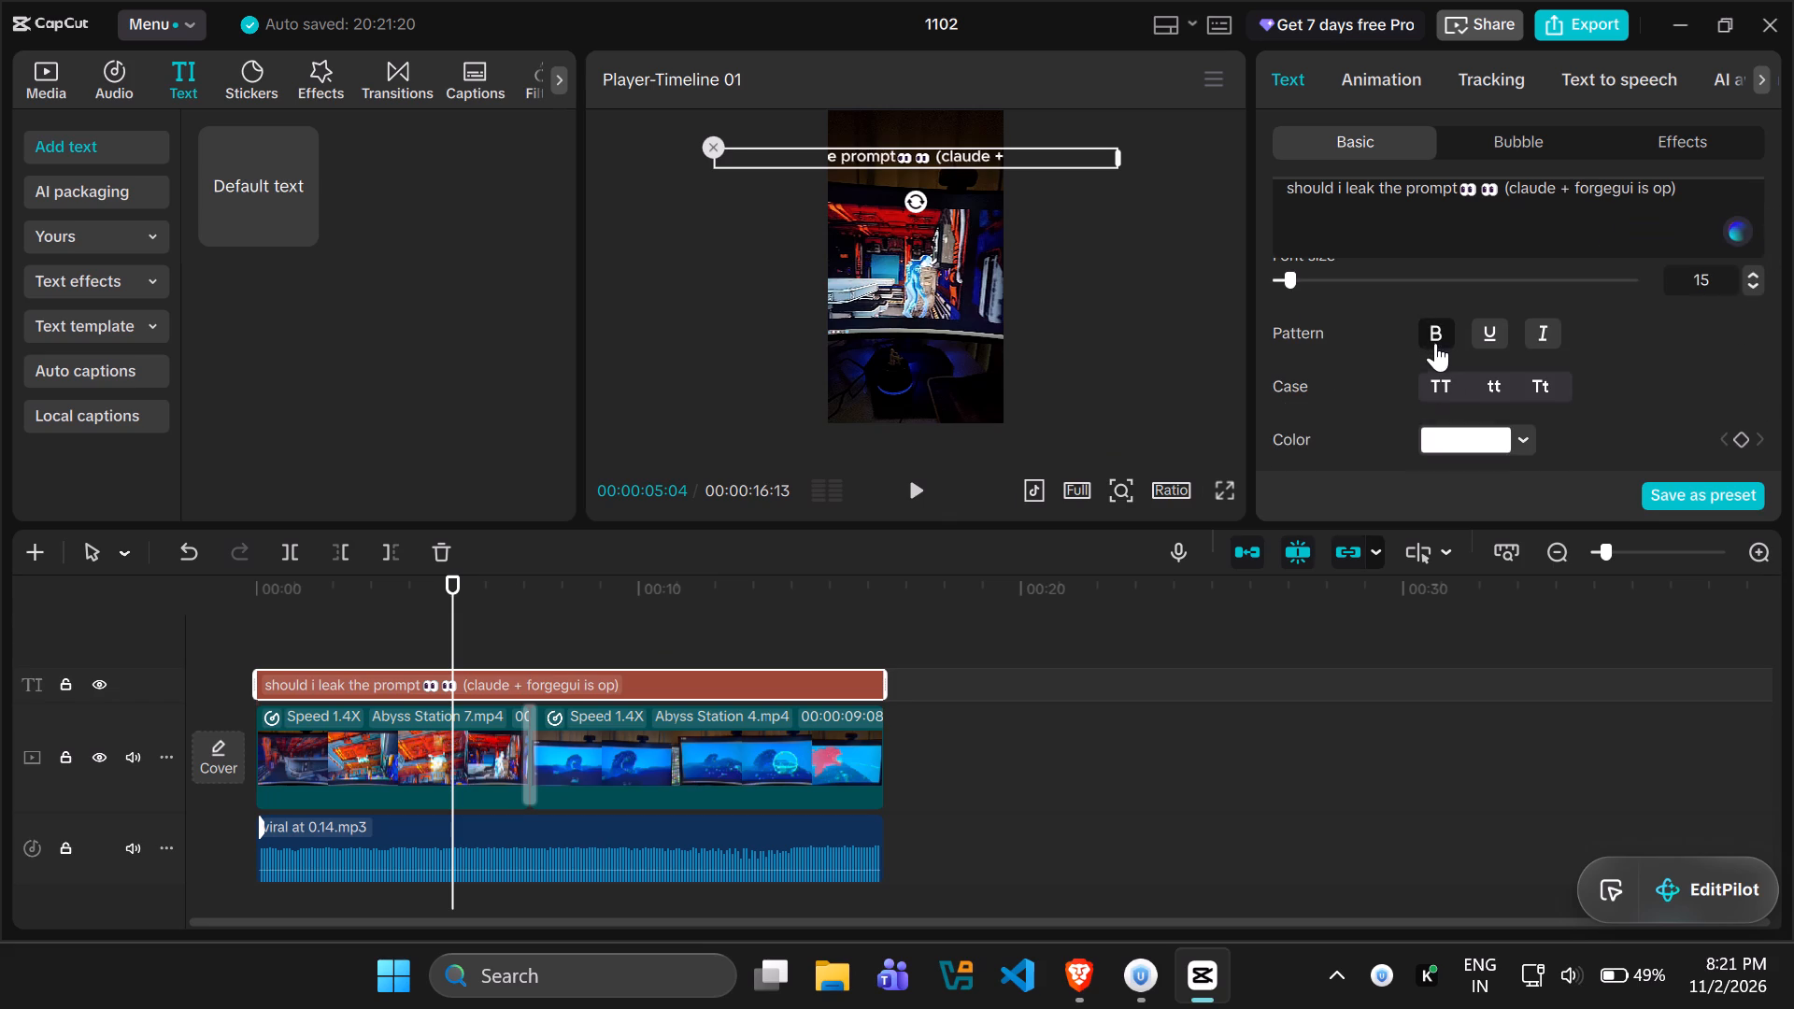
pyautogui.click(1440, 377)
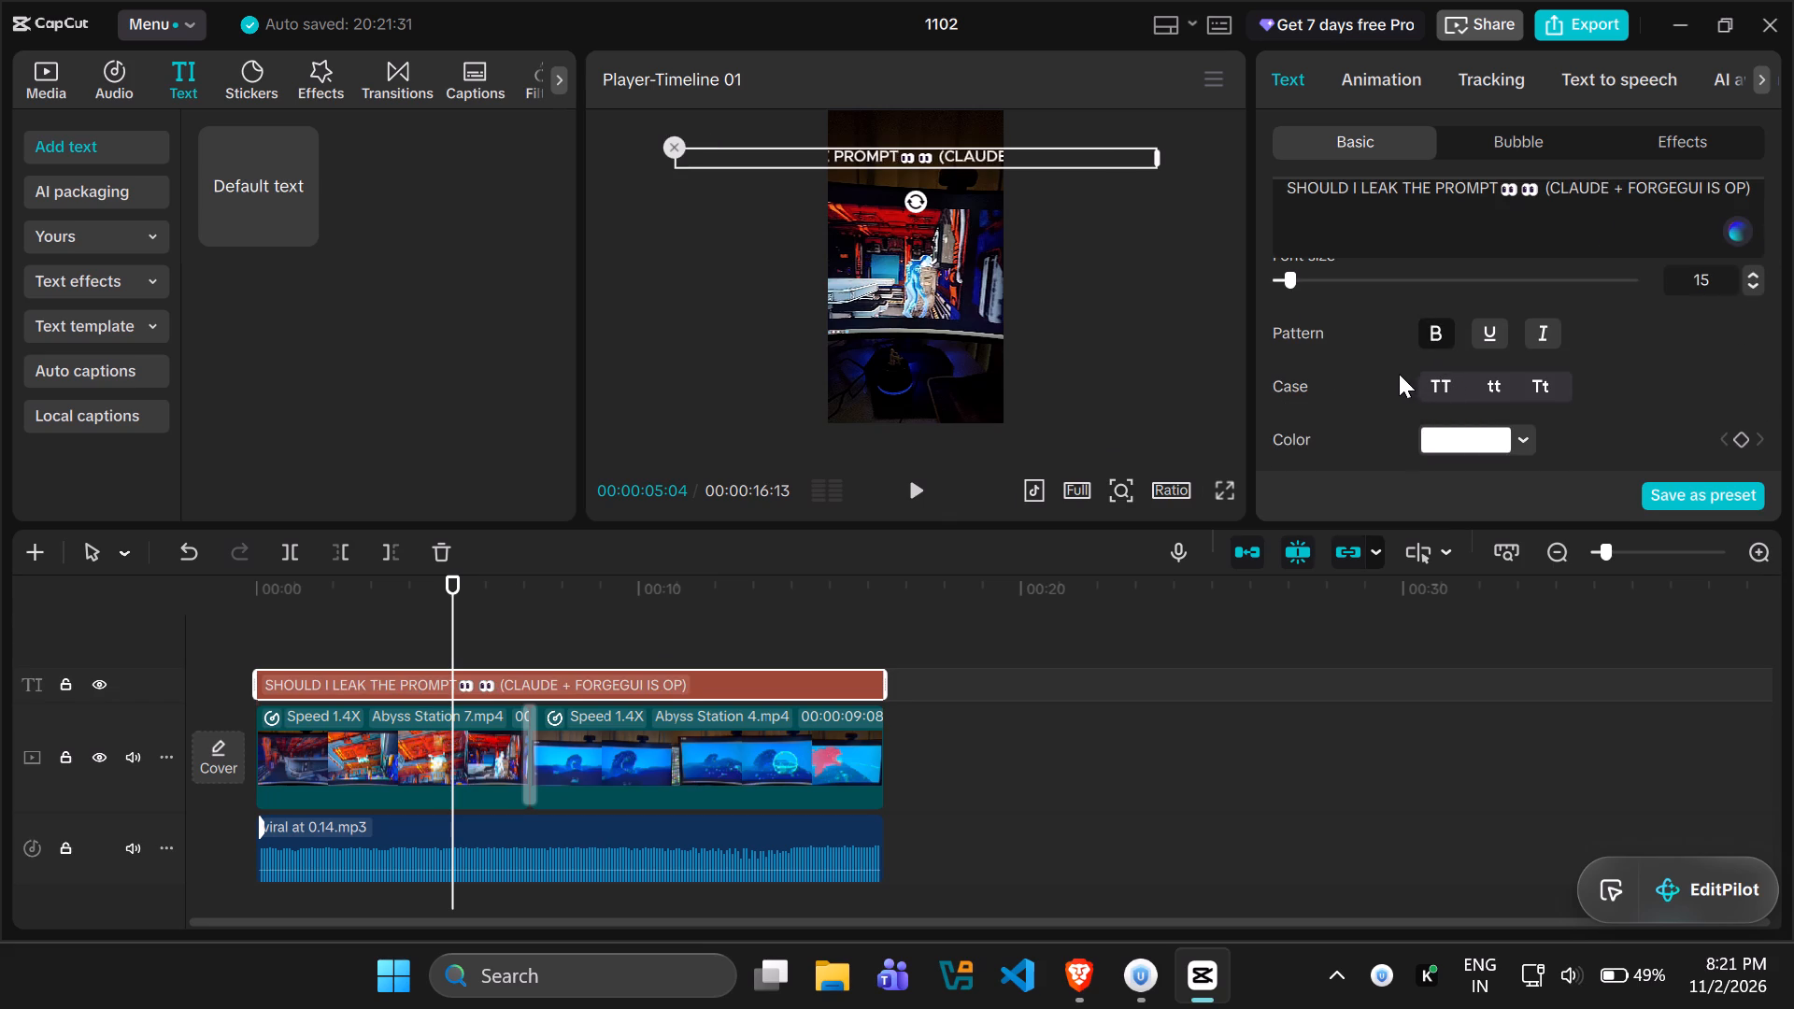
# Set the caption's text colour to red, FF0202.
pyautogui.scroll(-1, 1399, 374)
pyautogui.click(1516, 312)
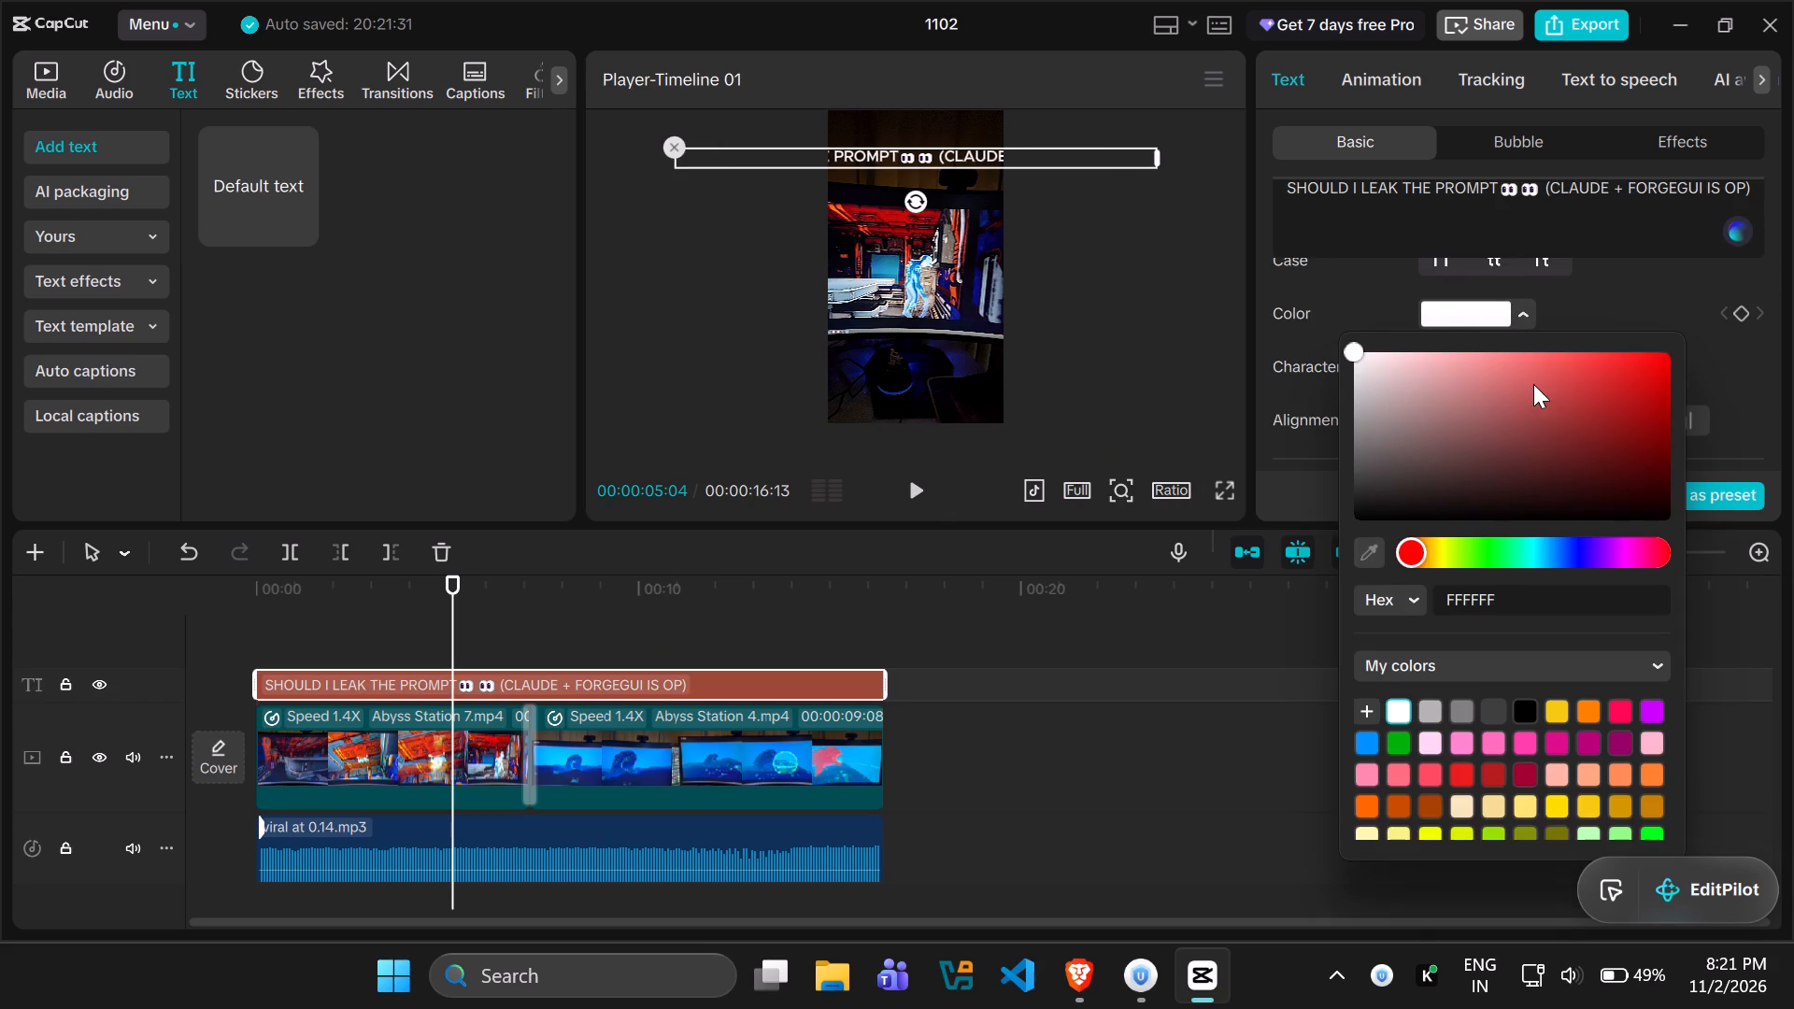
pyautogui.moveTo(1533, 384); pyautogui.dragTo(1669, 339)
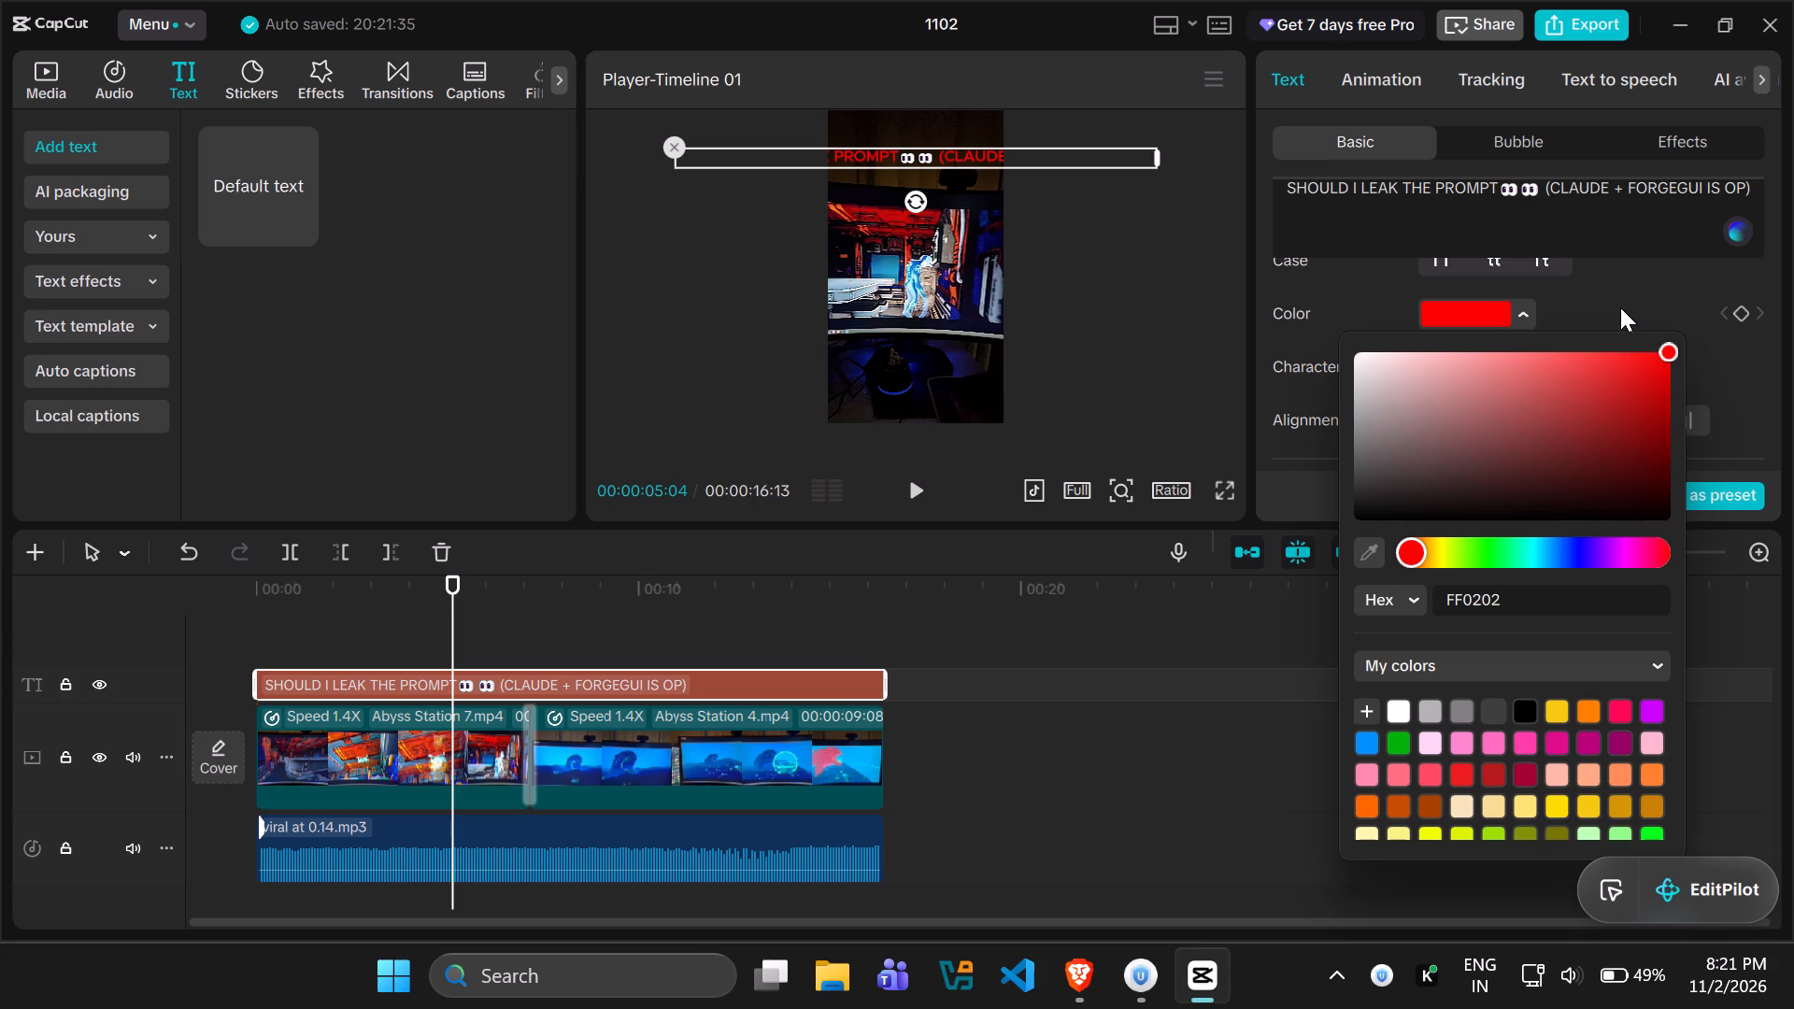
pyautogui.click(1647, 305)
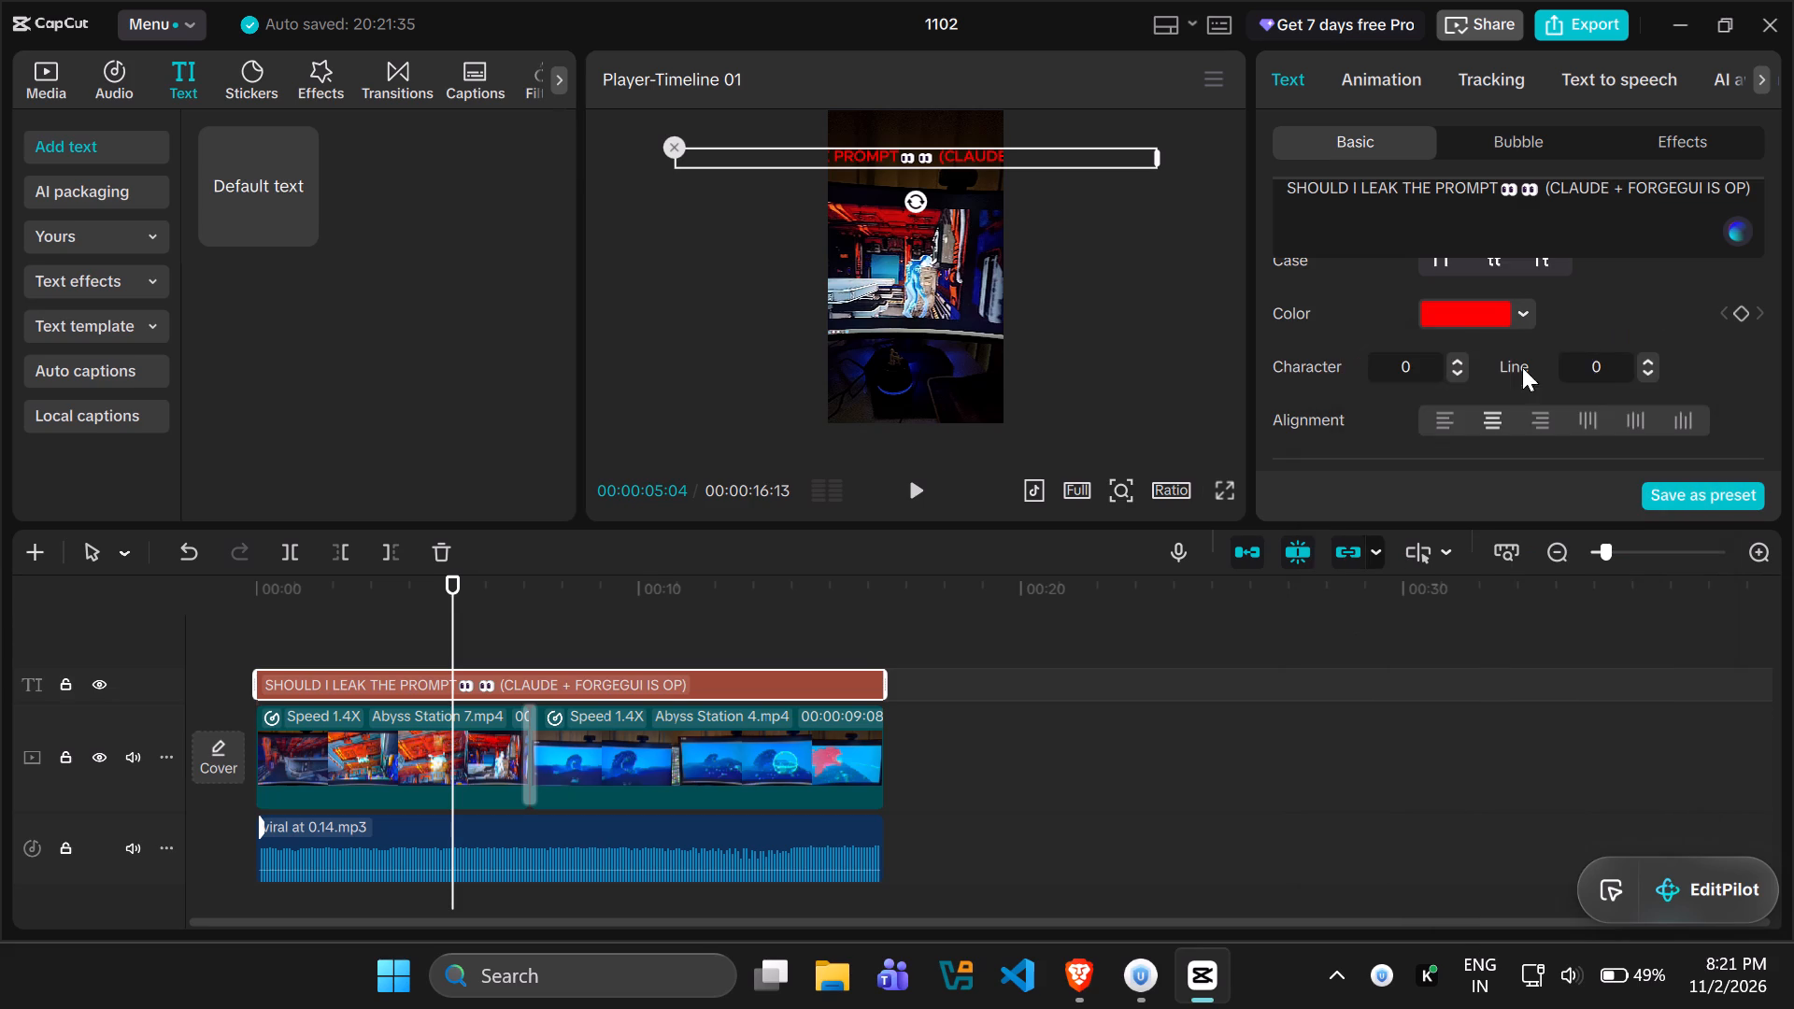
# Apply the first preset style, white lettering with a black outline, to the caption.
pyautogui.scroll(-1, 1502, 376)
pyautogui.scroll(-1, 1423, 389)
pyautogui.click(1375, 303)
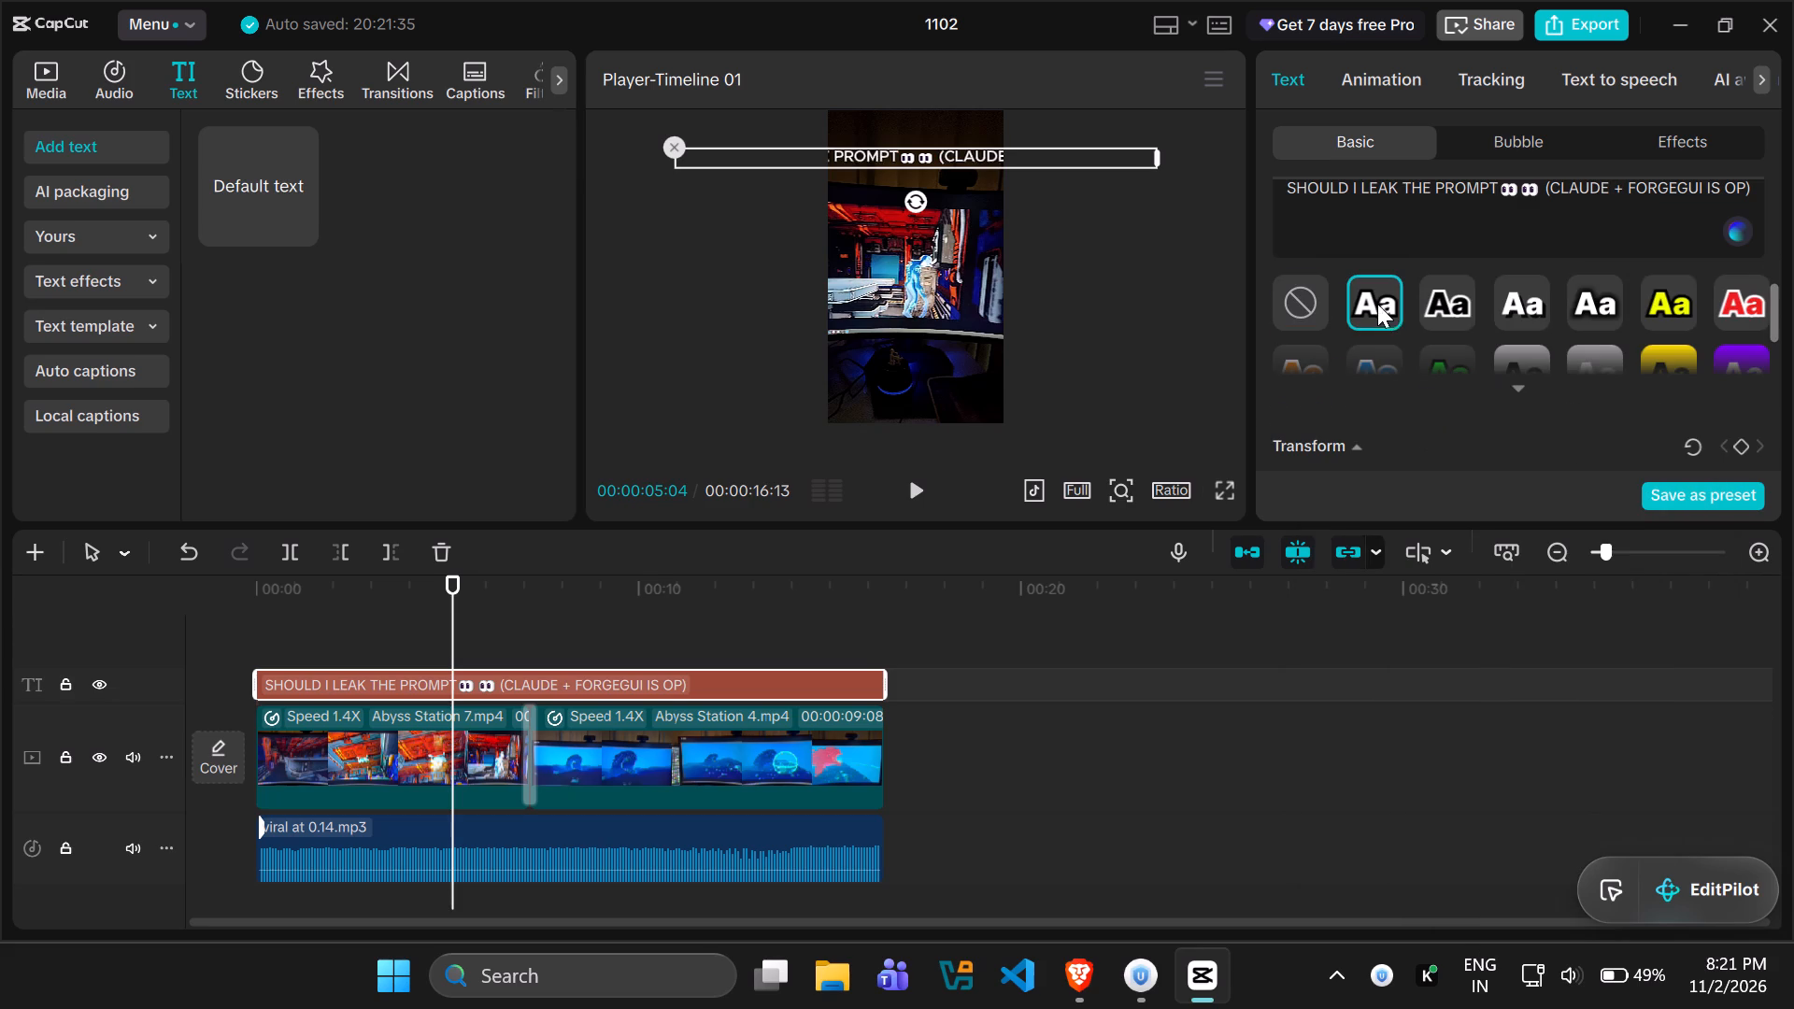
pyautogui.click(1380, 296)
# Change the caption's font to Comic Sans MS Bold.
pyautogui.scroll(3, 1419, 313)
pyautogui.scroll(3, 1565, 332)
pyautogui.click(1587, 342)
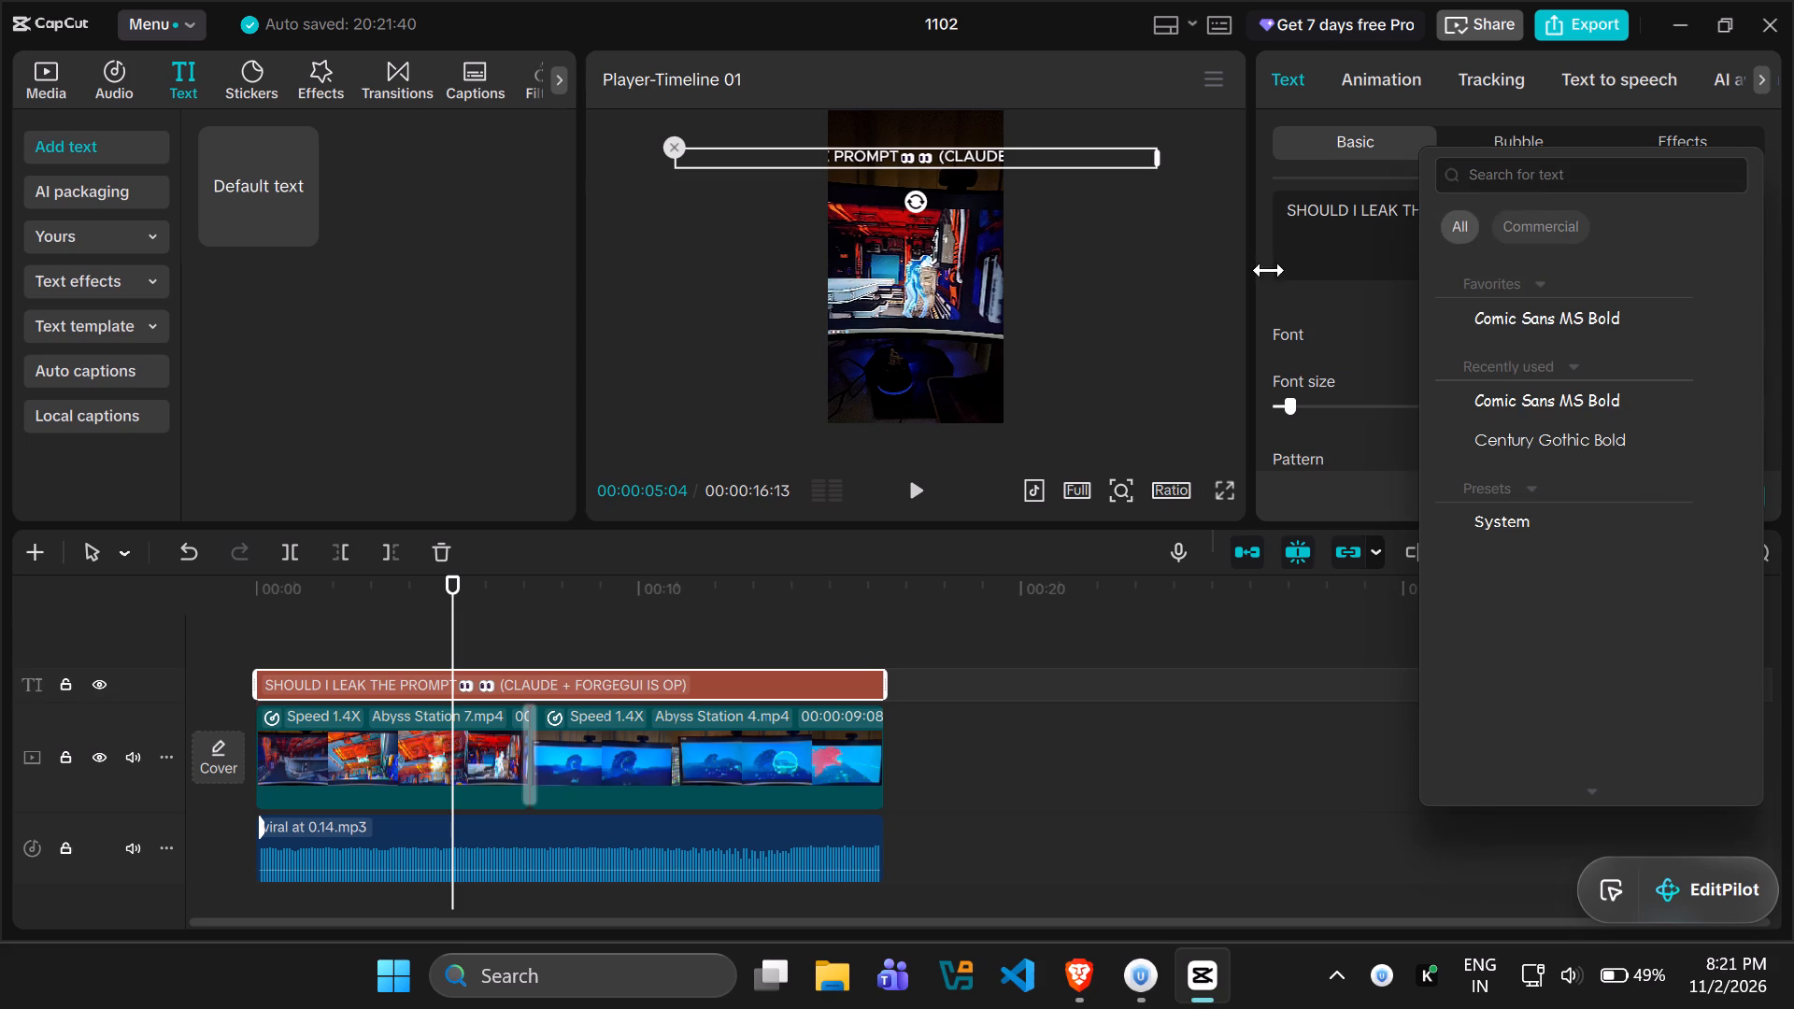
pyautogui.click(1595, 323)
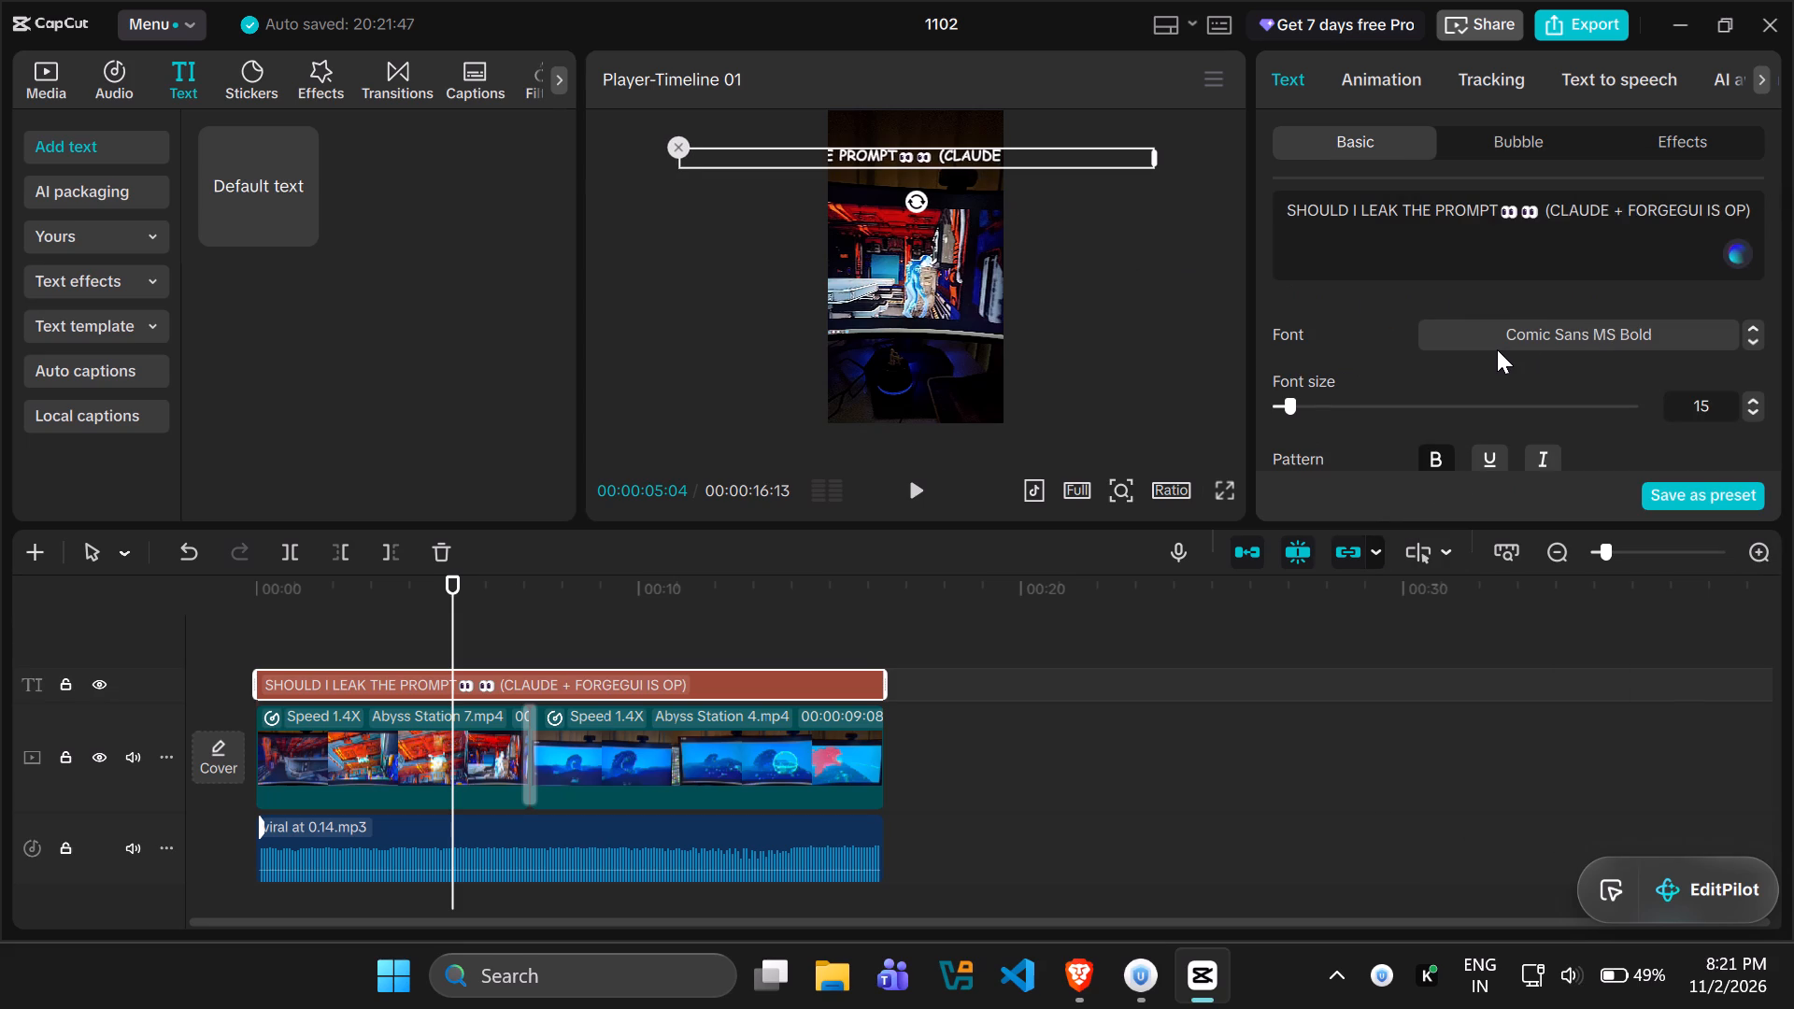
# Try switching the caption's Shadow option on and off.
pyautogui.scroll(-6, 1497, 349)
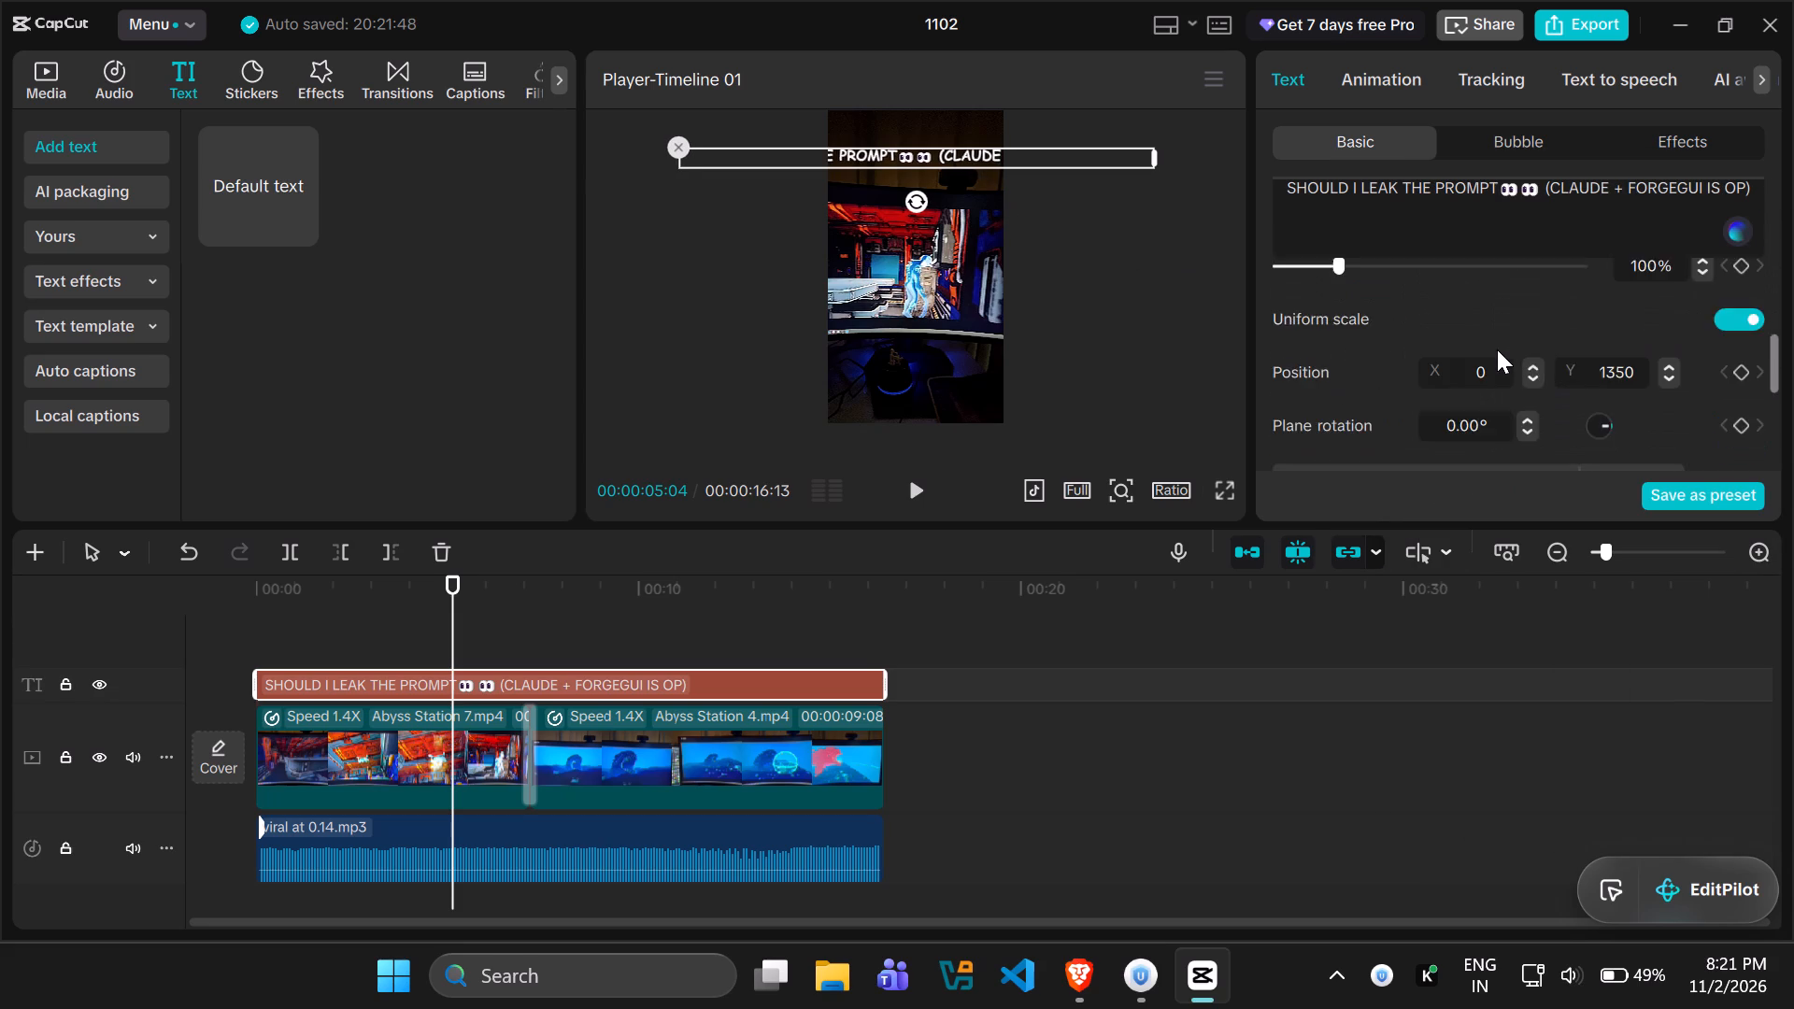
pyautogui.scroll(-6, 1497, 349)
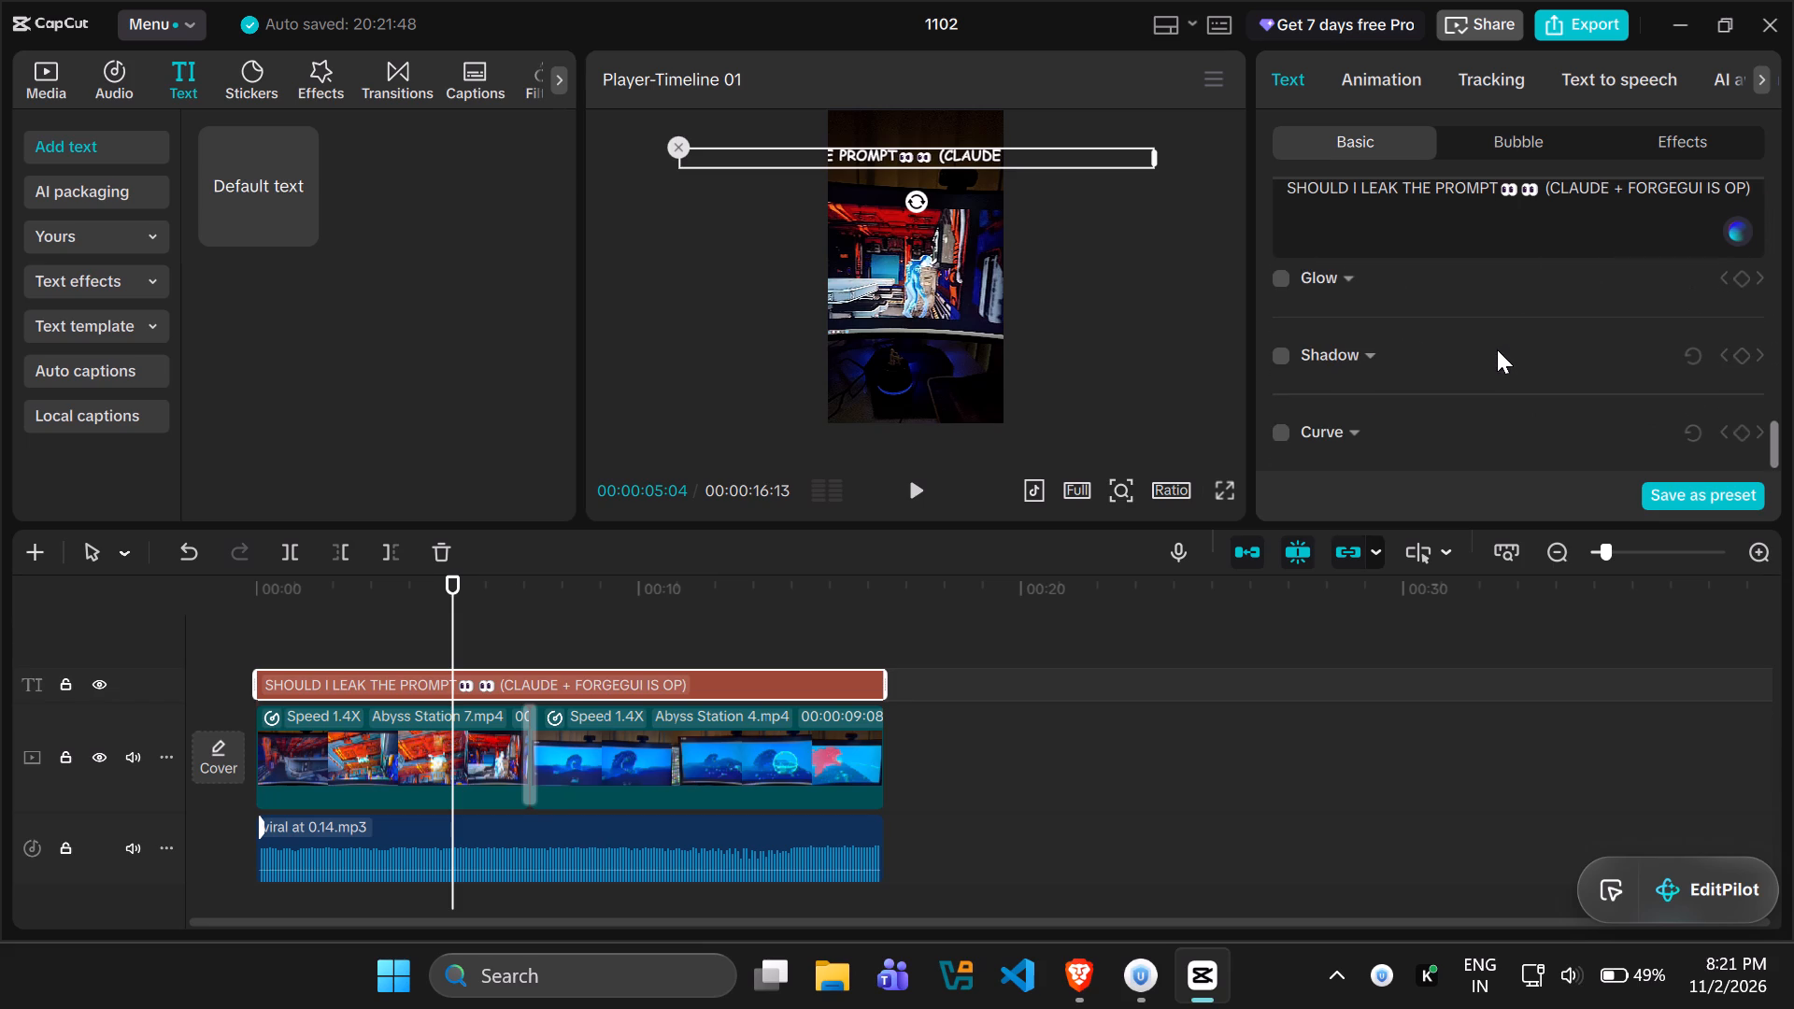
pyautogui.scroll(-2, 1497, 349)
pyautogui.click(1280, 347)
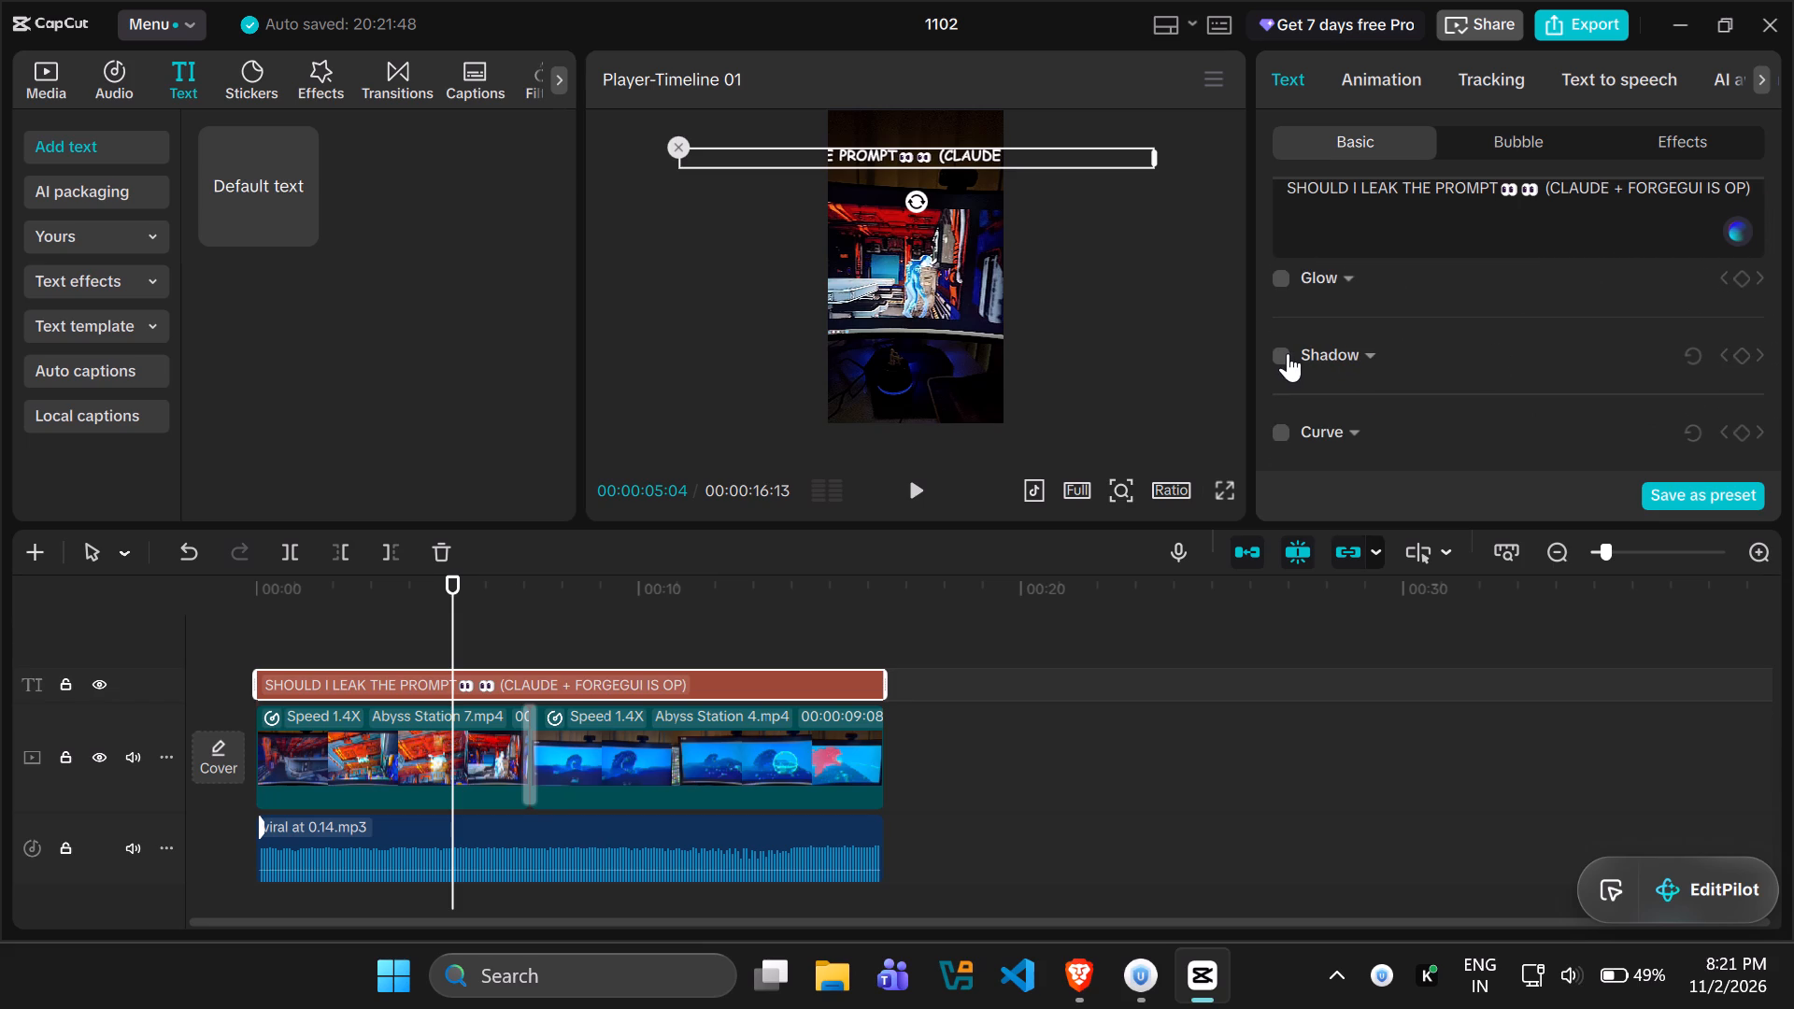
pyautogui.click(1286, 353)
# Browse the bubble designs available for the caption.
pyautogui.click(1511, 141)
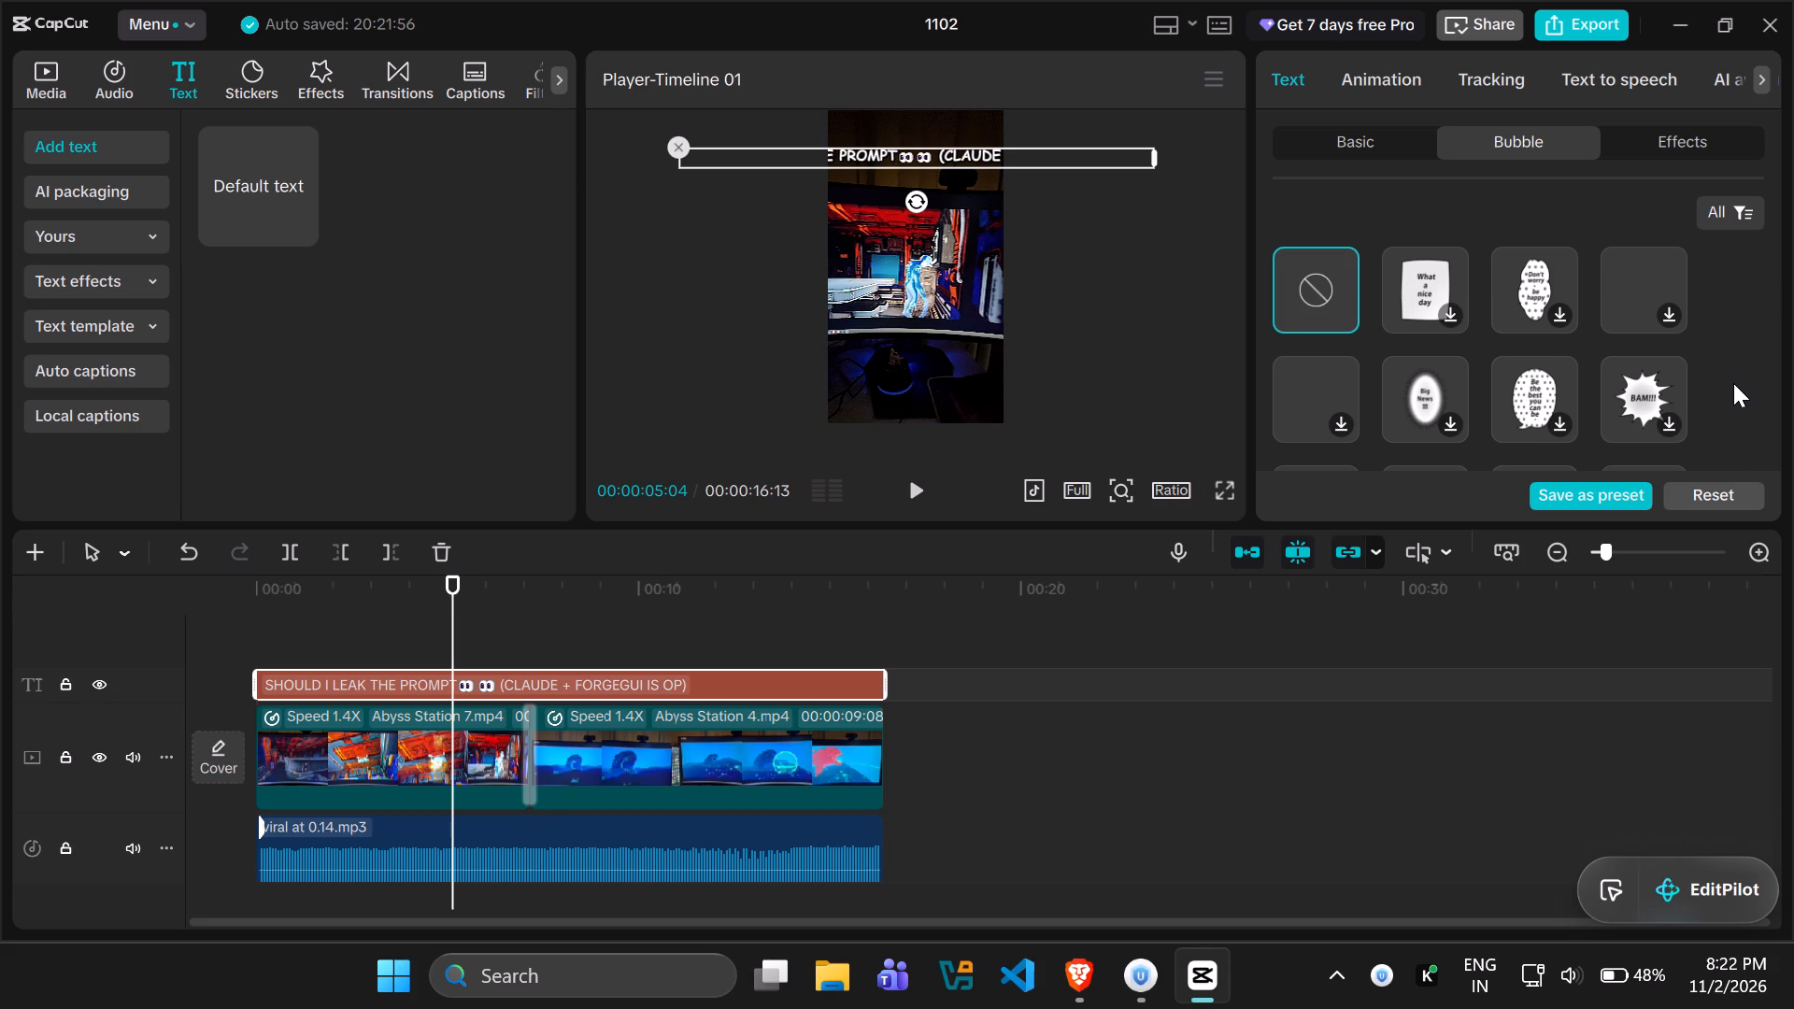
pyautogui.scroll(-1, 1733, 383)
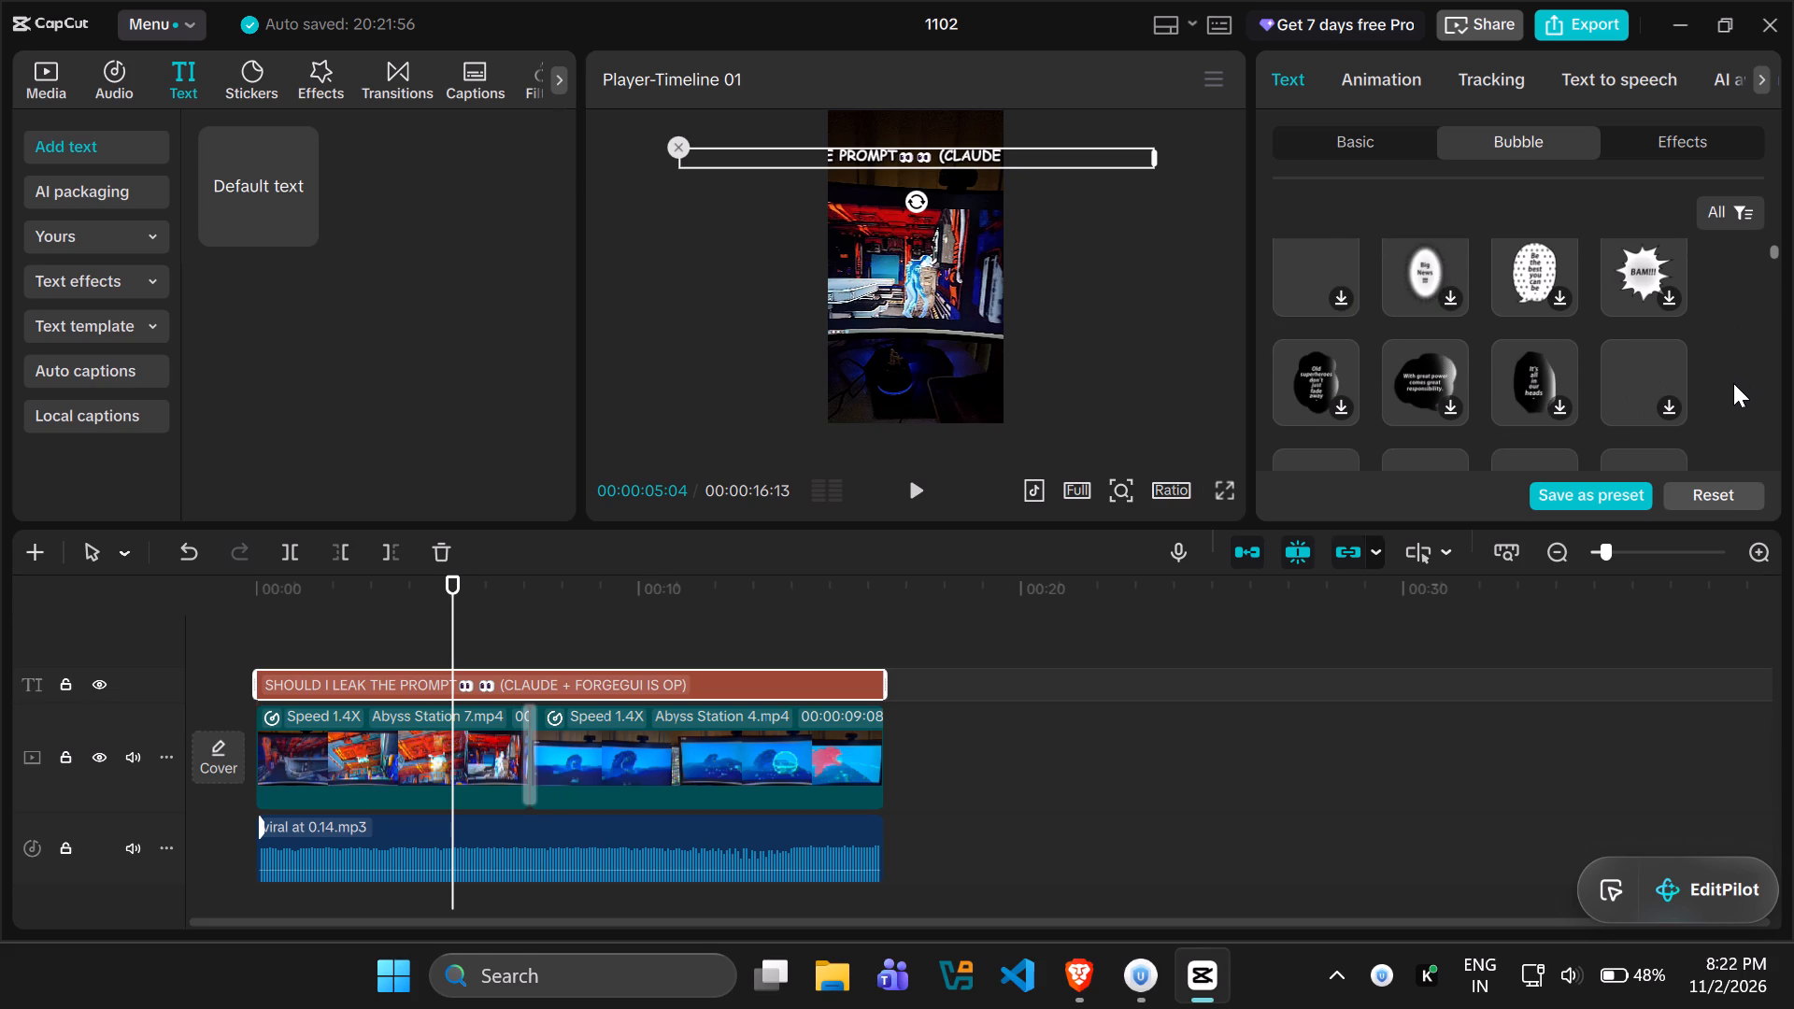
pyautogui.scroll(-3, 1733, 383)
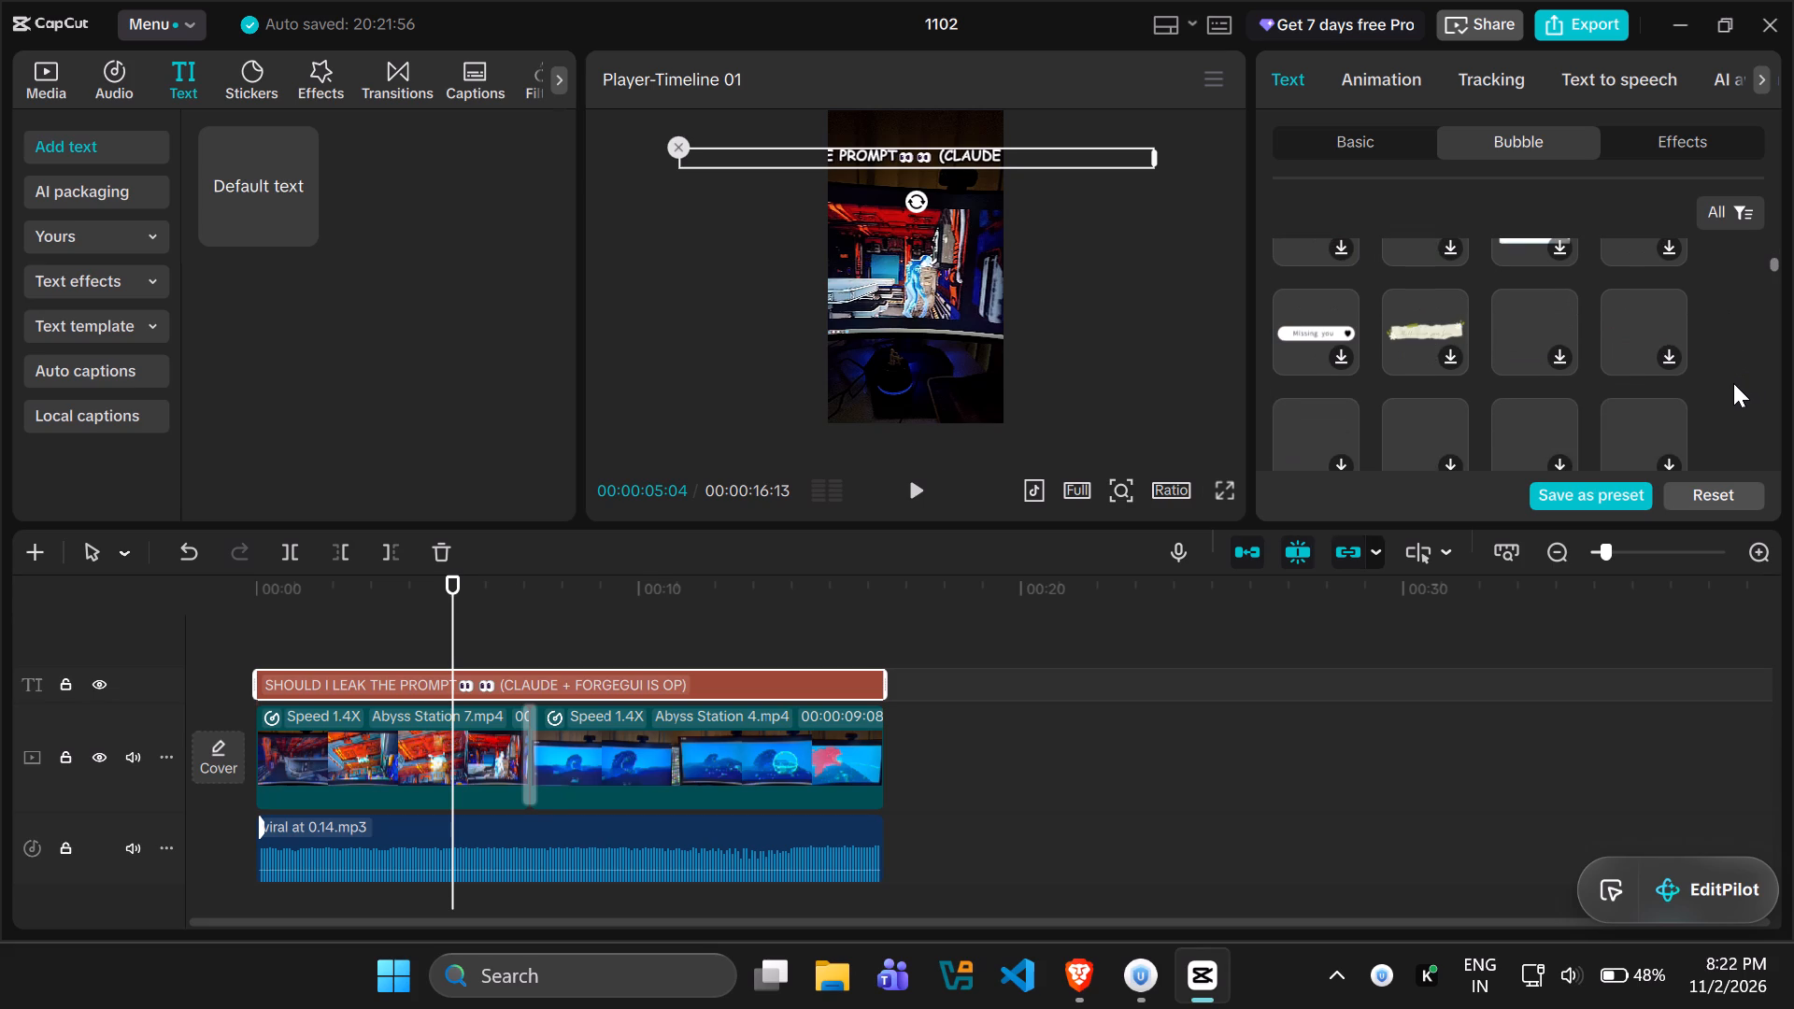
pyautogui.scroll(-1, 1733, 383)
pyautogui.scroll(2, 1733, 383)
pyautogui.scroll(-2, 1731, 384)
pyautogui.scroll(4, 1730, 384)
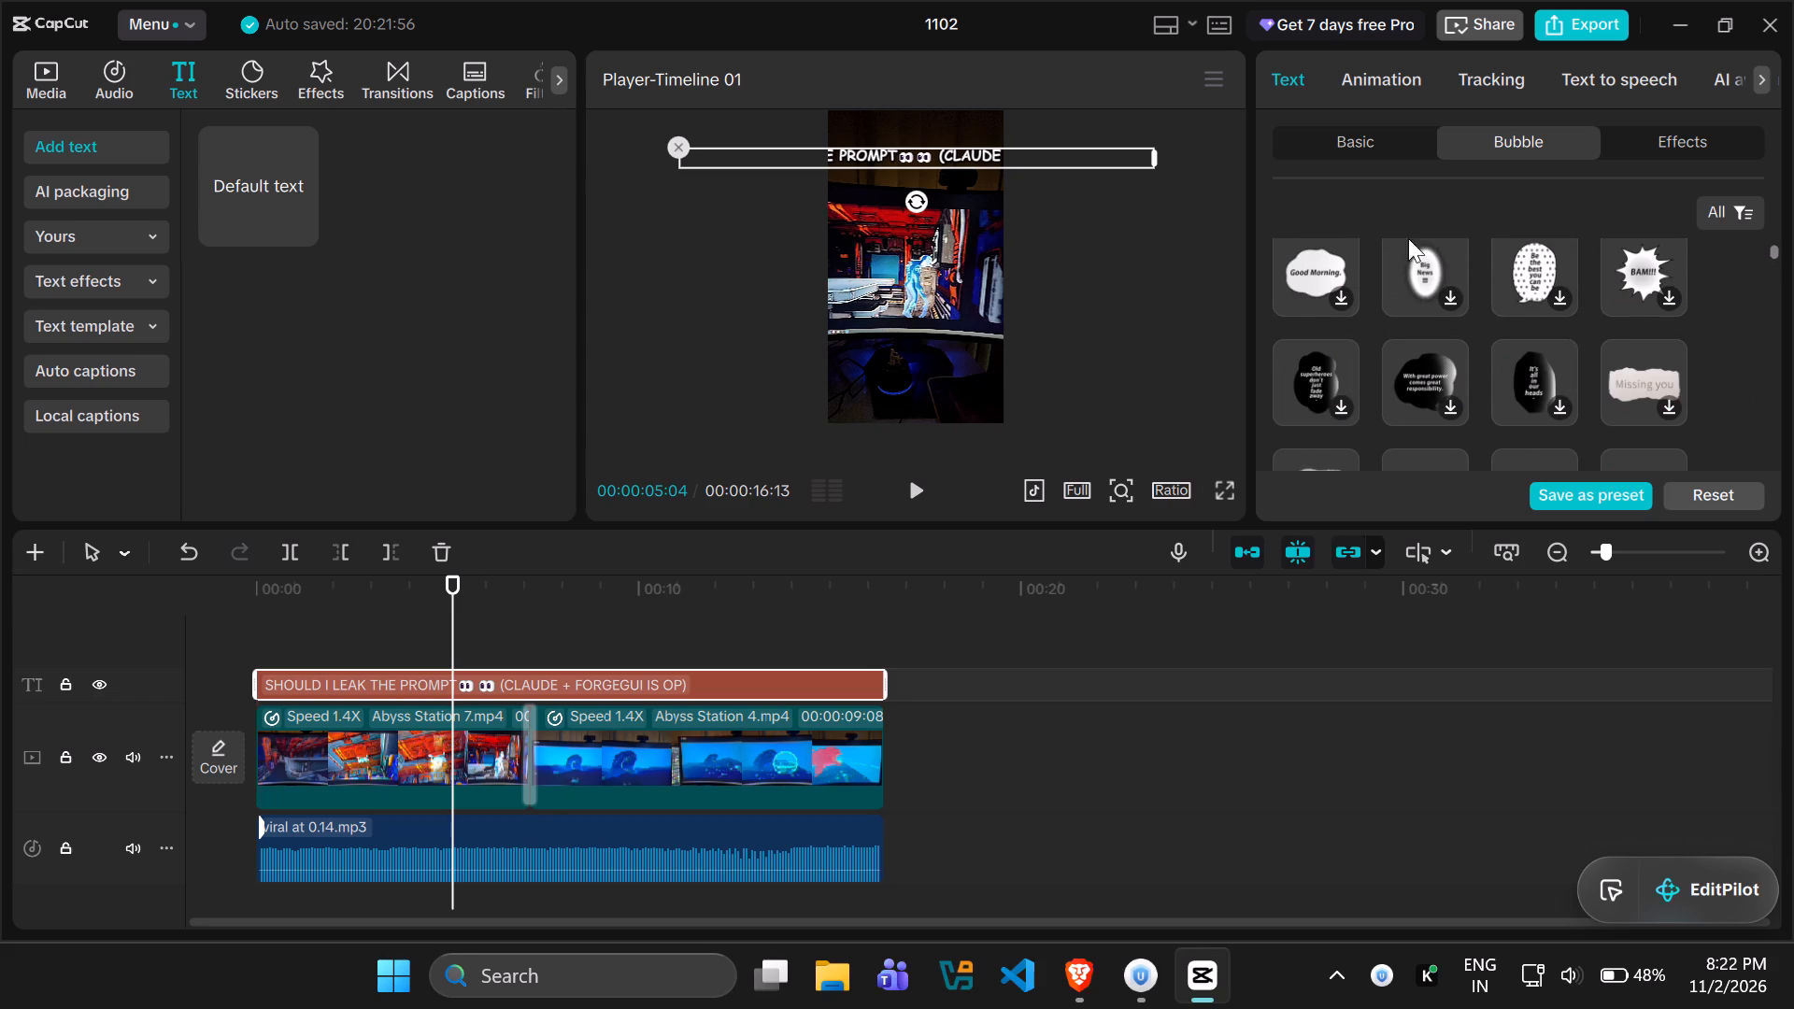
# Review the caption's basic settings, from pattern and preset styles through transform, stroke, background, glow, shadow and curve.
pyautogui.click(1355, 136)
pyautogui.scroll(-1, 1415, 368)
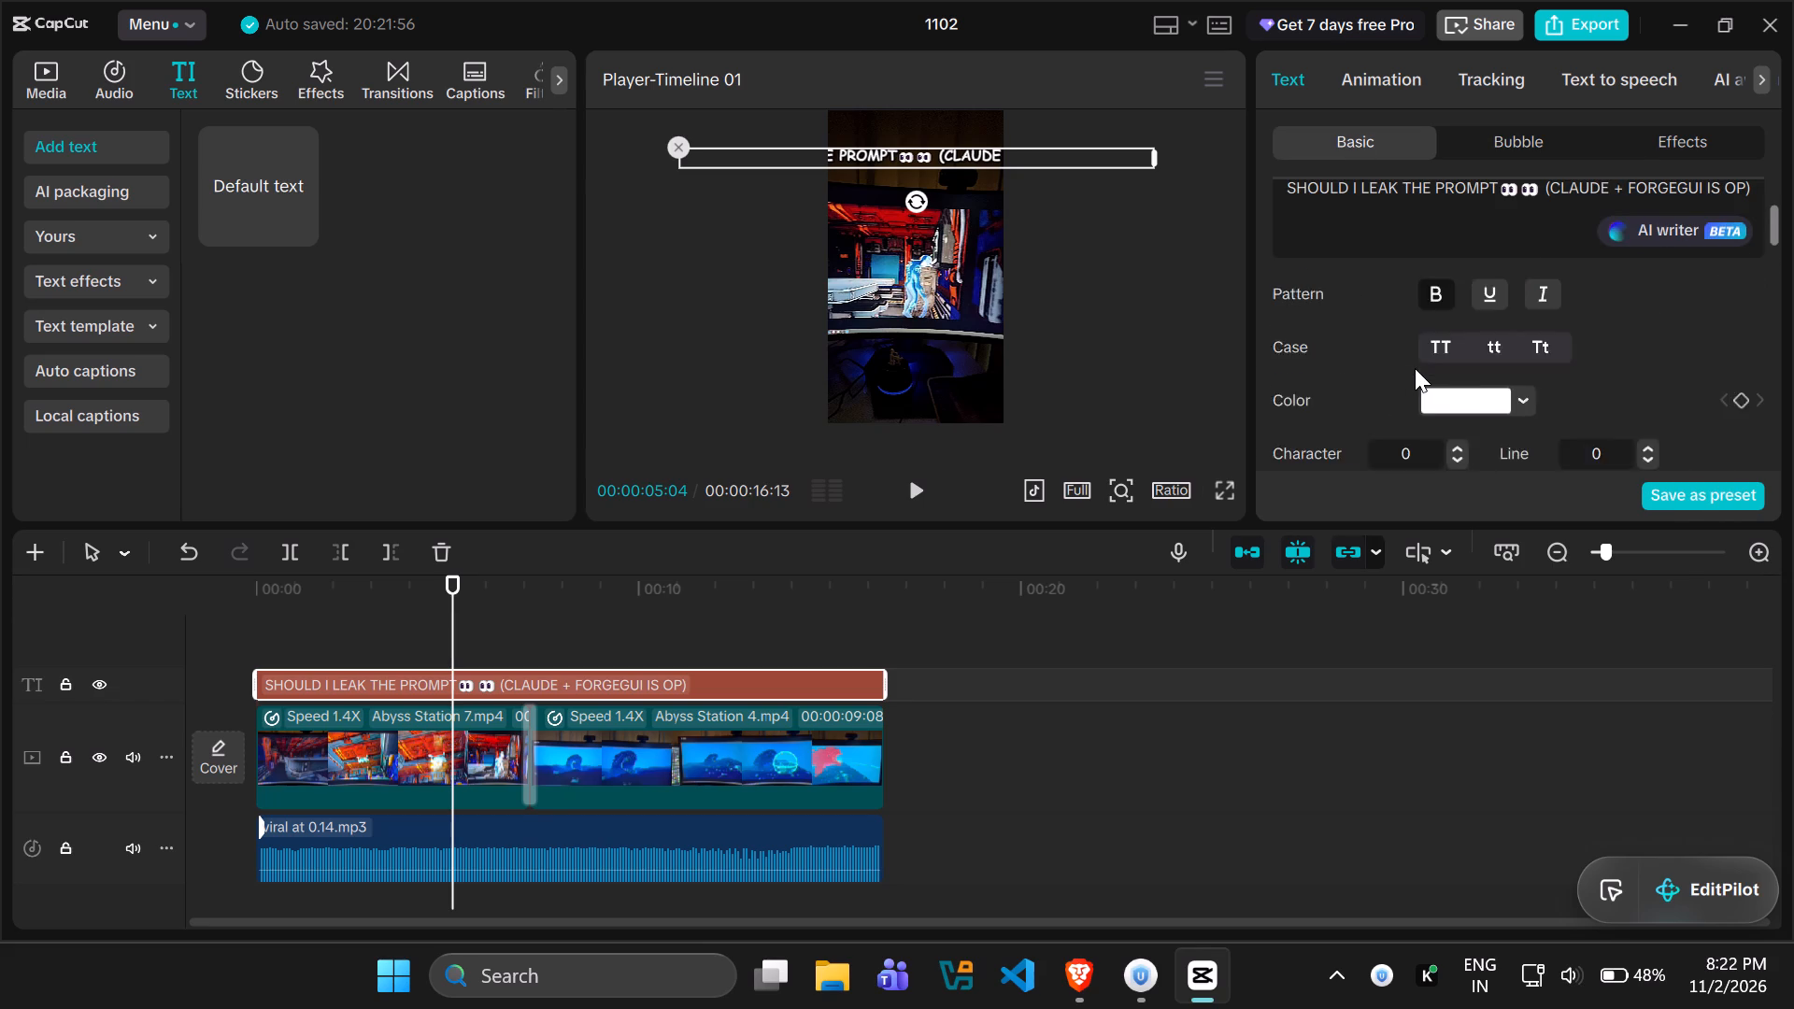
pyautogui.scroll(-2, 1415, 368)
pyautogui.scroll(1, 1415, 368)
pyautogui.scroll(-2, 1415, 368)
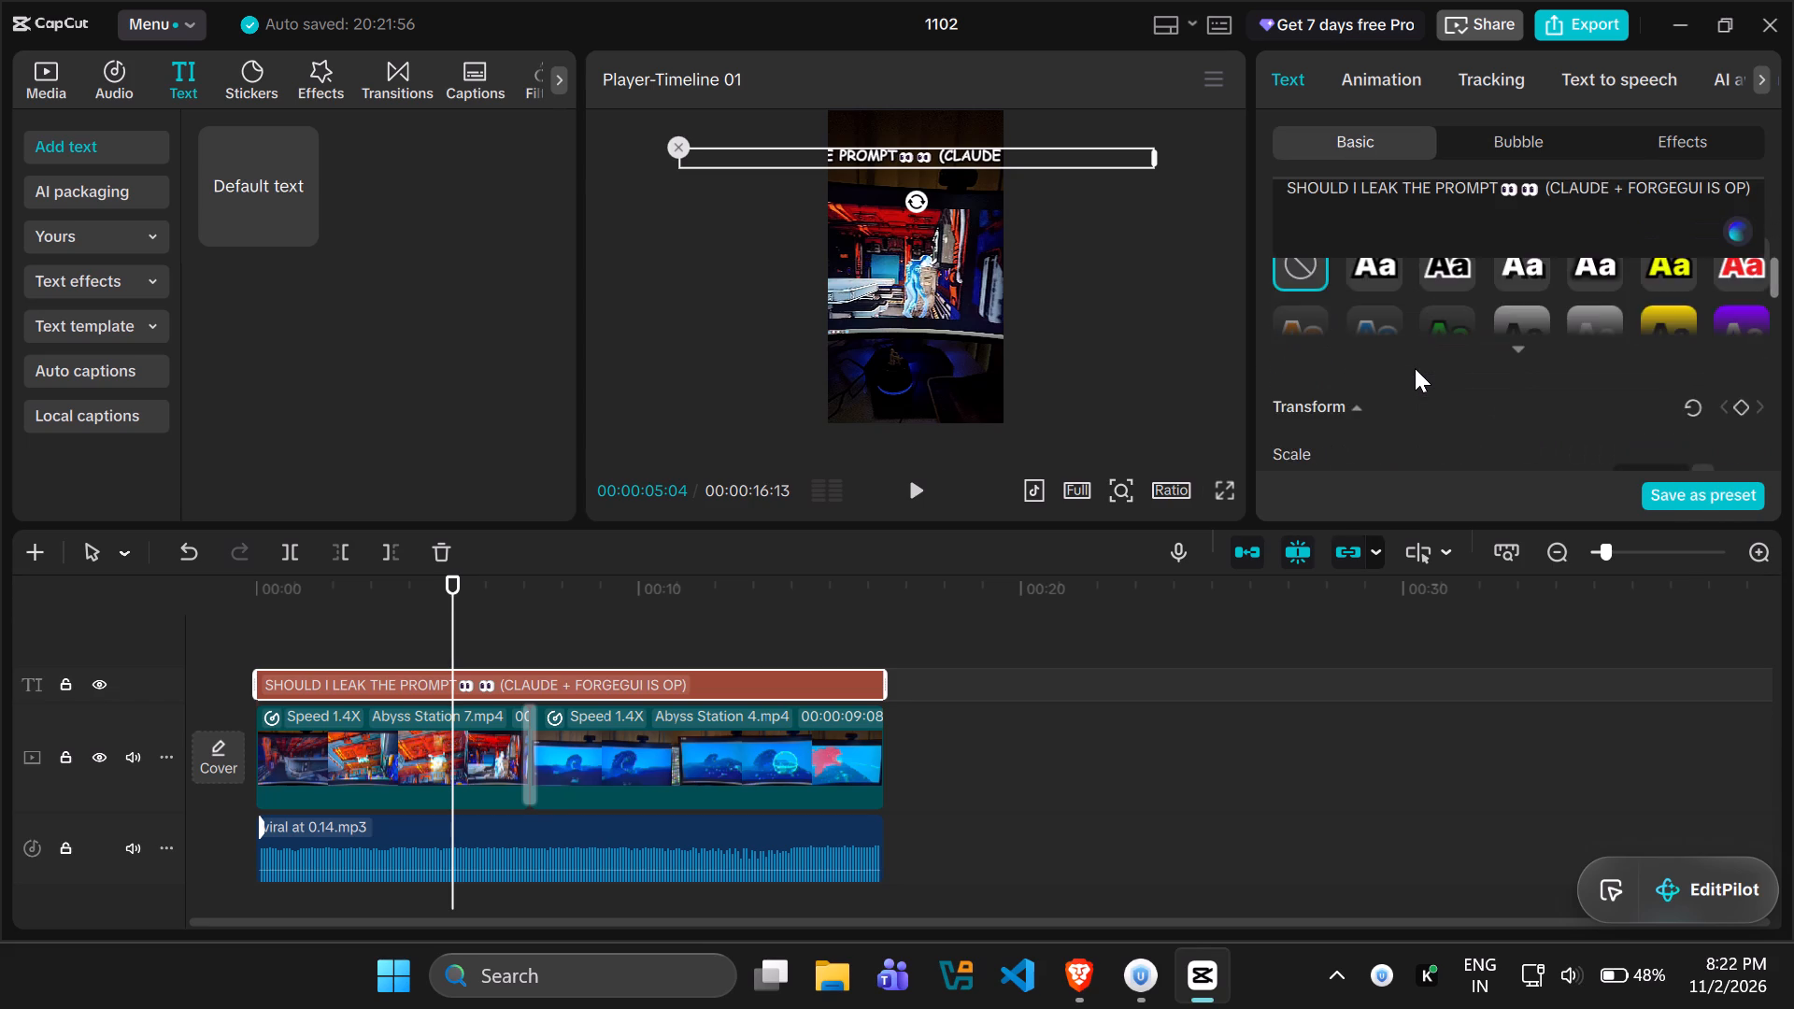
pyautogui.scroll(-4, 1415, 368)
pyautogui.scroll(1, 1415, 368)
pyautogui.scroll(-3, 1415, 368)
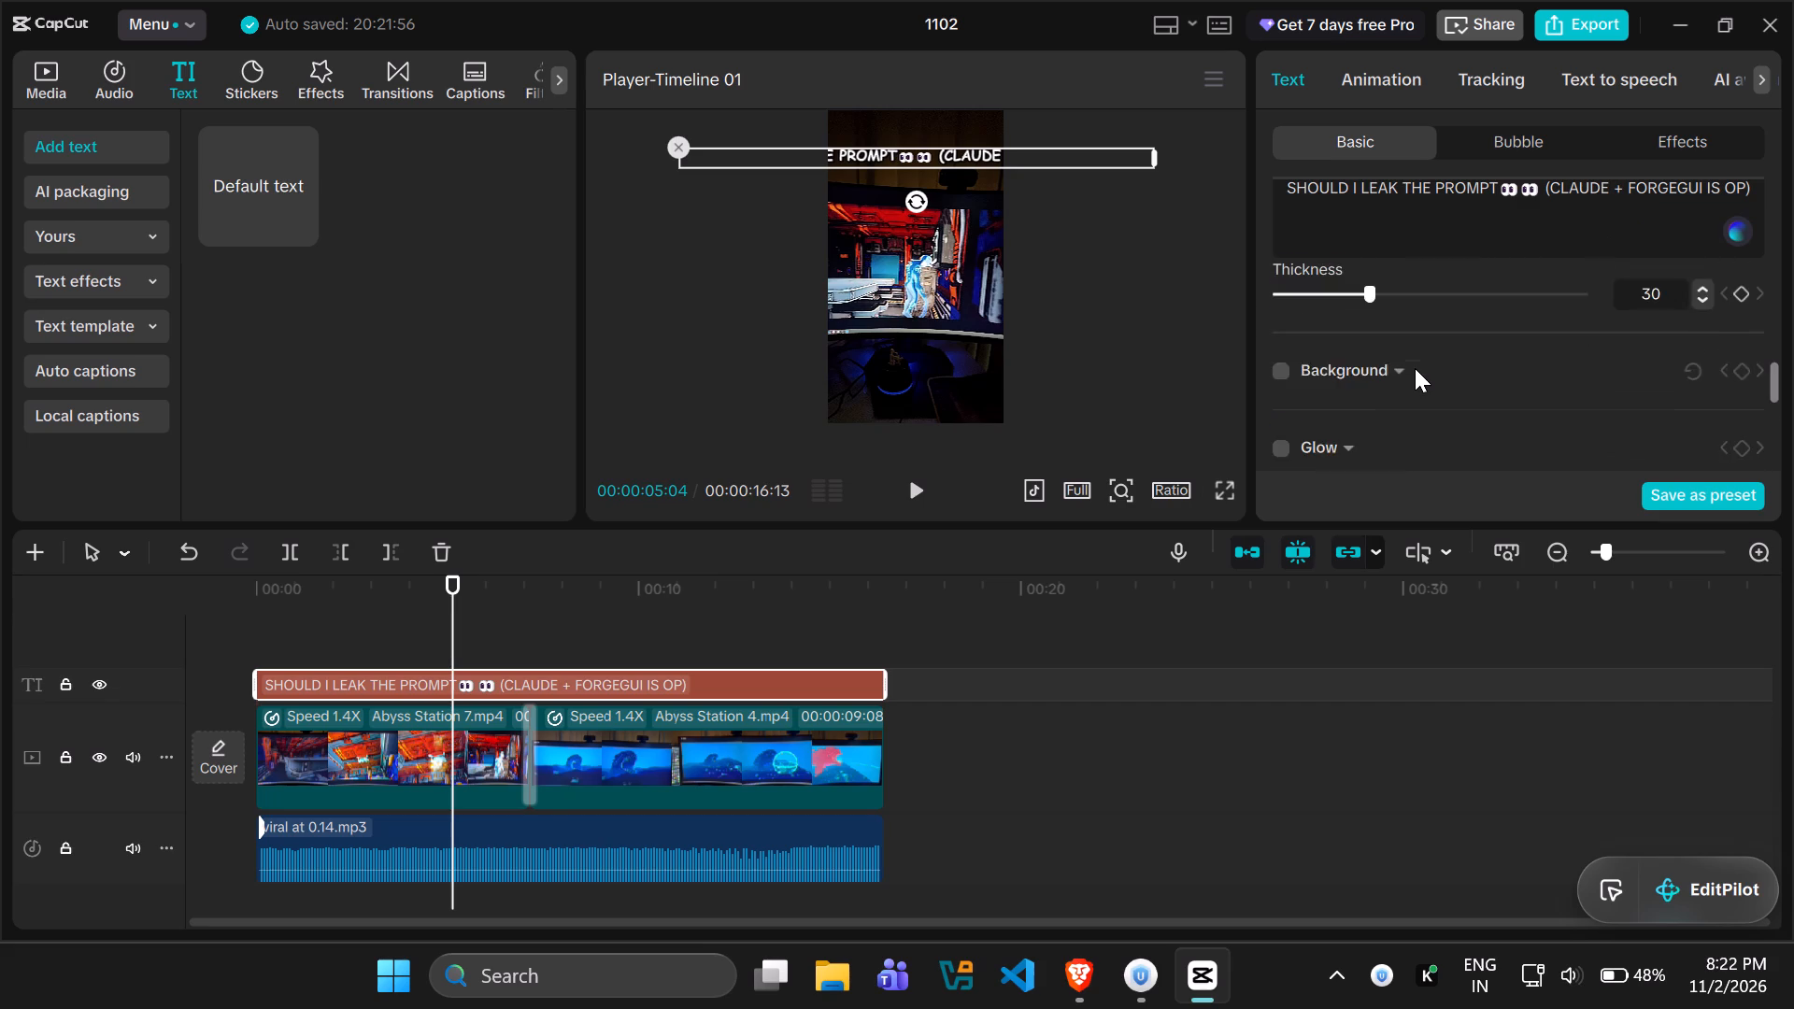
pyautogui.scroll(-5, 1415, 368)
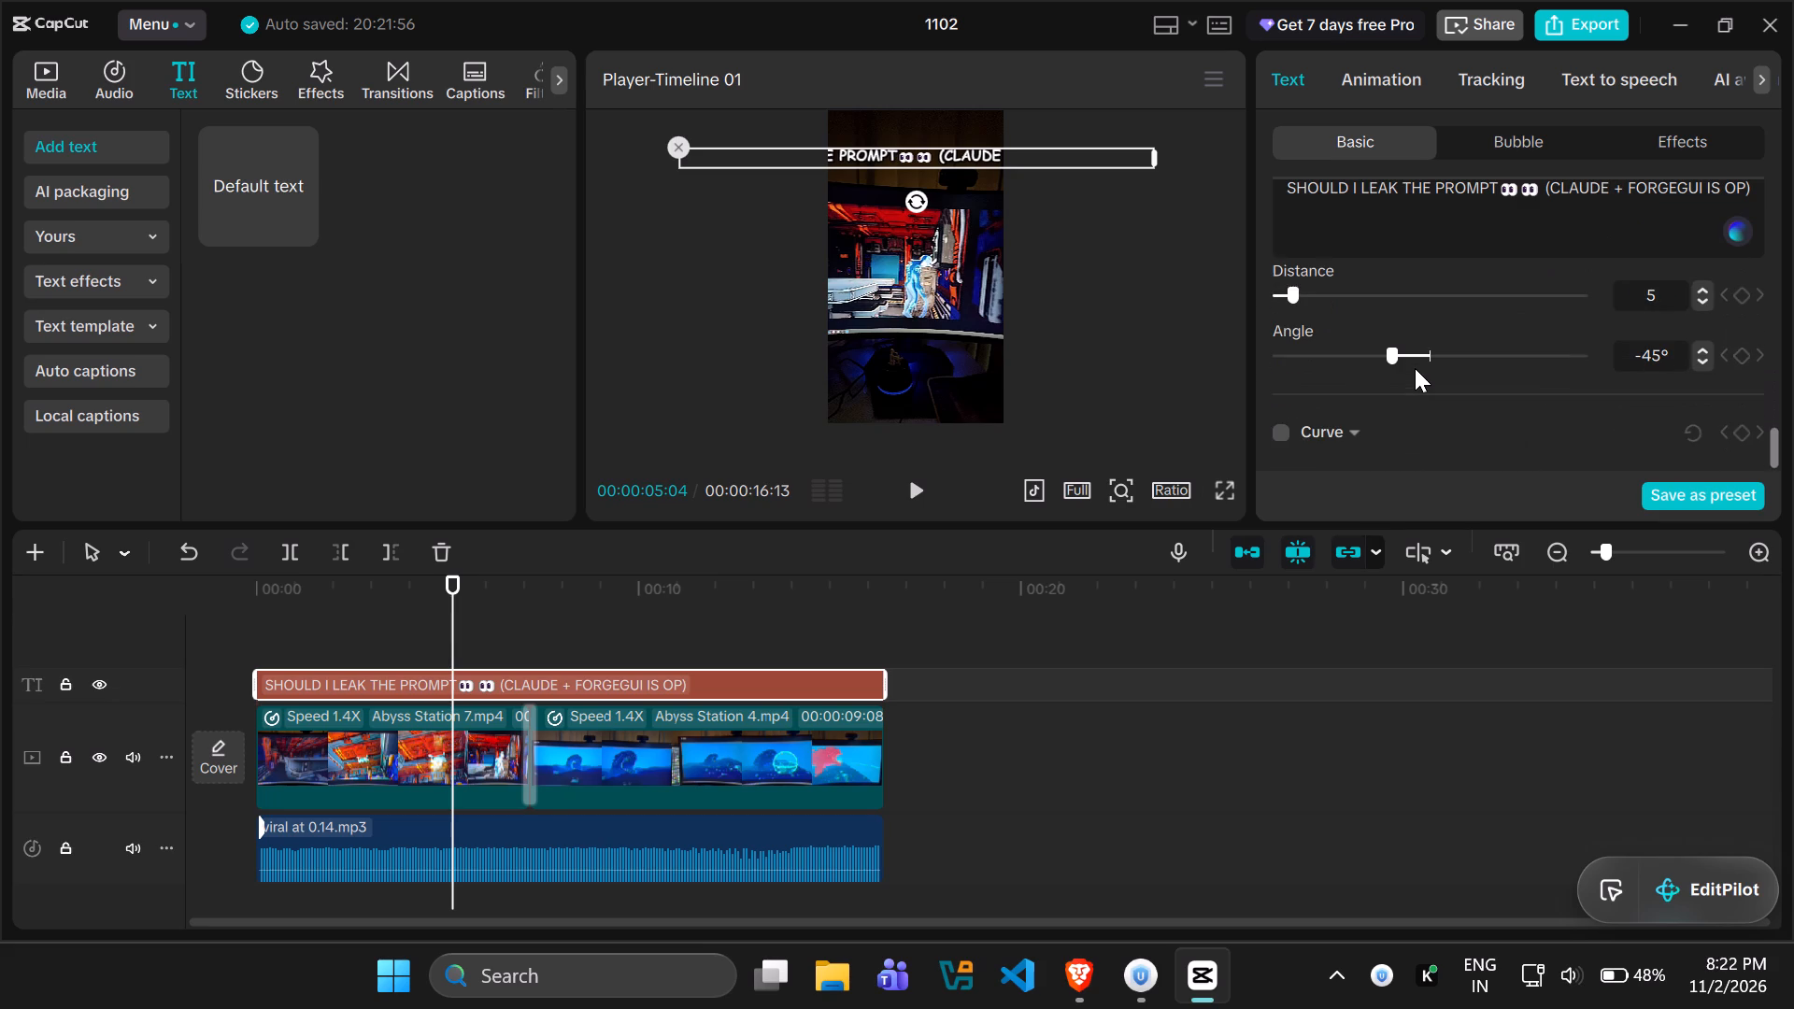
pyautogui.scroll(-1, 1415, 368)
pyautogui.scroll(9, 1415, 368)
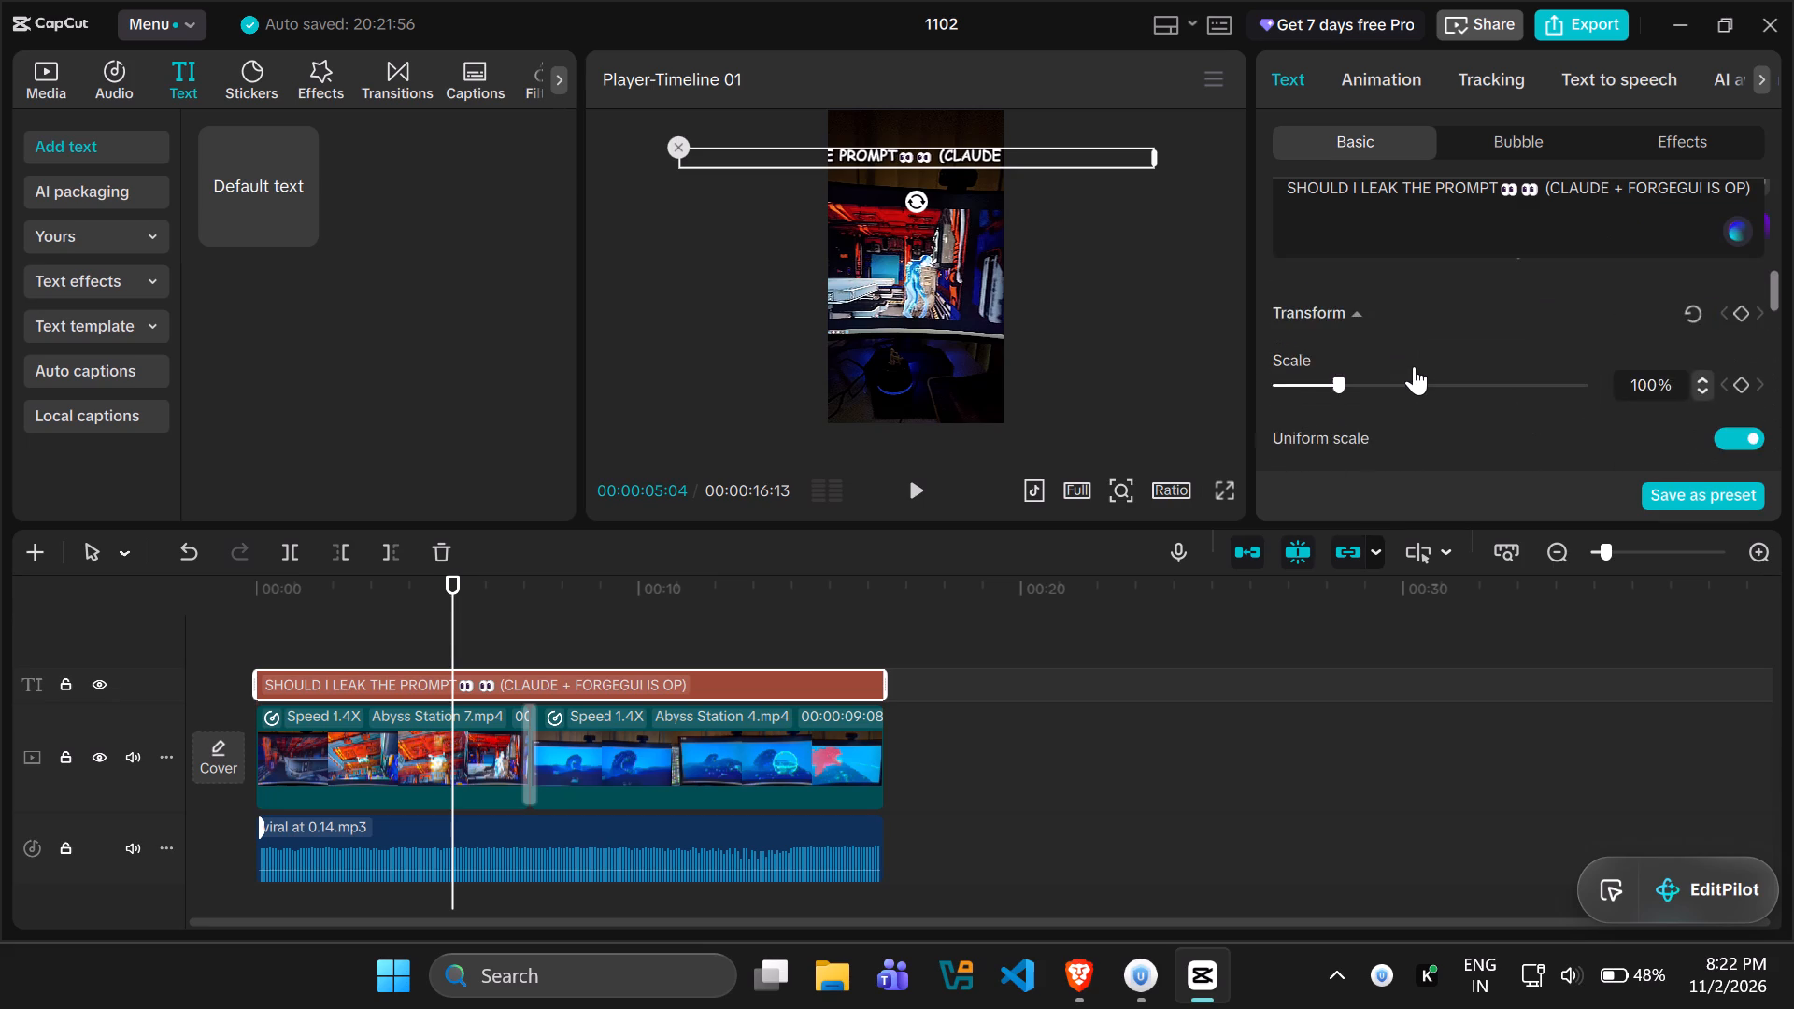
pyautogui.scroll(2, 1414, 366)
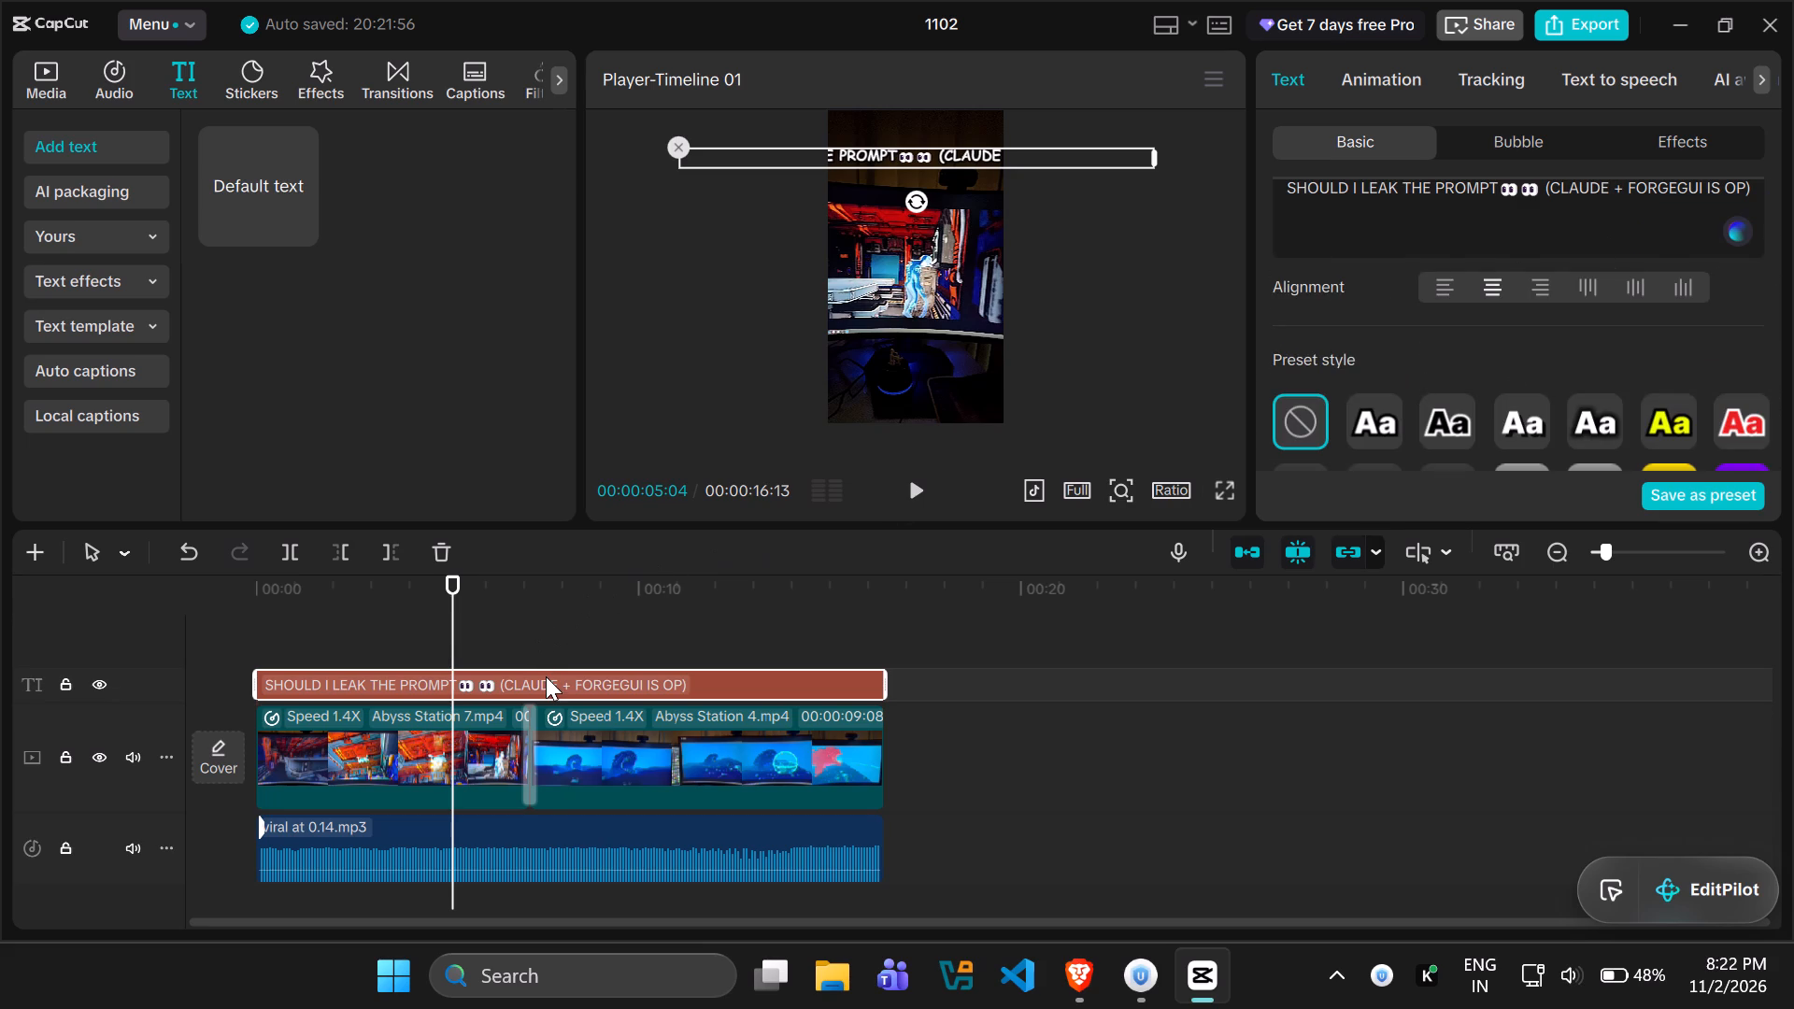
# Look through the caption clip's available actions and its Animation, Tracking and Text to speech options, returning to the basic text settings.
pyautogui.rightClick(546, 676)
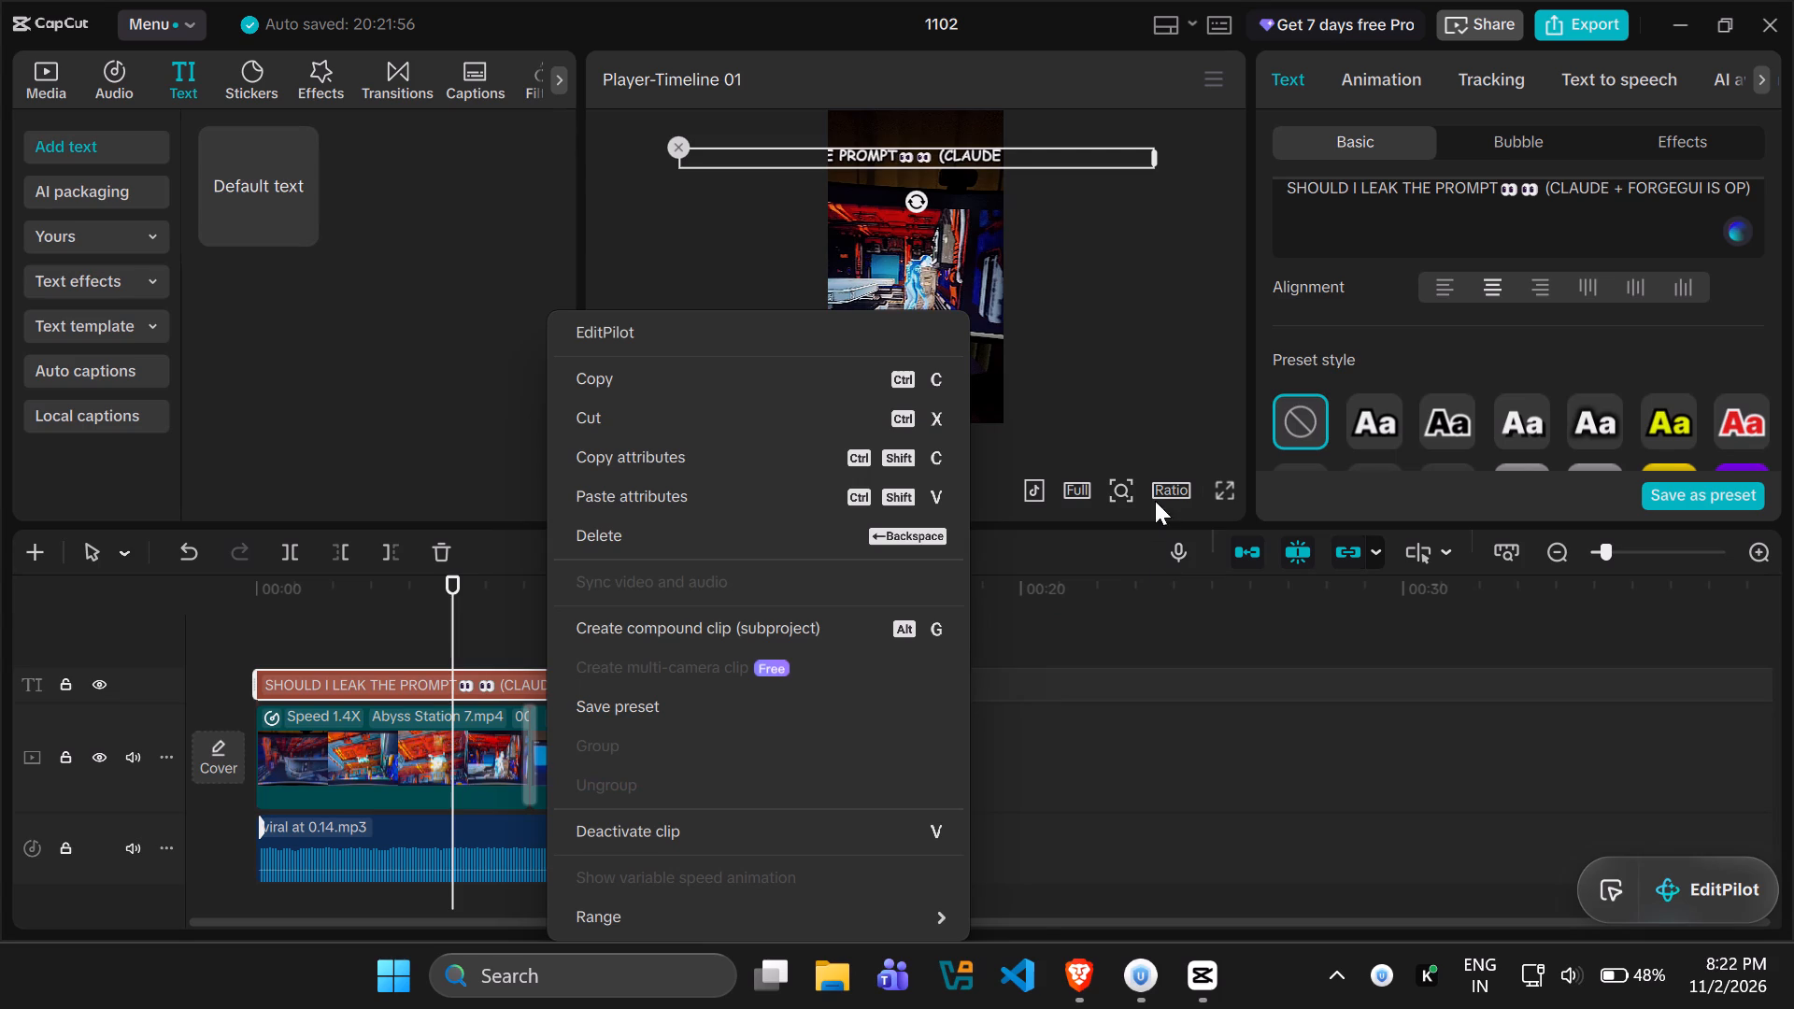
pyautogui.click(1326, 83)
pyautogui.click(1359, 75)
pyautogui.click(1513, 74)
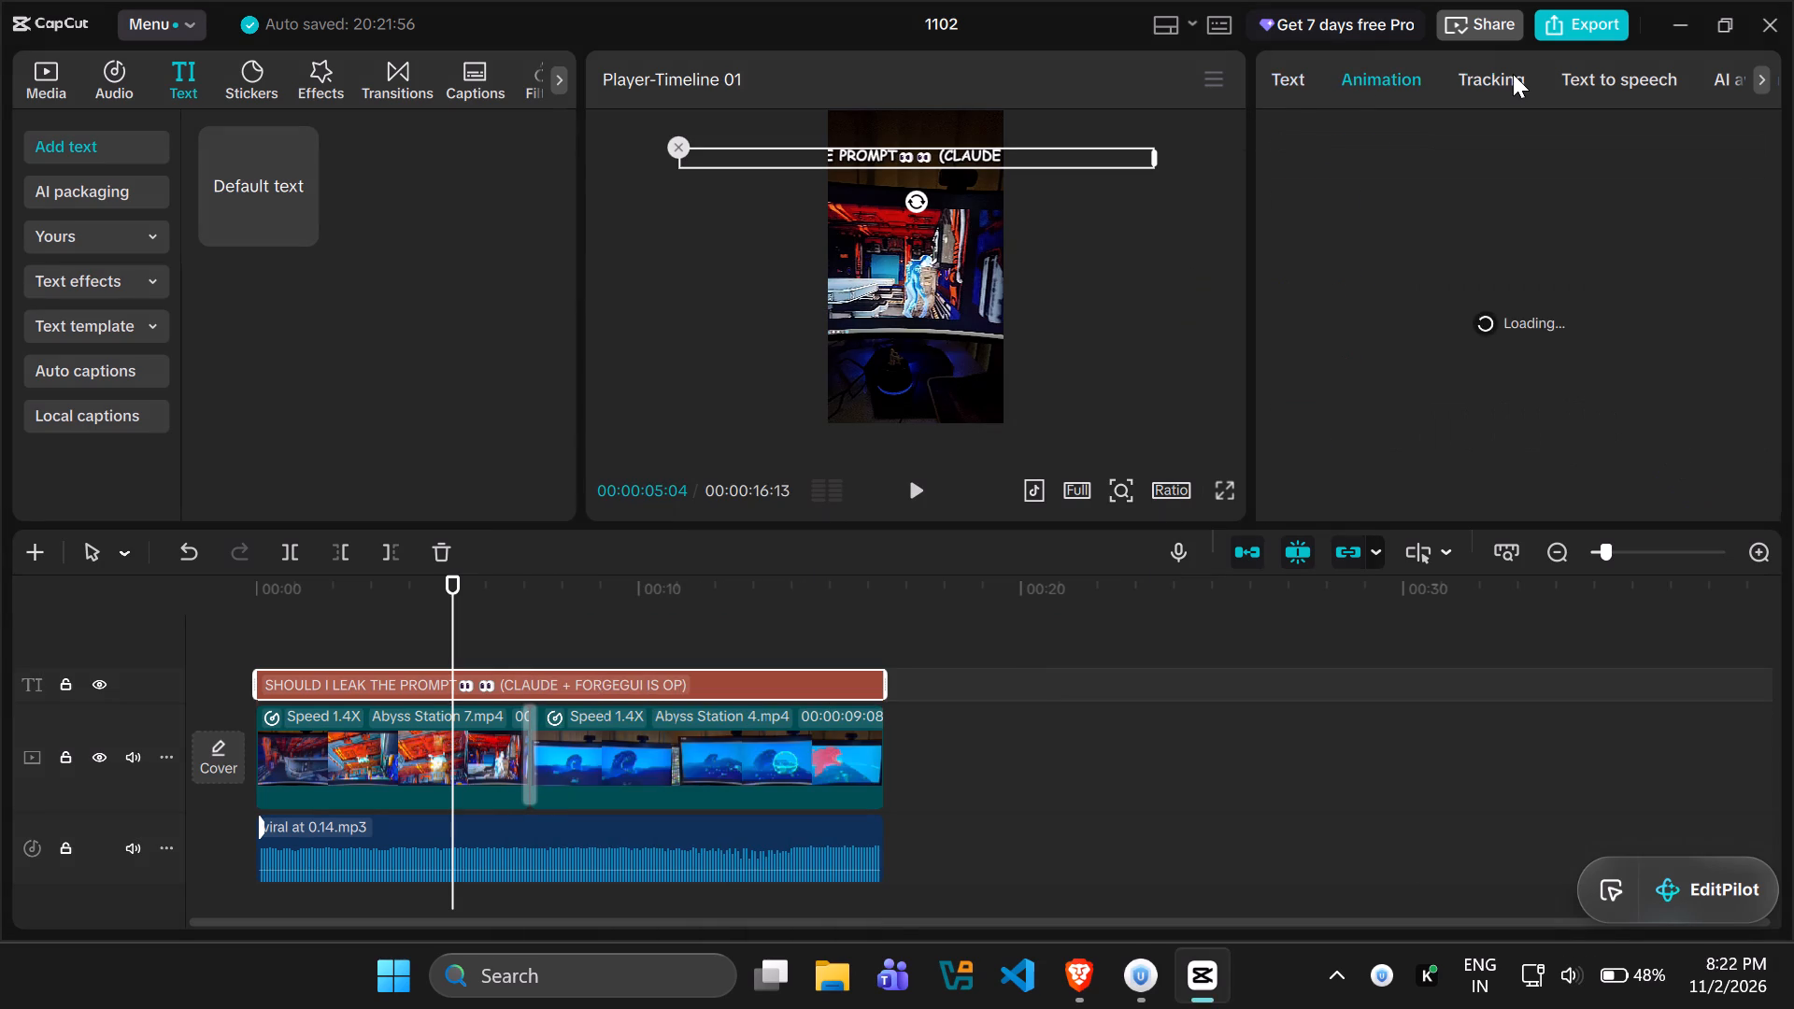
pyautogui.moveTo(1593, 72); pyautogui.dragTo(1509, 78)
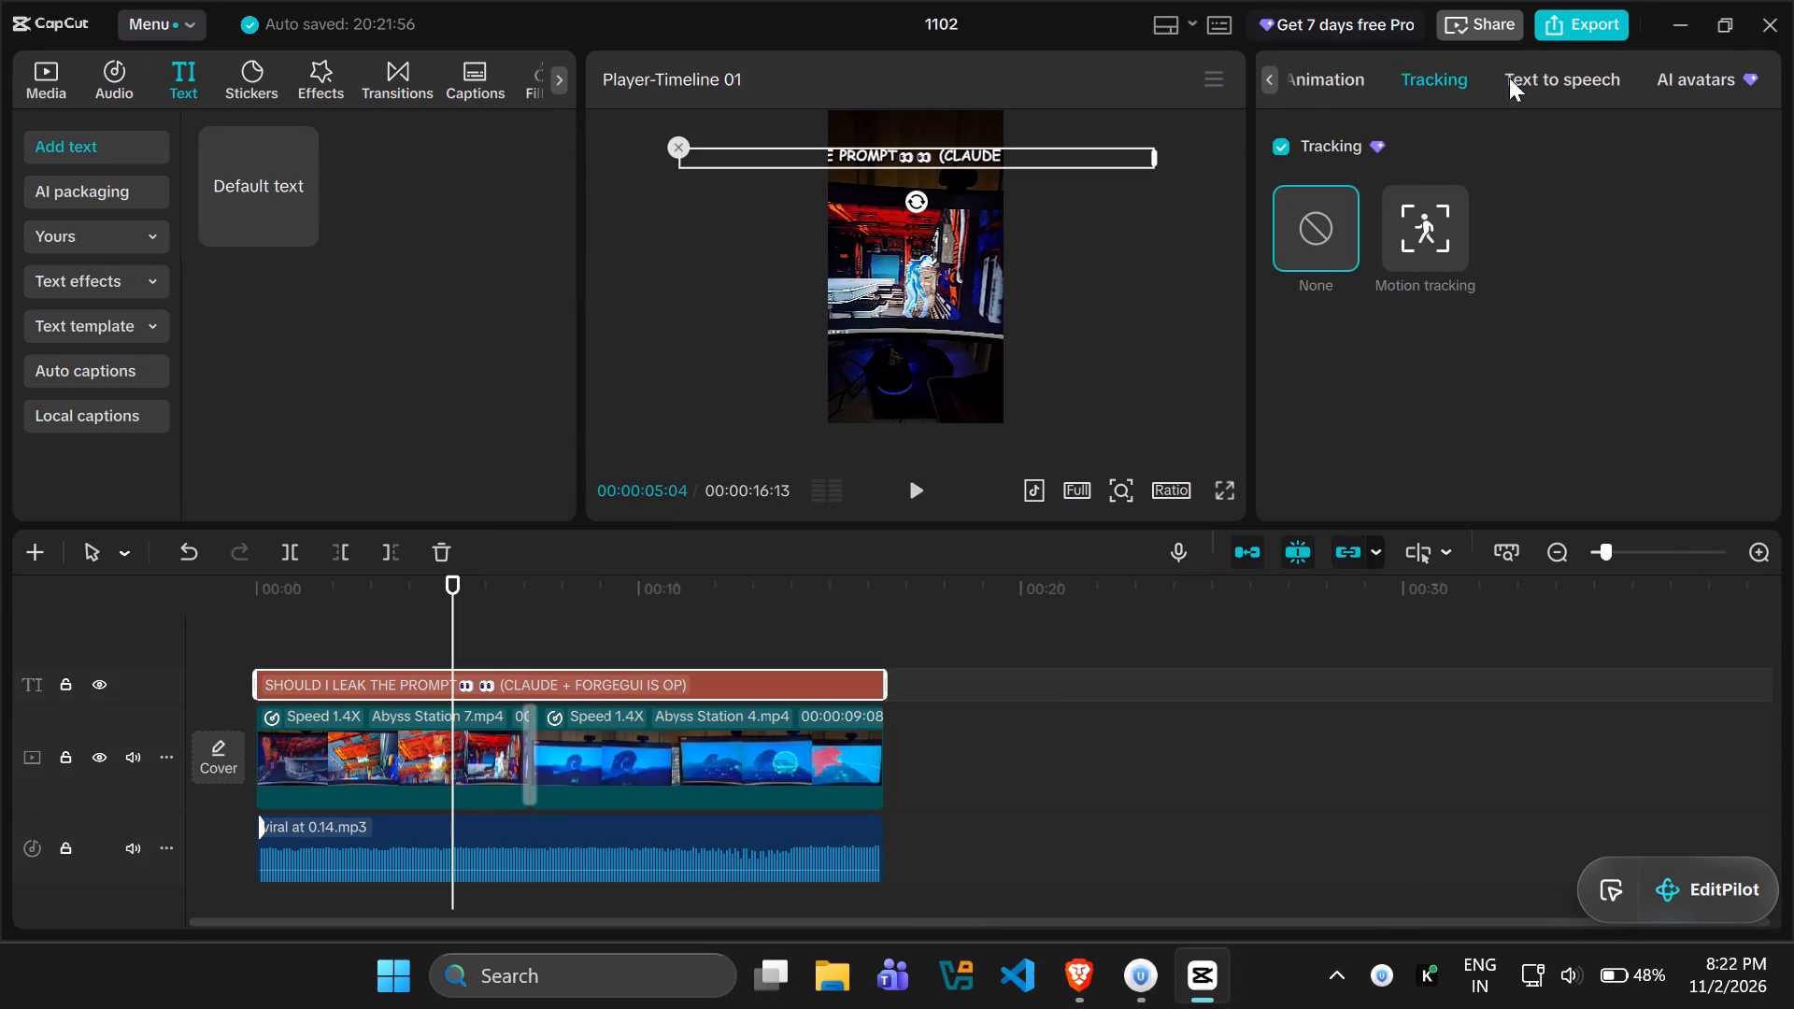
pyautogui.moveTo(1509, 78); pyautogui.dragTo(1568, 74)
pyautogui.click(1346, 71)
pyautogui.click(1354, 72)
pyautogui.moveTo(1358, 72); pyautogui.dragTo(1515, 72)
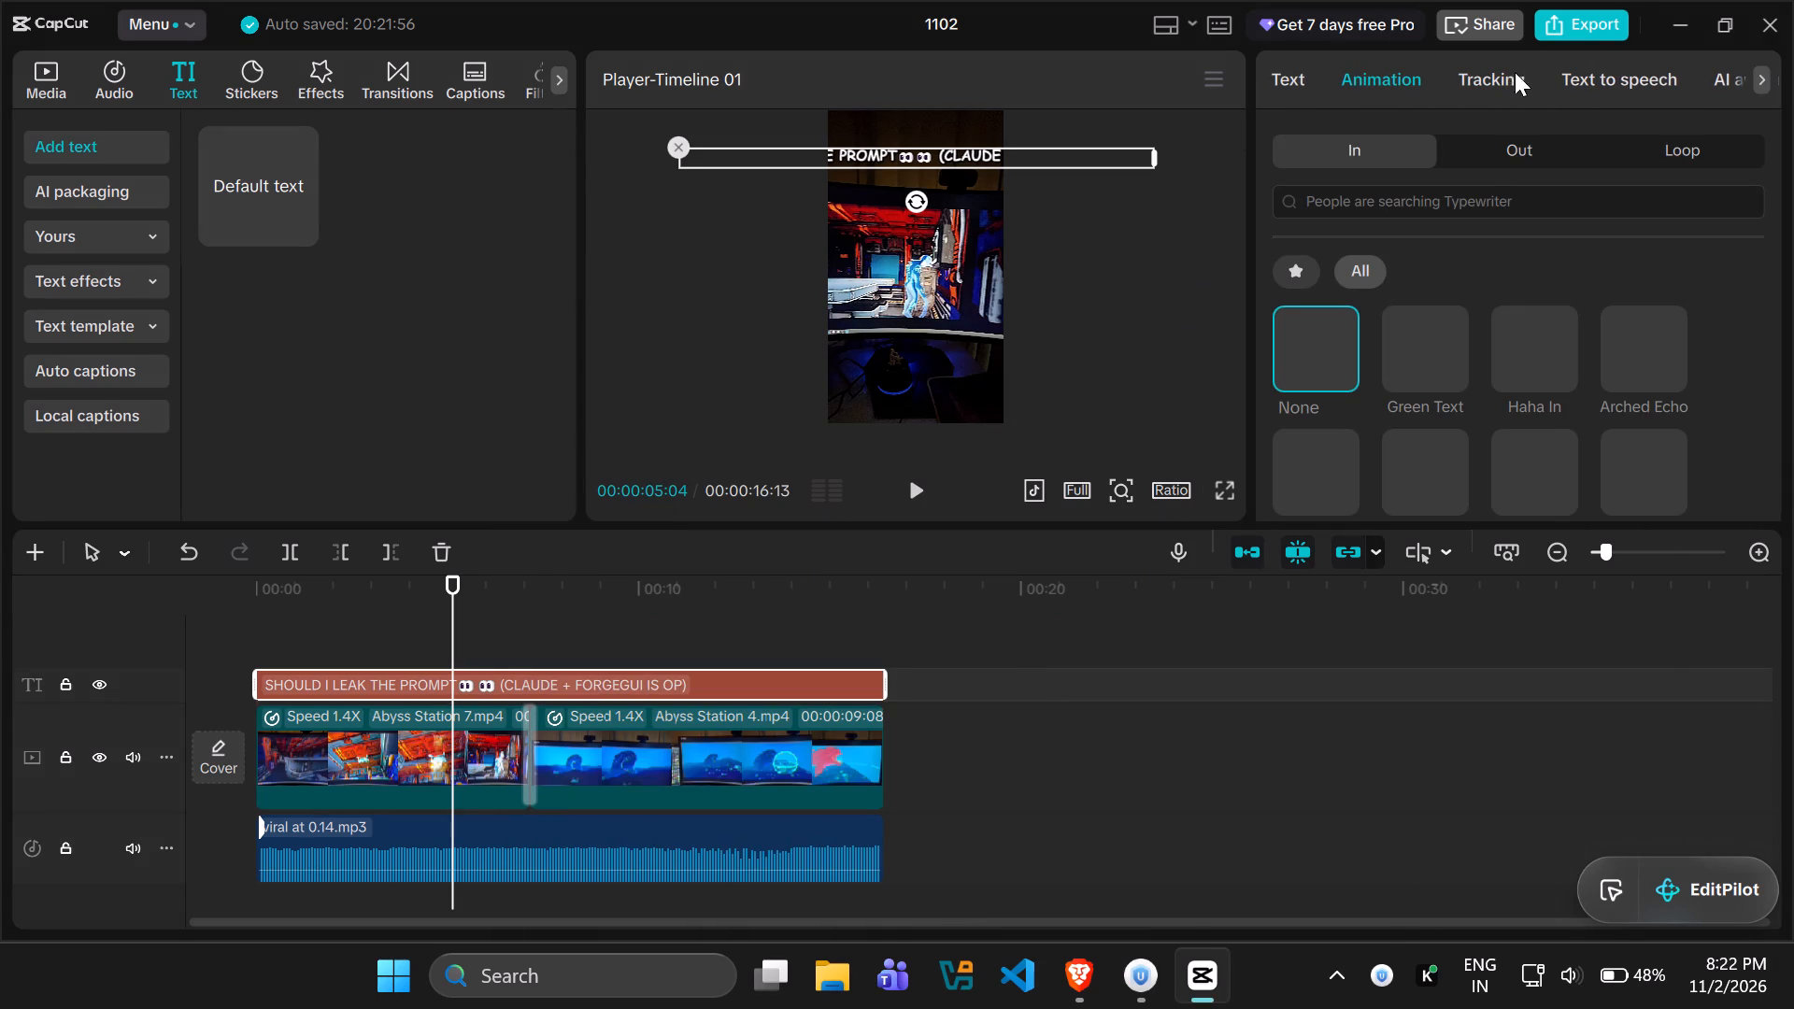
pyautogui.moveTo(1515, 72); pyautogui.dragTo(1618, 72)
pyautogui.click(1290, 83)
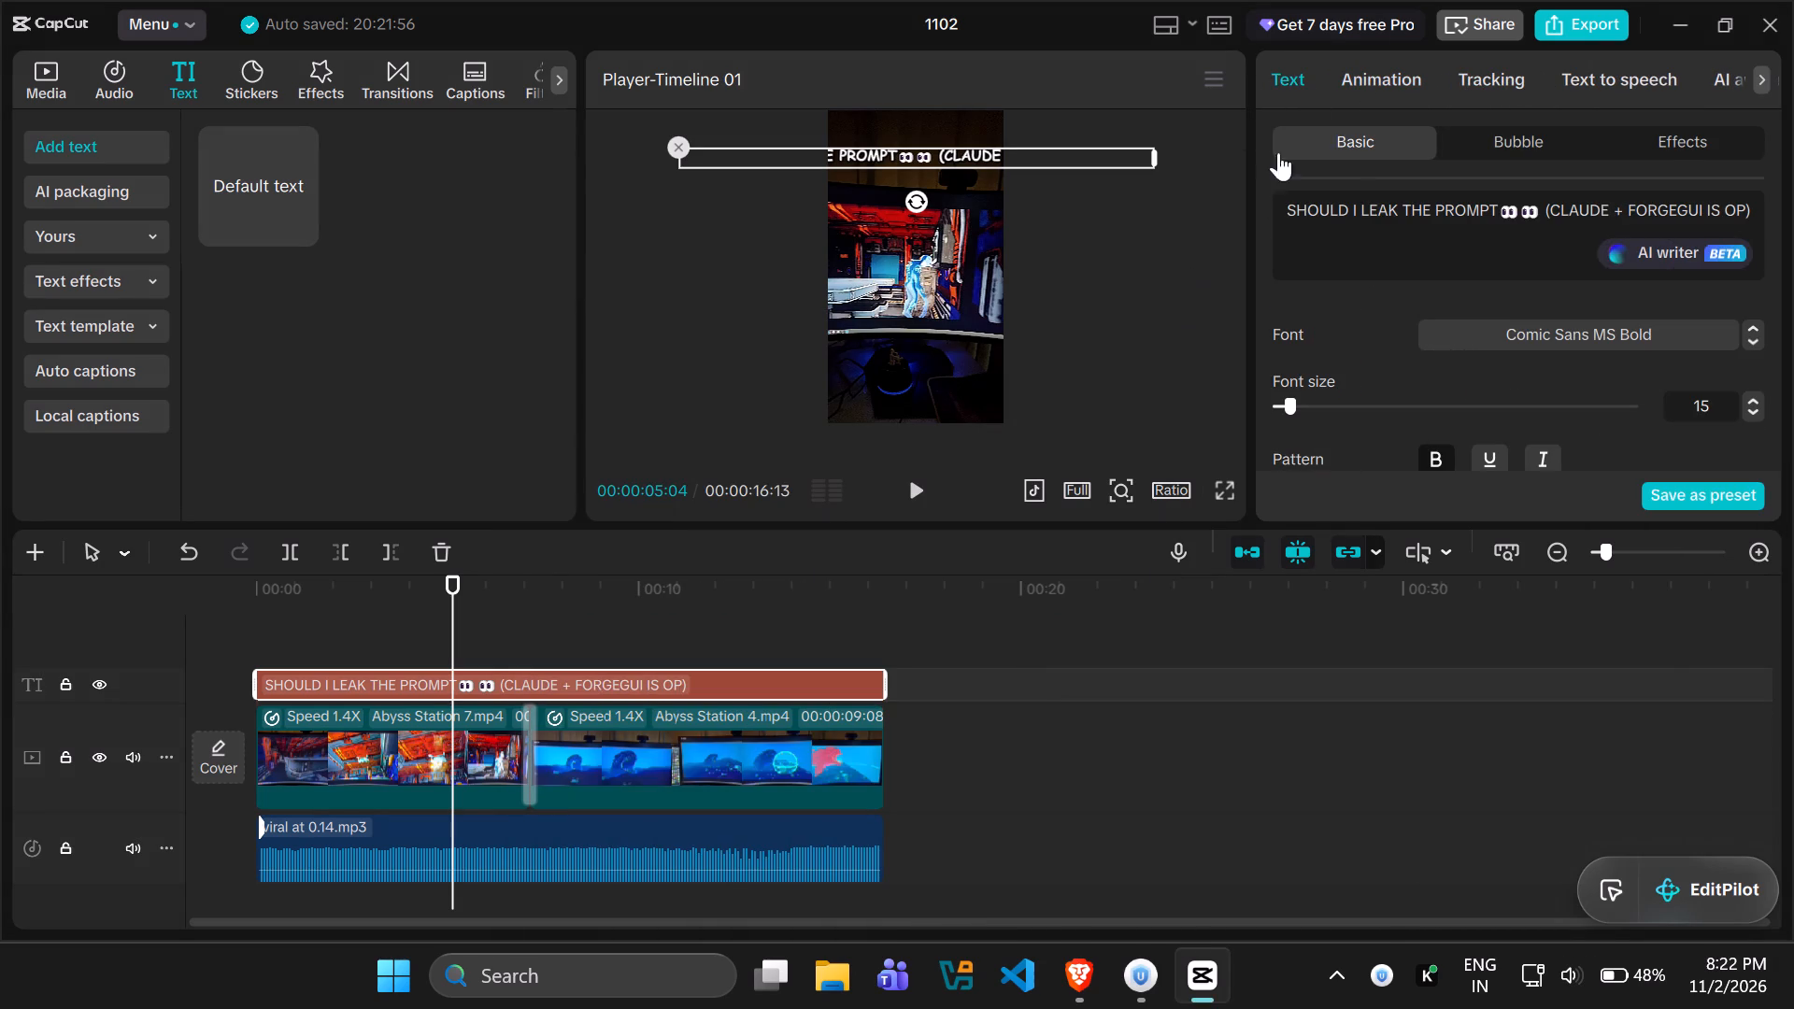
# Narrow the caption's text box from both sides in the preview so the text wraps onto five lines within the vertical frame's width.
pyautogui.moveTo(1154, 158); pyautogui.dragTo(988, 158)
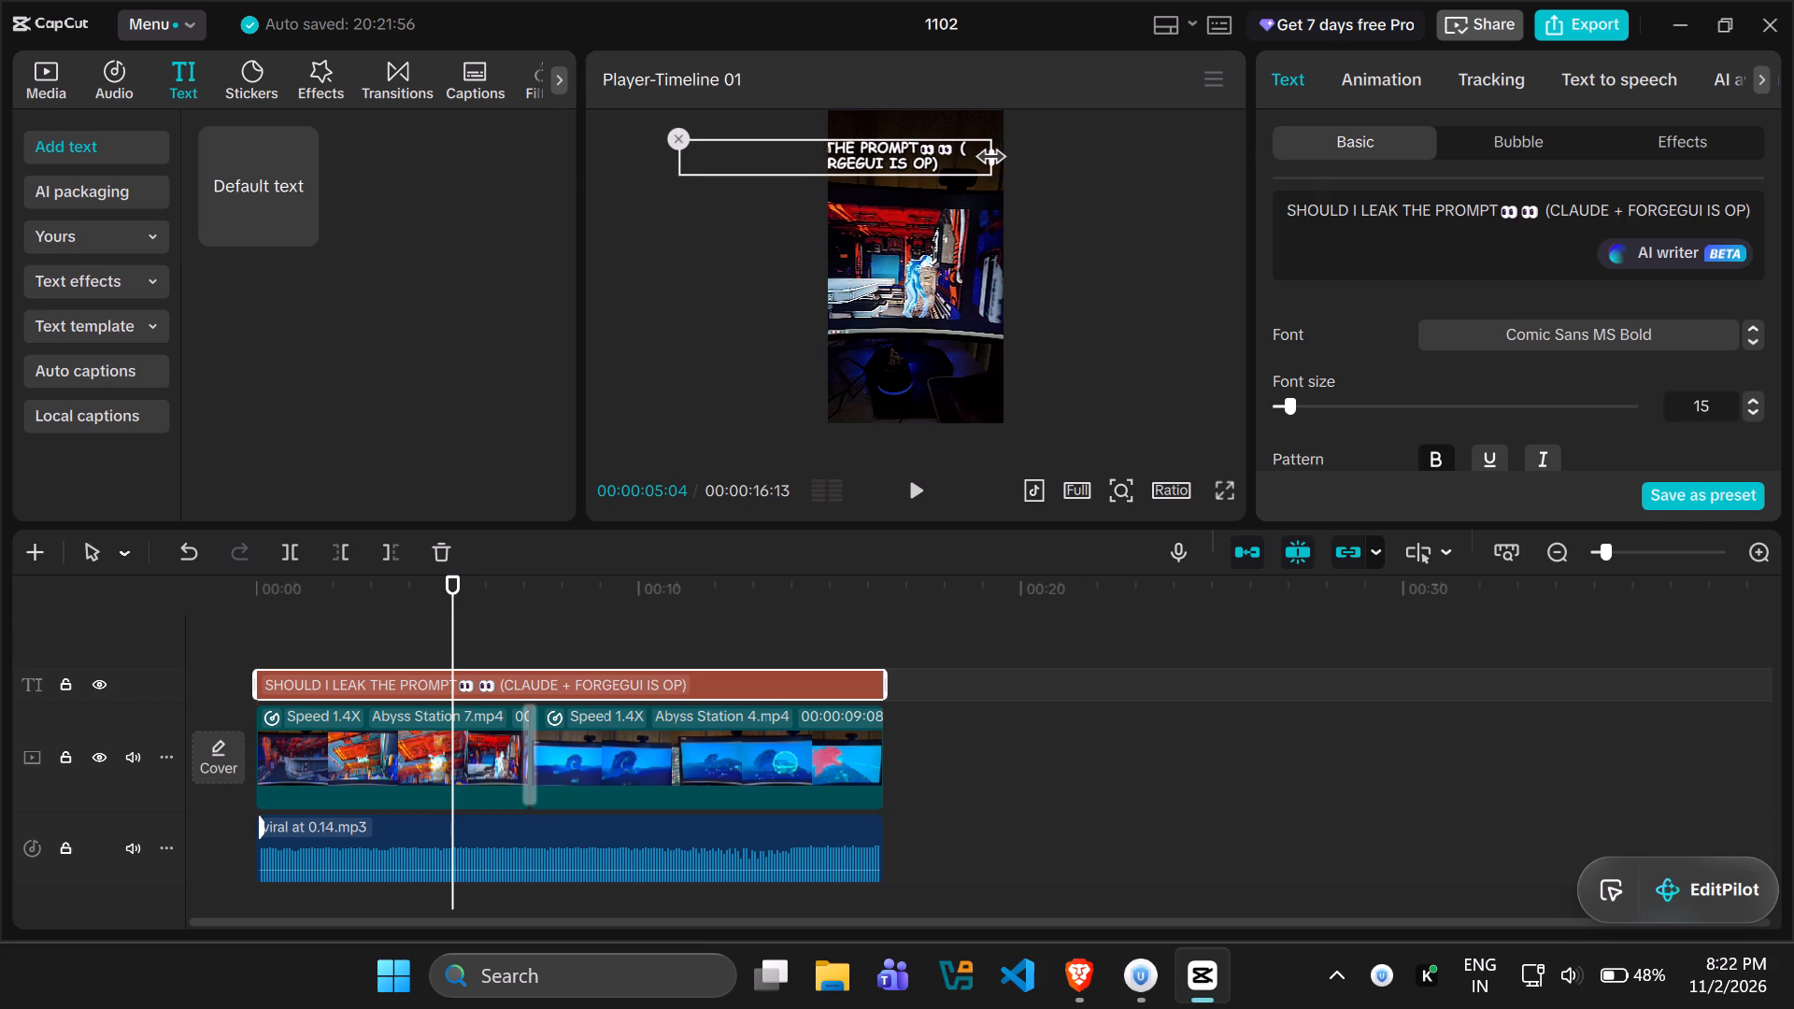
pyautogui.moveTo(988, 158); pyautogui.dragTo(900, 158)
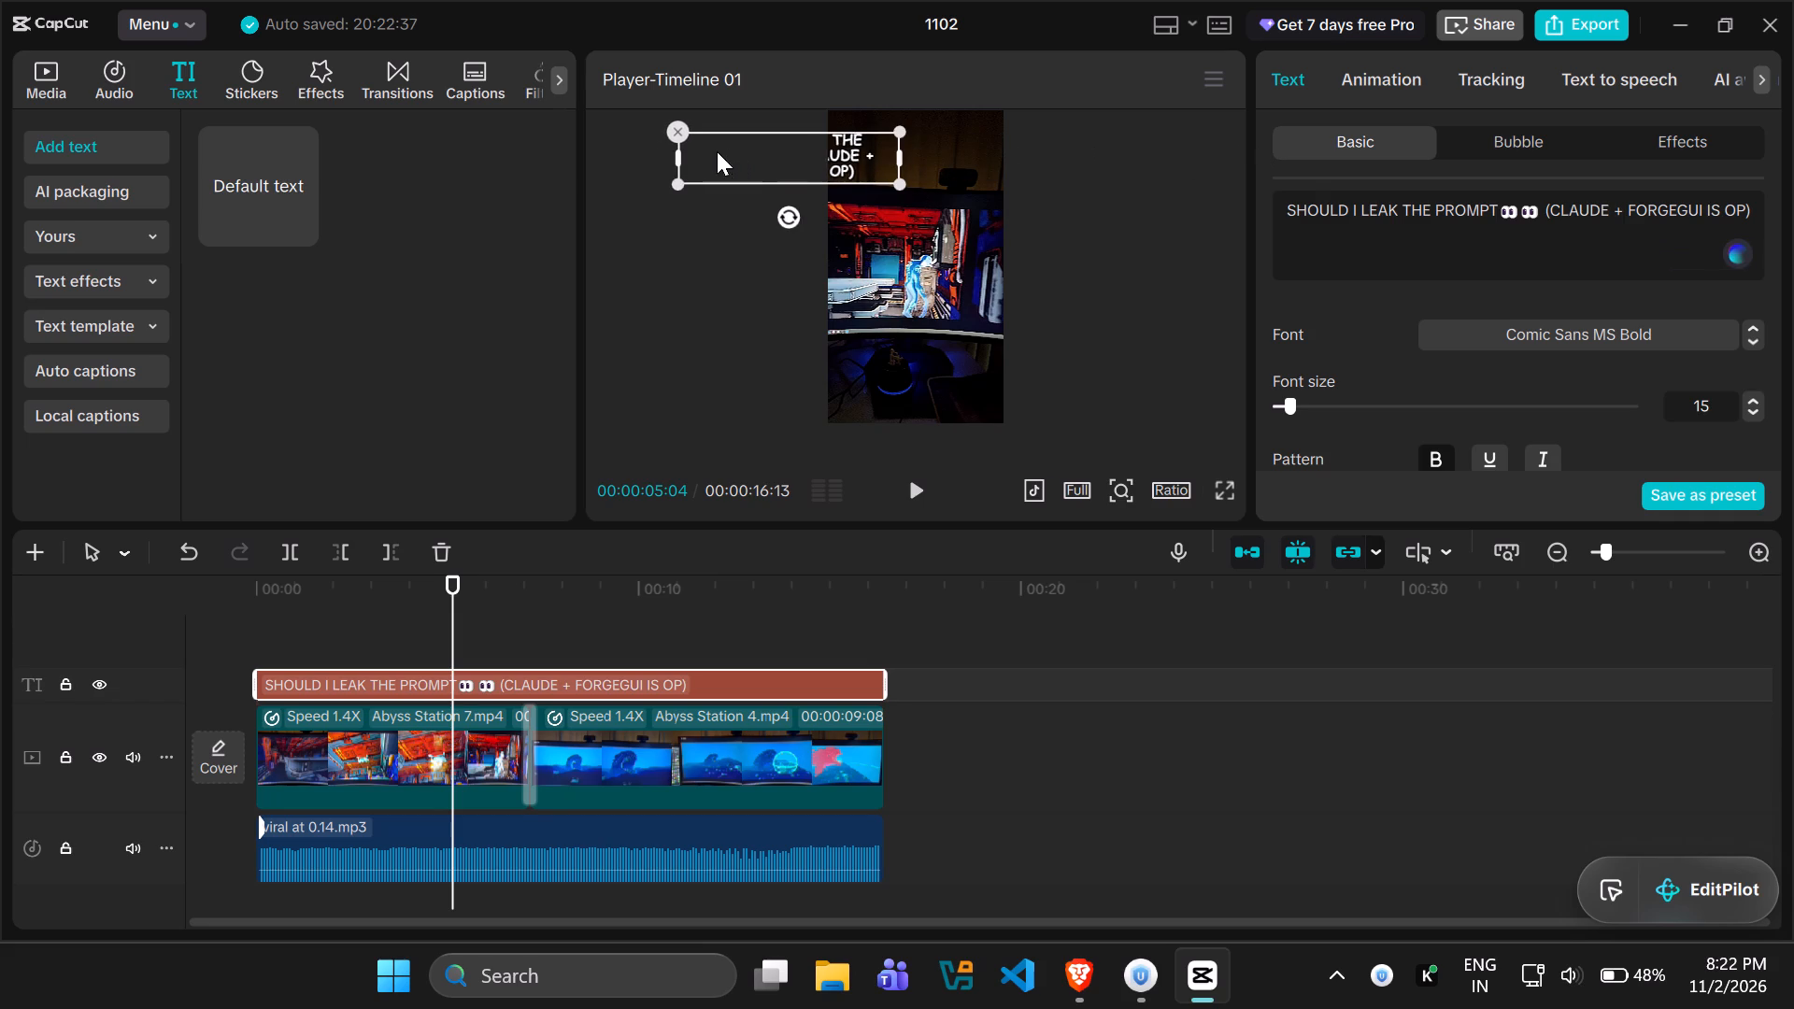
pyautogui.moveTo(677, 153); pyautogui.dragTo(803, 153)
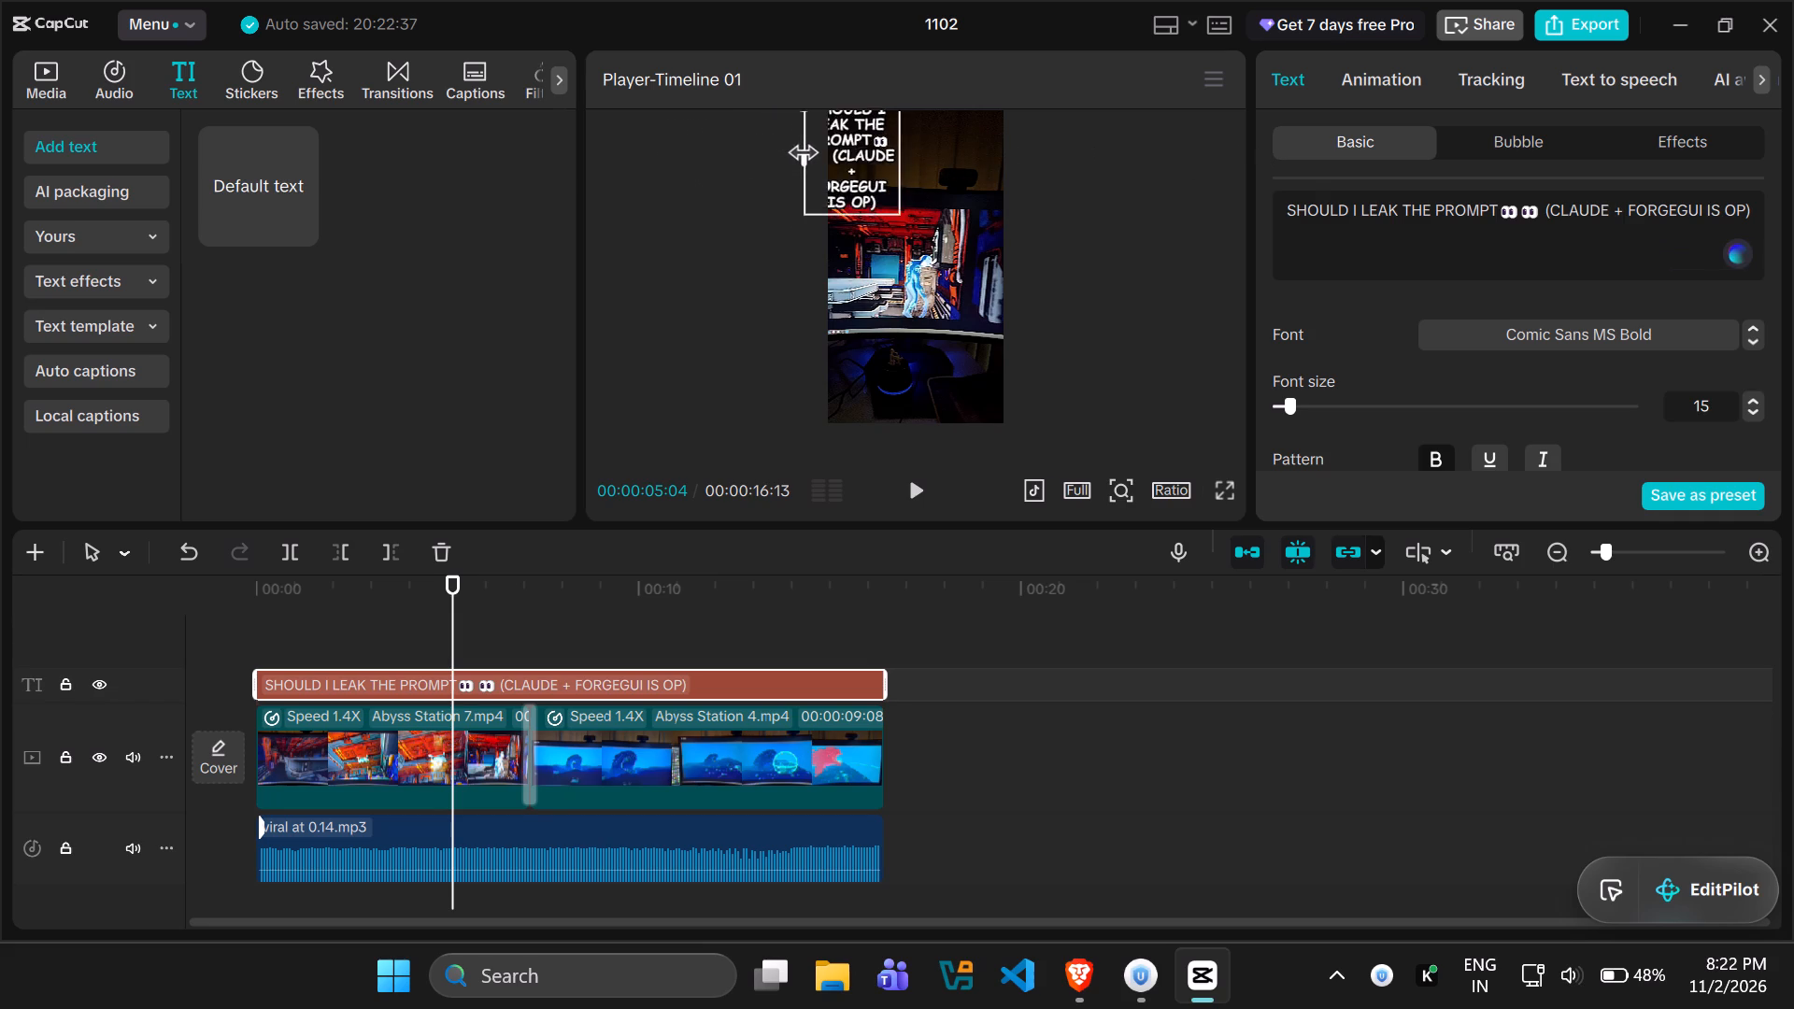
pyautogui.moveTo(803, 153); pyautogui.dragTo(775, 157)
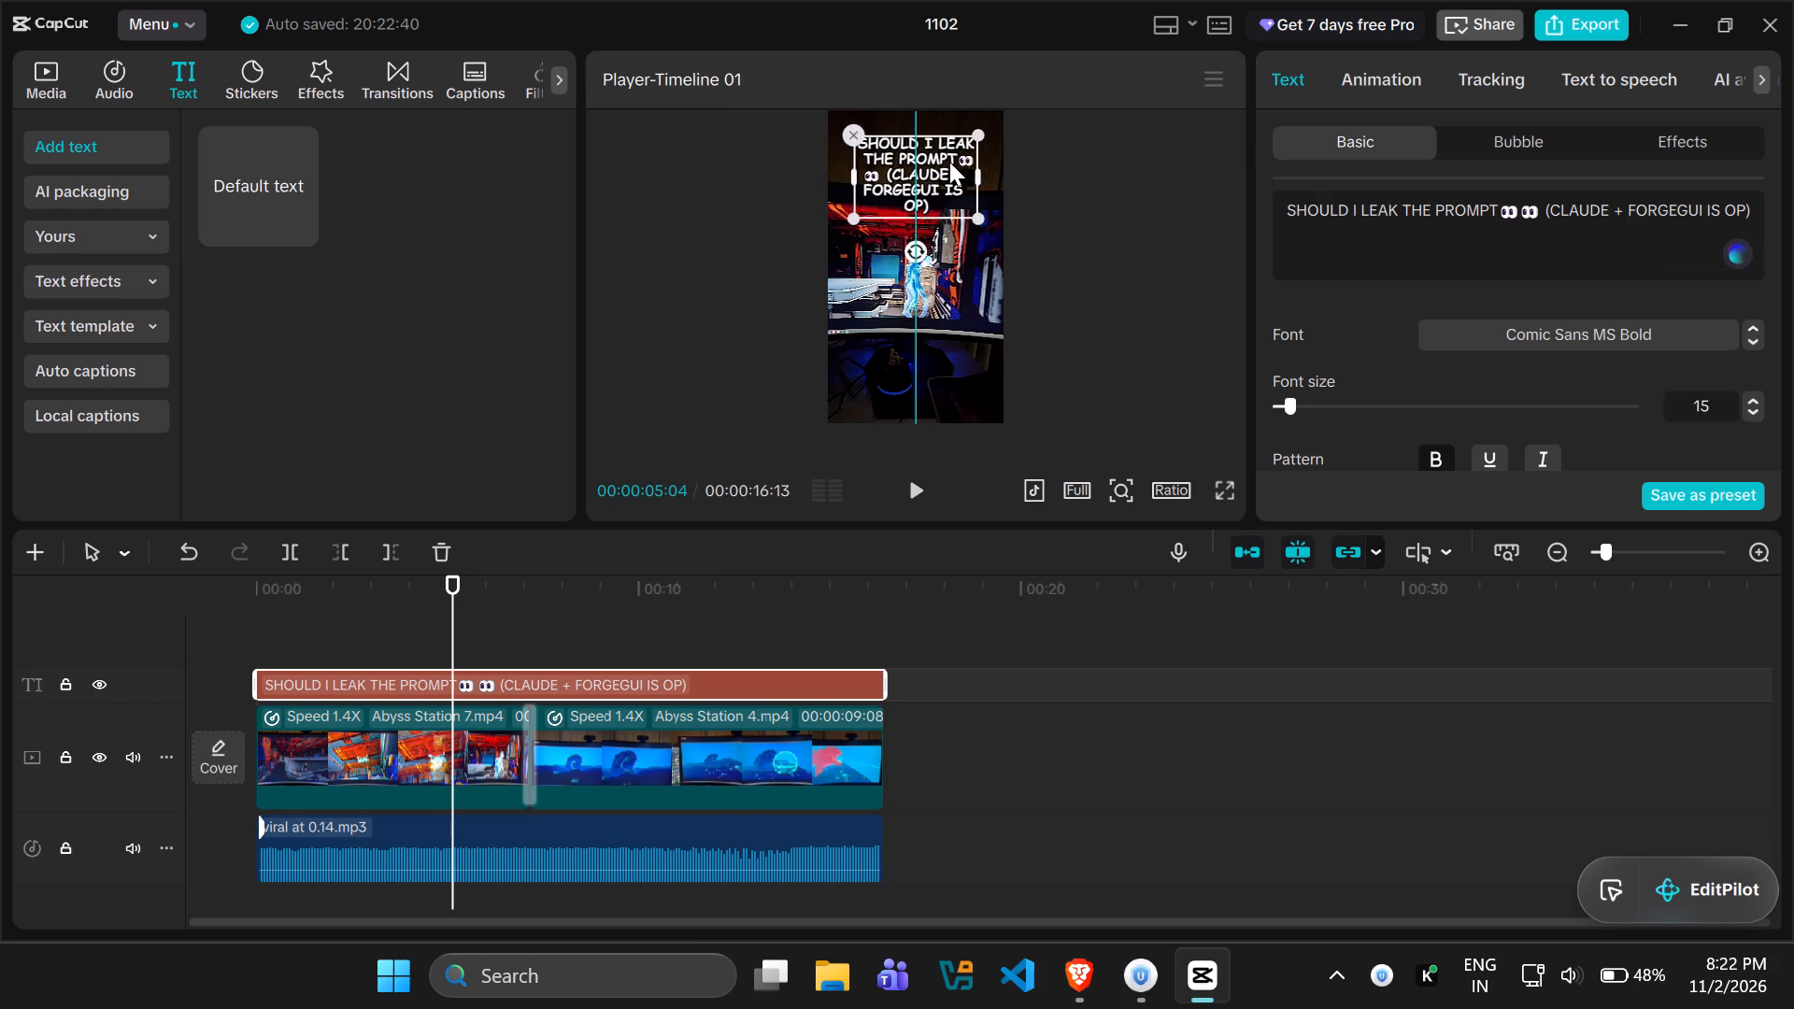
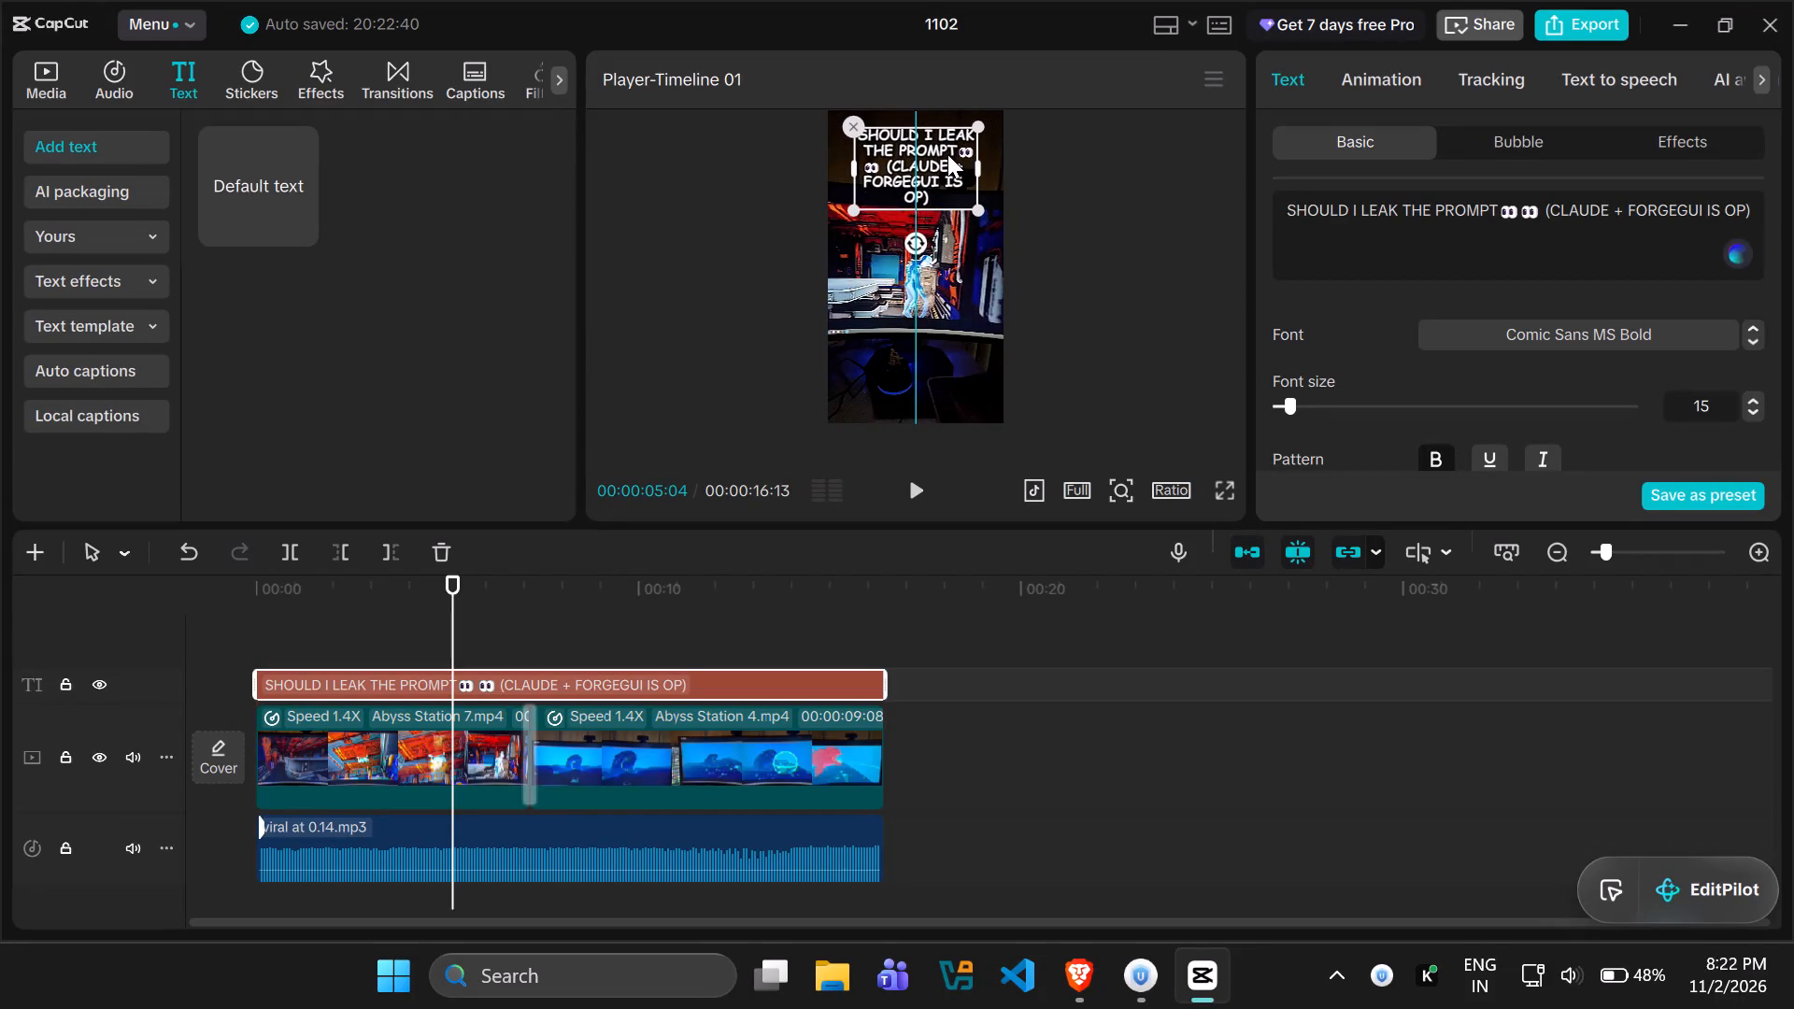
# Cut "(CLAUDE + FORGEGUI IS OP)" out of the caption's text, keeping "SHOULD I LEAK THE PROMPT" and the eye emojis.
pyautogui.click(947, 154)
pyautogui.click(937, 195)
pyautogui.click(937, 195)
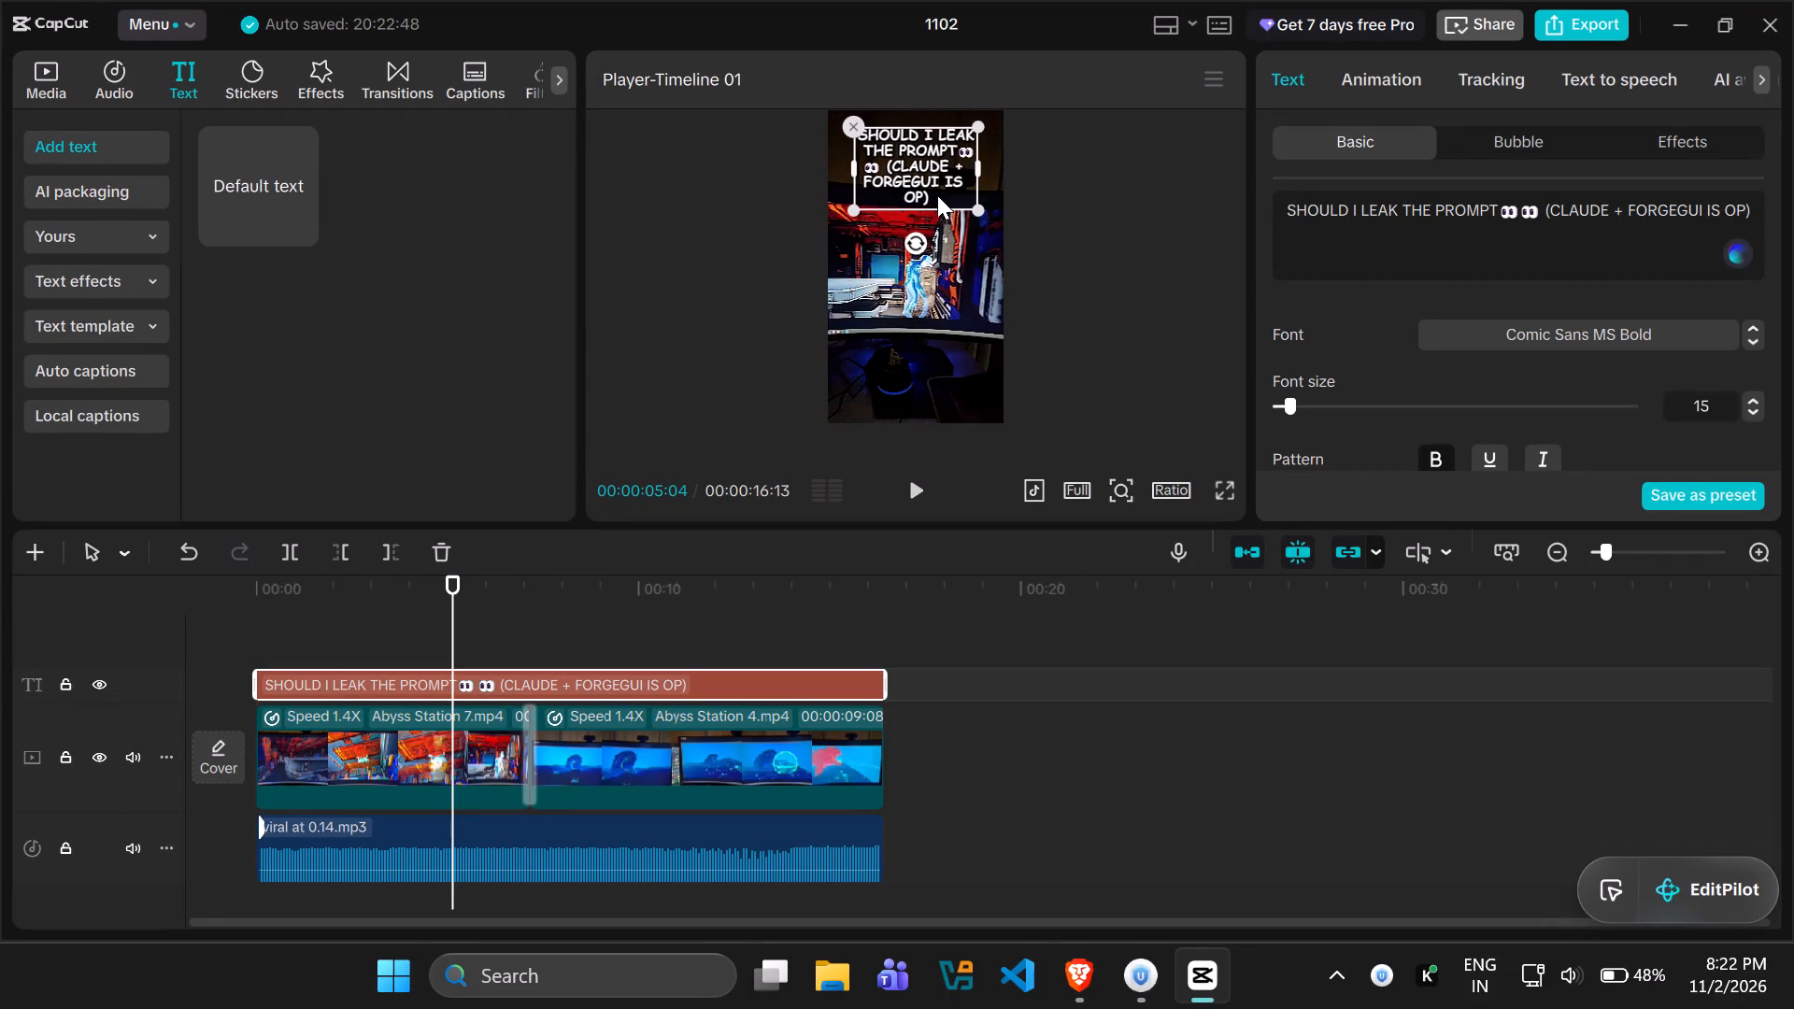
pyautogui.click(937, 198)
pyautogui.moveTo(935, 199); pyautogui.dragTo(898, 178)
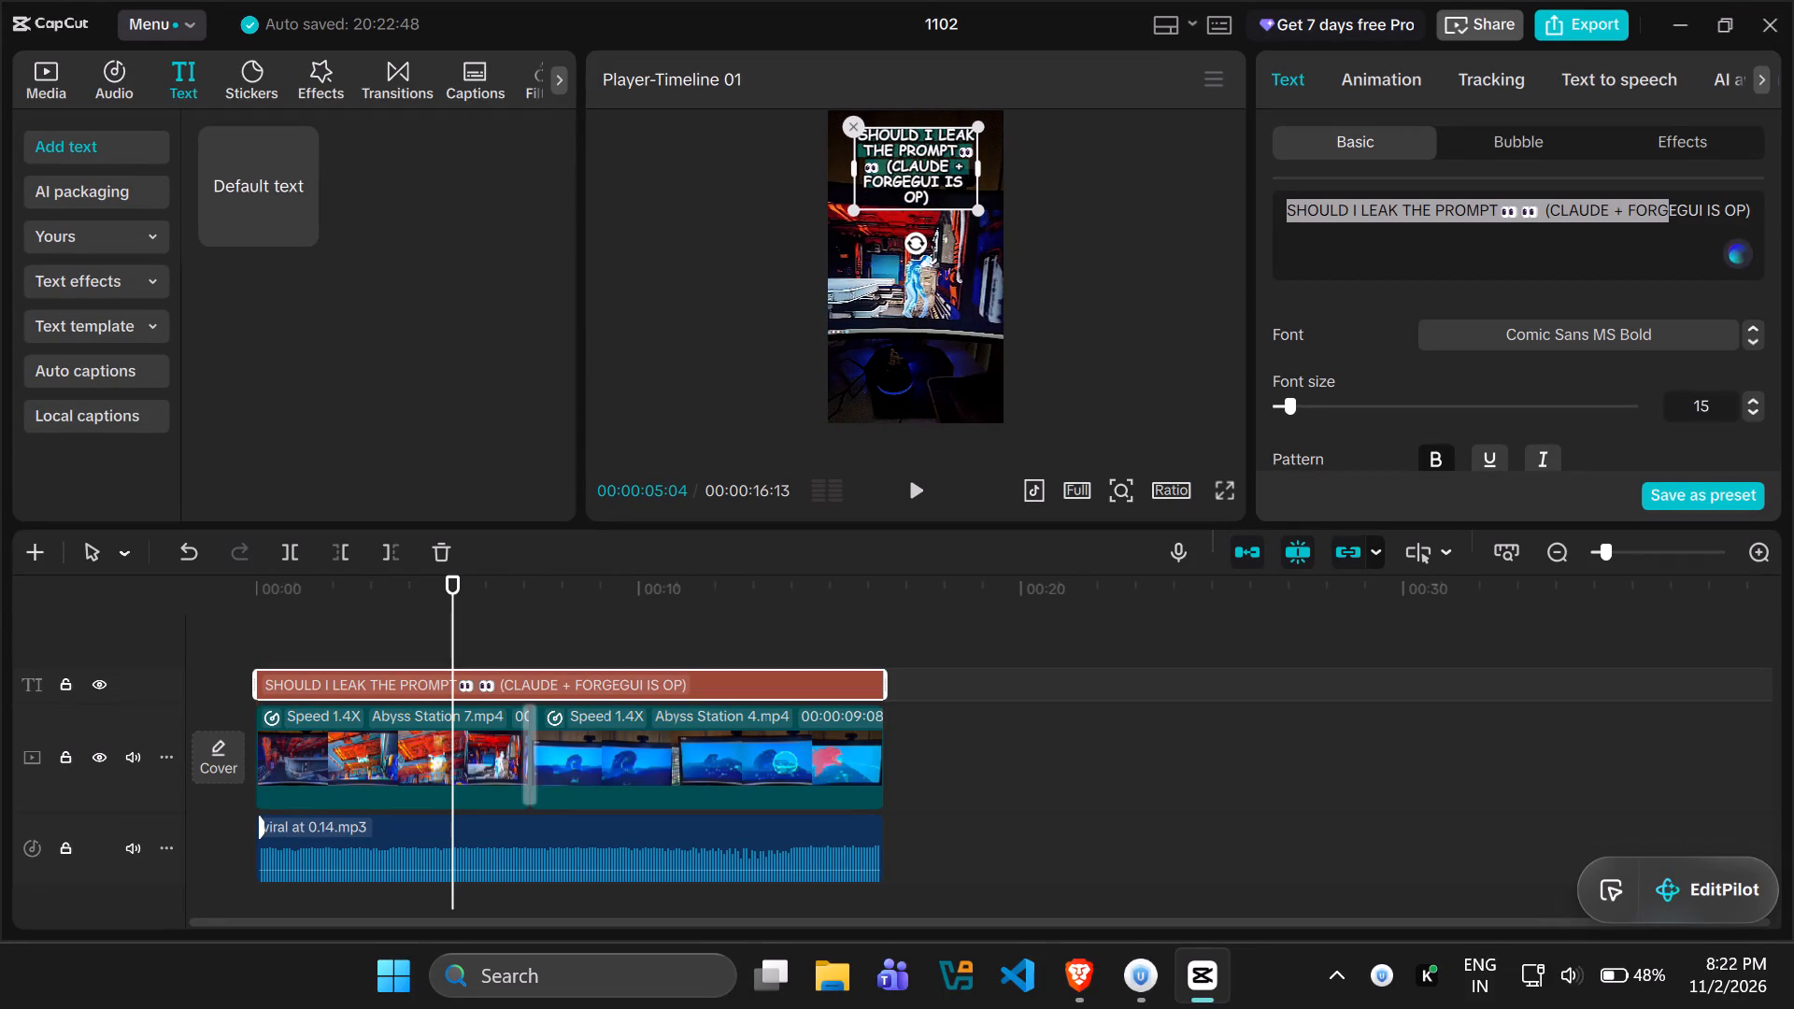
pyautogui.click(932, 197)
pyautogui.moveTo(1543, 205); pyautogui.dragTo(1780, 206)
pyautogui.hotkey('ctrl', 'x')
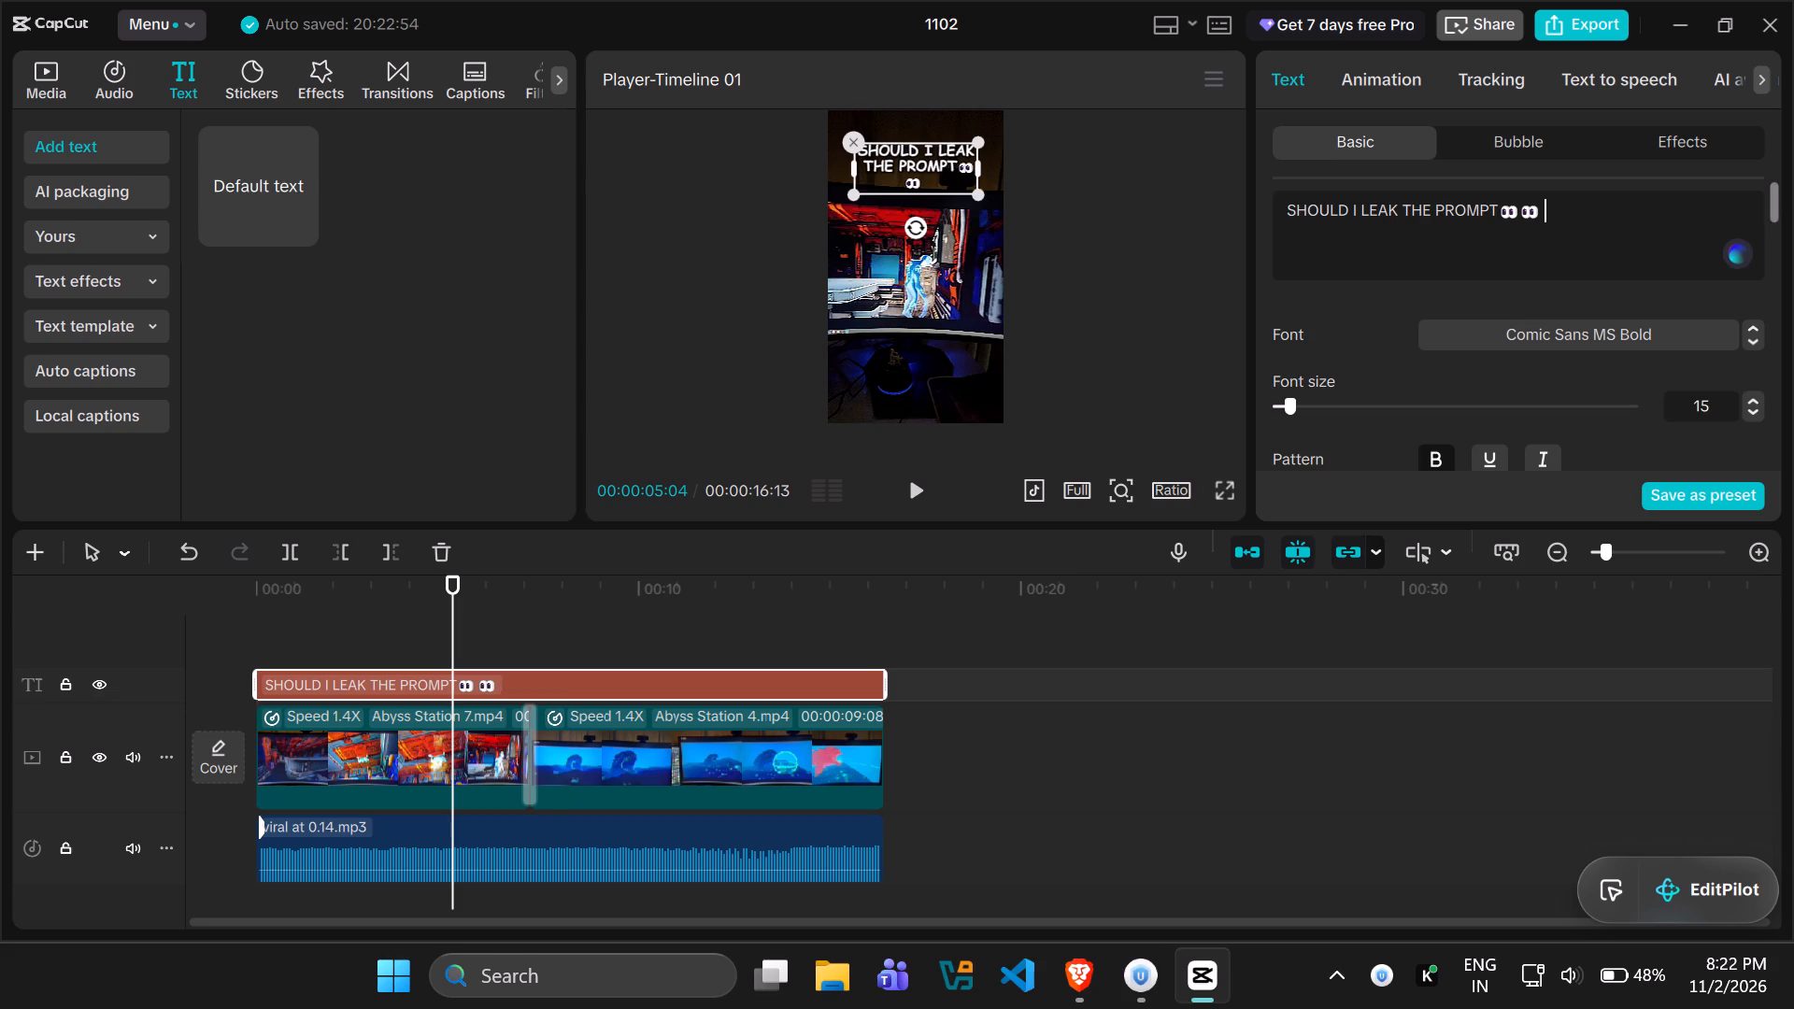
pyautogui.moveTo(899, 171); pyautogui.dragTo(899, 161)
# Duplicate the caption clip at the start of the timeline and move the copy down to the lower part of the frame, horizontally centred.
pyautogui.moveTo(444, 618); pyautogui.dragTo(150, 618)
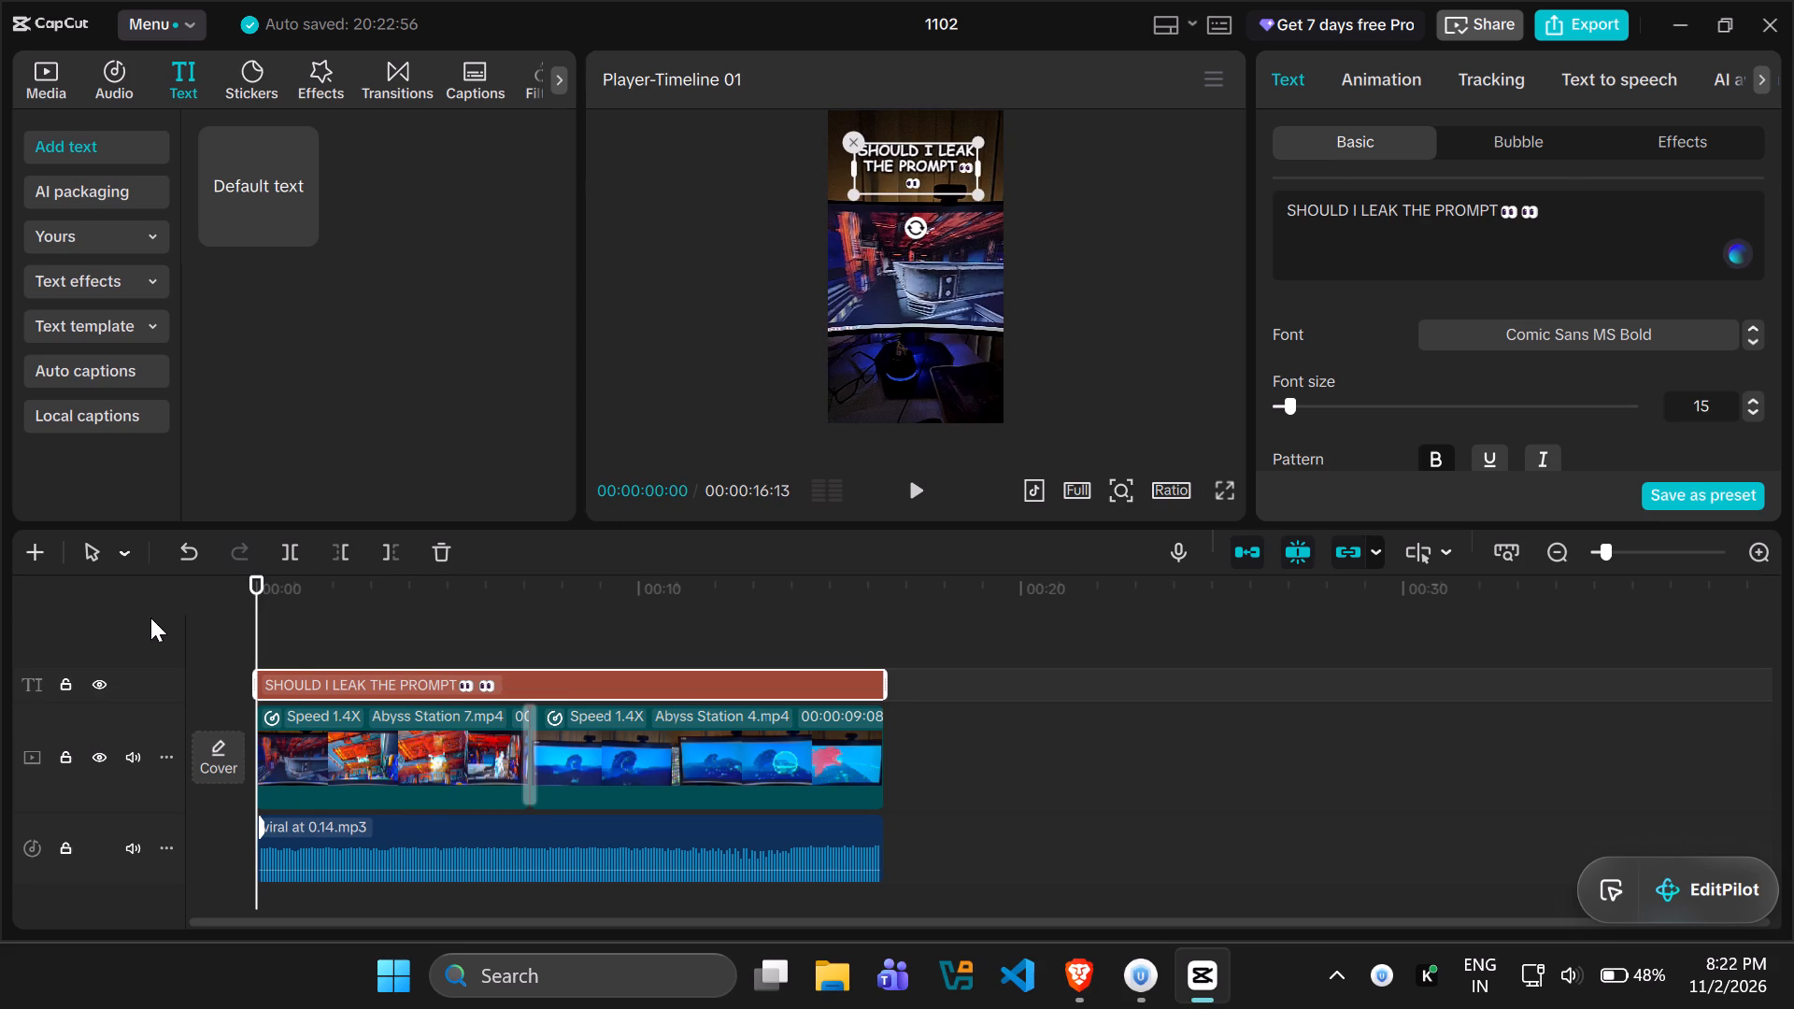
pyautogui.rightClick(361, 677)
pyautogui.click(466, 377)
pyautogui.hotkey('ctrl', 'v')
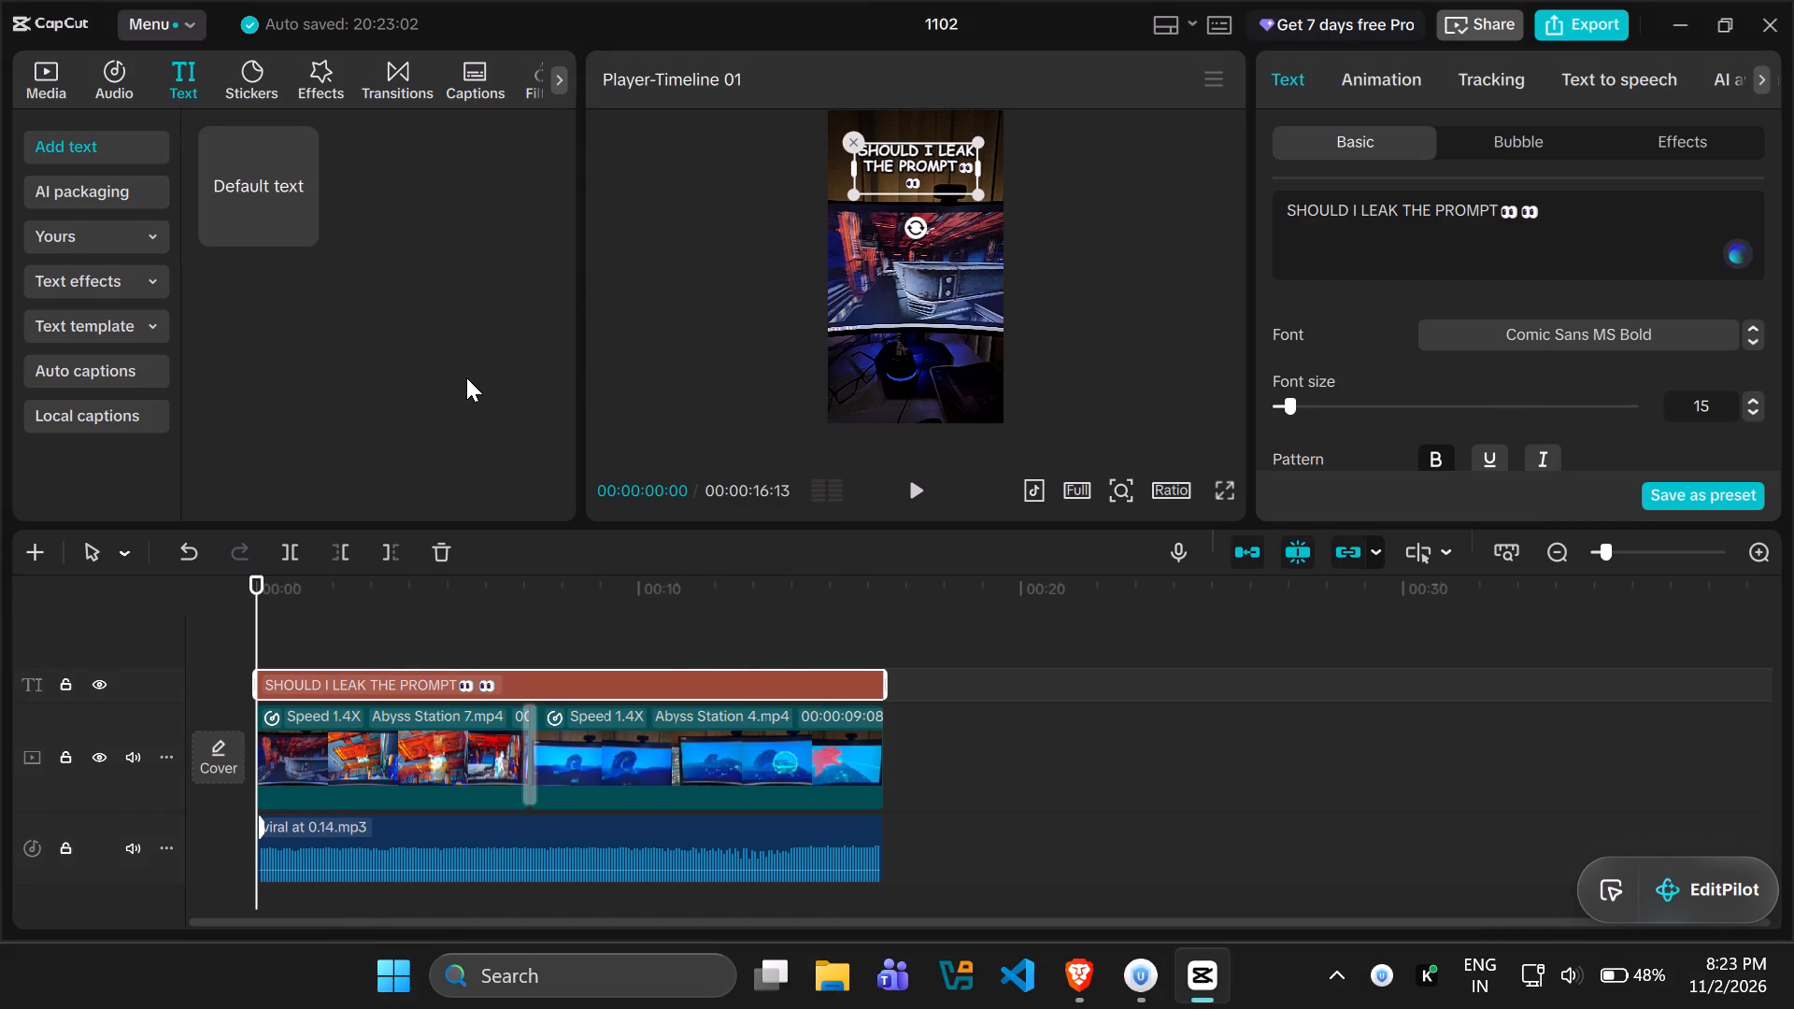
pyautogui.click(640, 683)
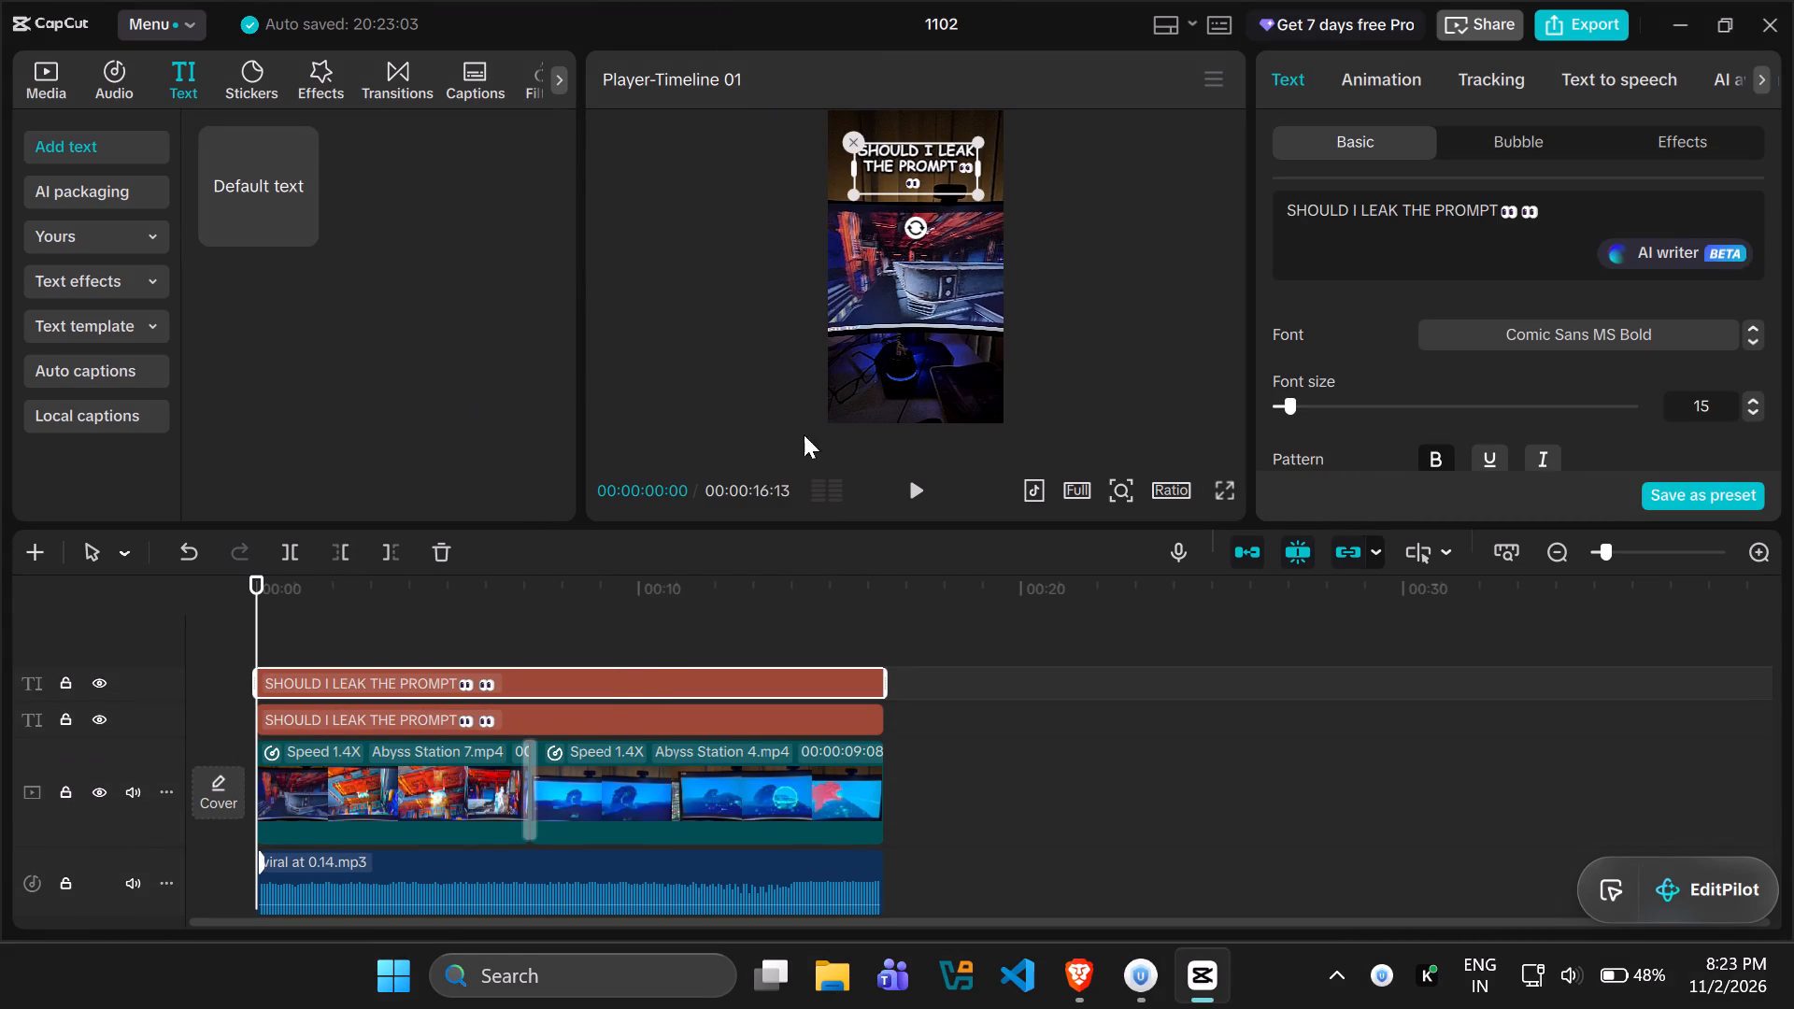
pyautogui.moveTo(943, 162); pyautogui.dragTo(947, 366)
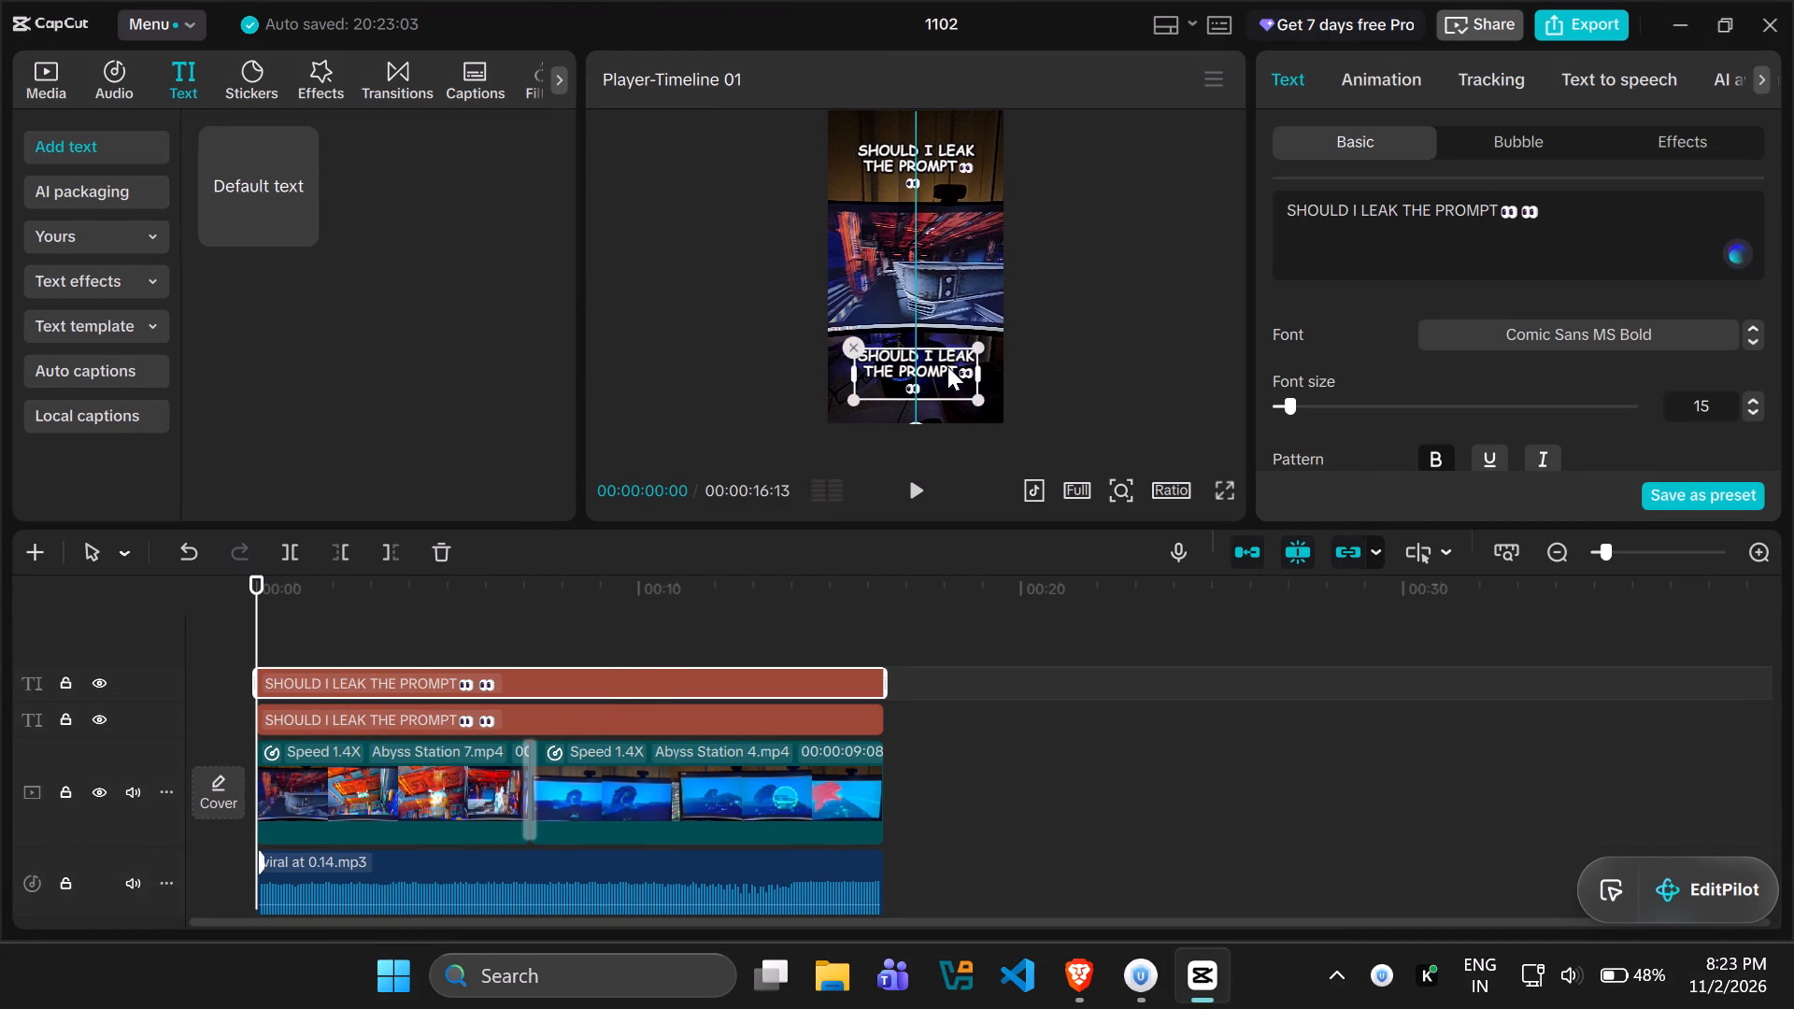
pyautogui.moveTo(947, 366); pyautogui.dragTo(940, 342)
# Replace the lower caption's text with the cut phrase "(CLAUDE + FORGEGUI IS OP)".
pyautogui.moveTo(1559, 213); pyautogui.dragTo(1219, 188)
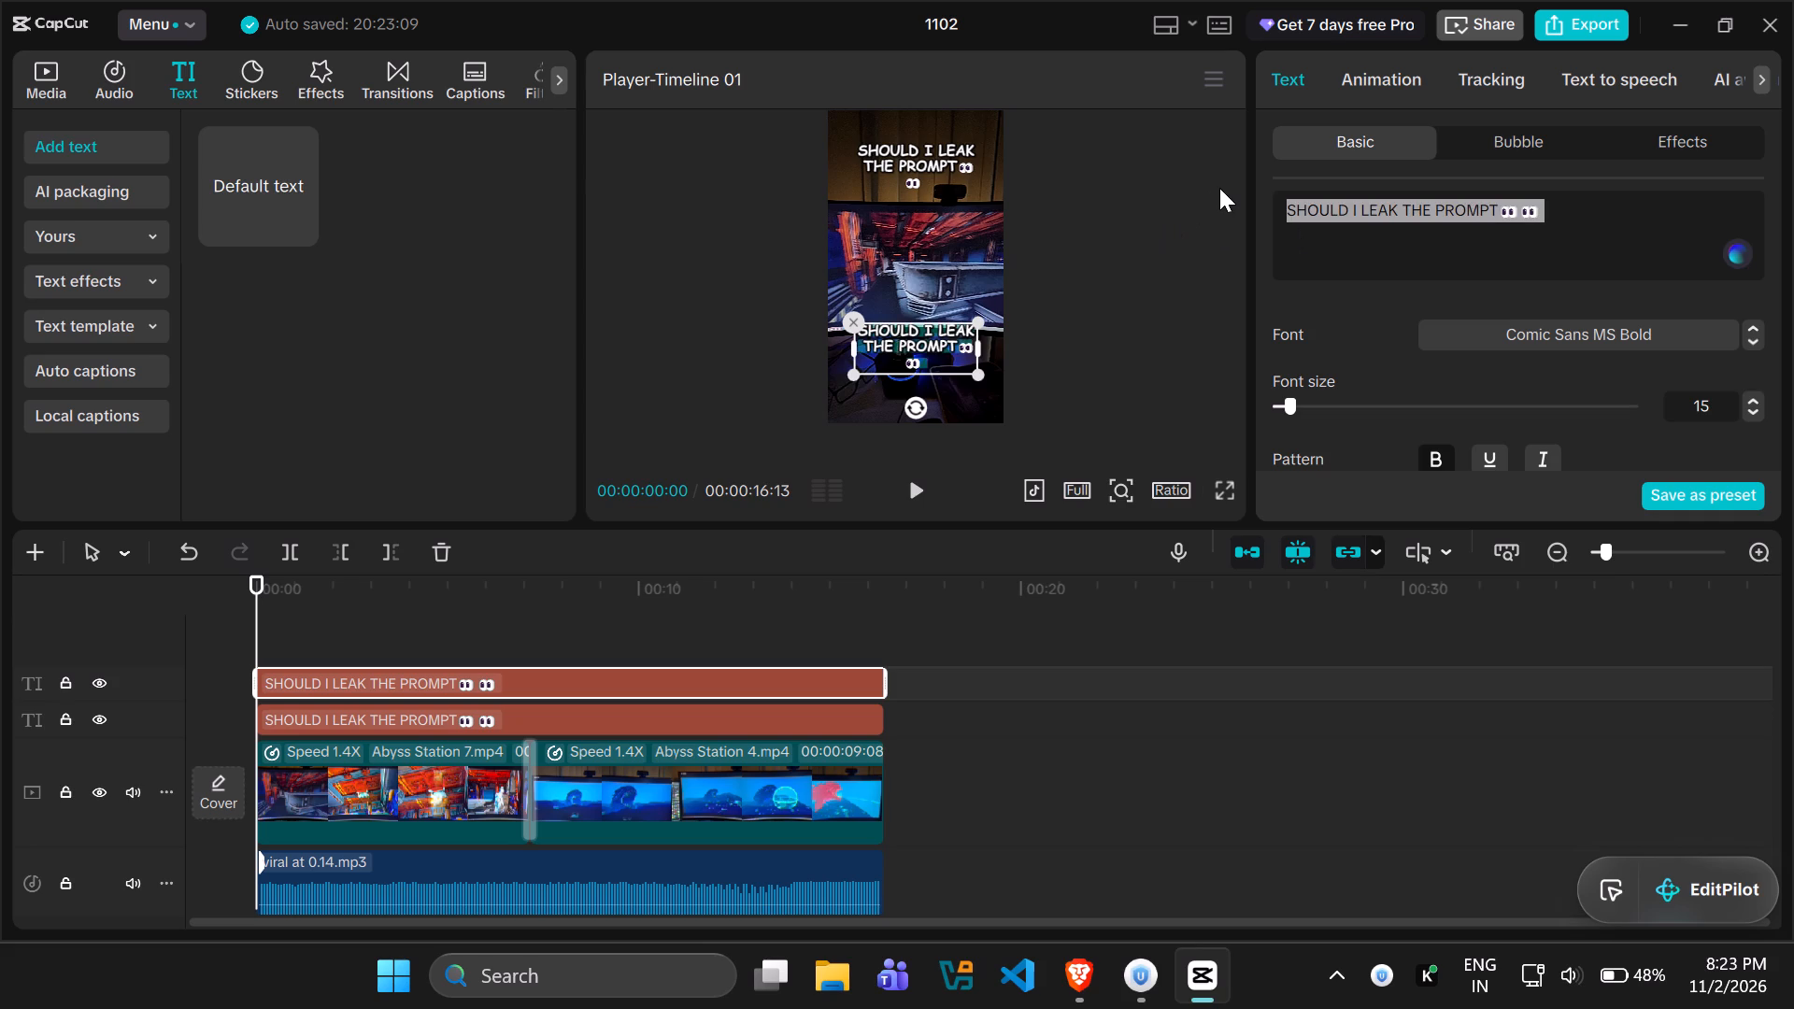
pyautogui.moveTo(1219, 188); pyautogui.dragTo(1220, 188)
pyautogui.hotkey('ctrl', 'v')
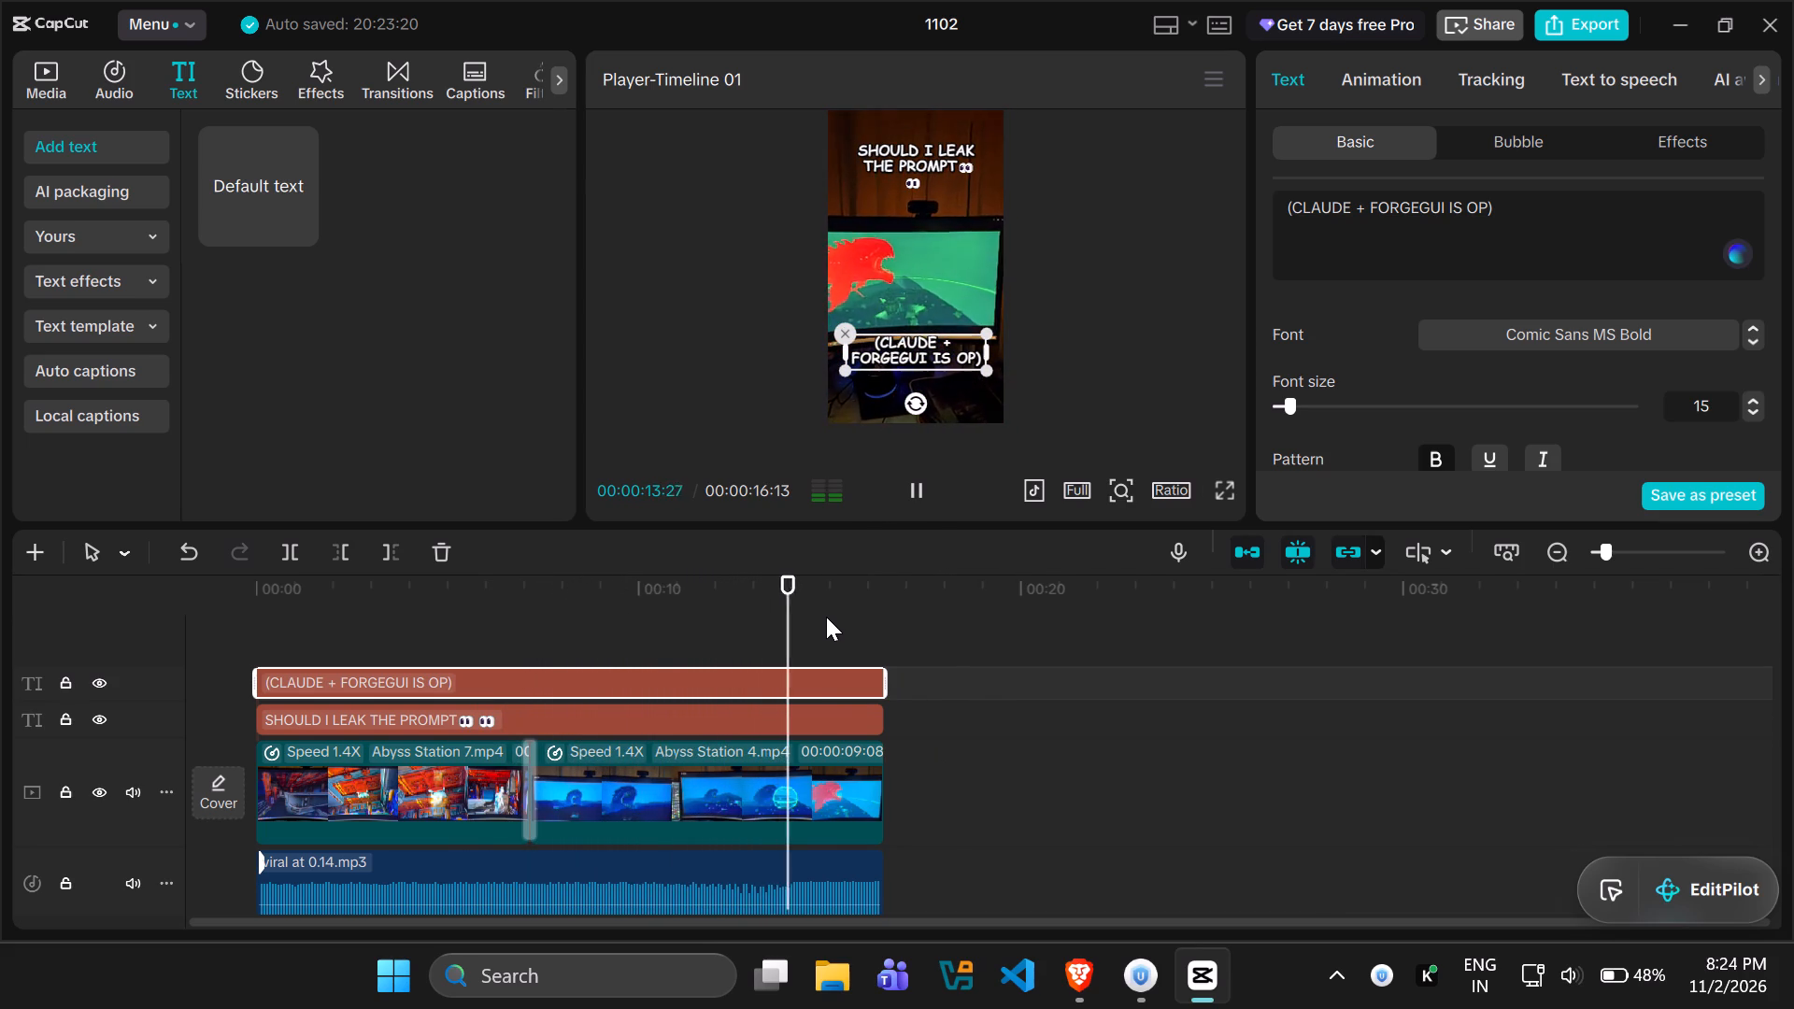
# Trim the ends of both caption clips together to 00:00:14:27.
pyautogui.click(815, 615)
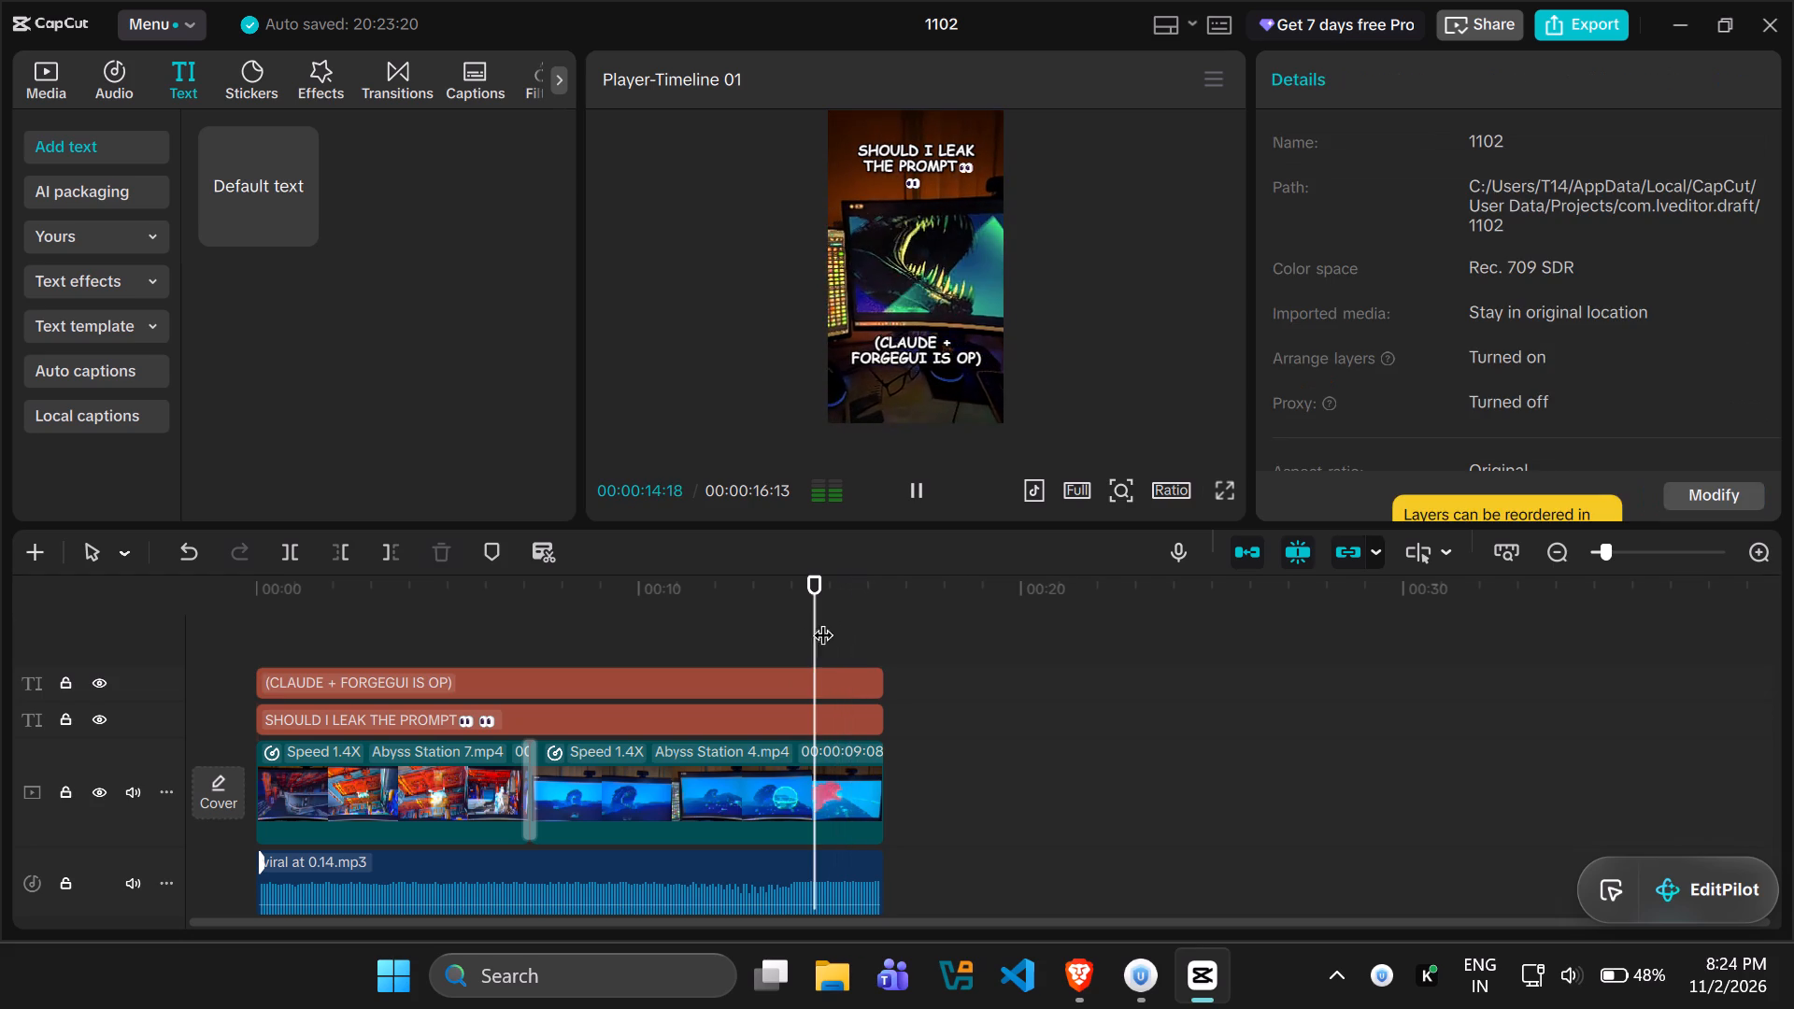
pyautogui.moveTo(809, 649); pyautogui.dragTo(826, 655)
pyautogui.click(840, 675)
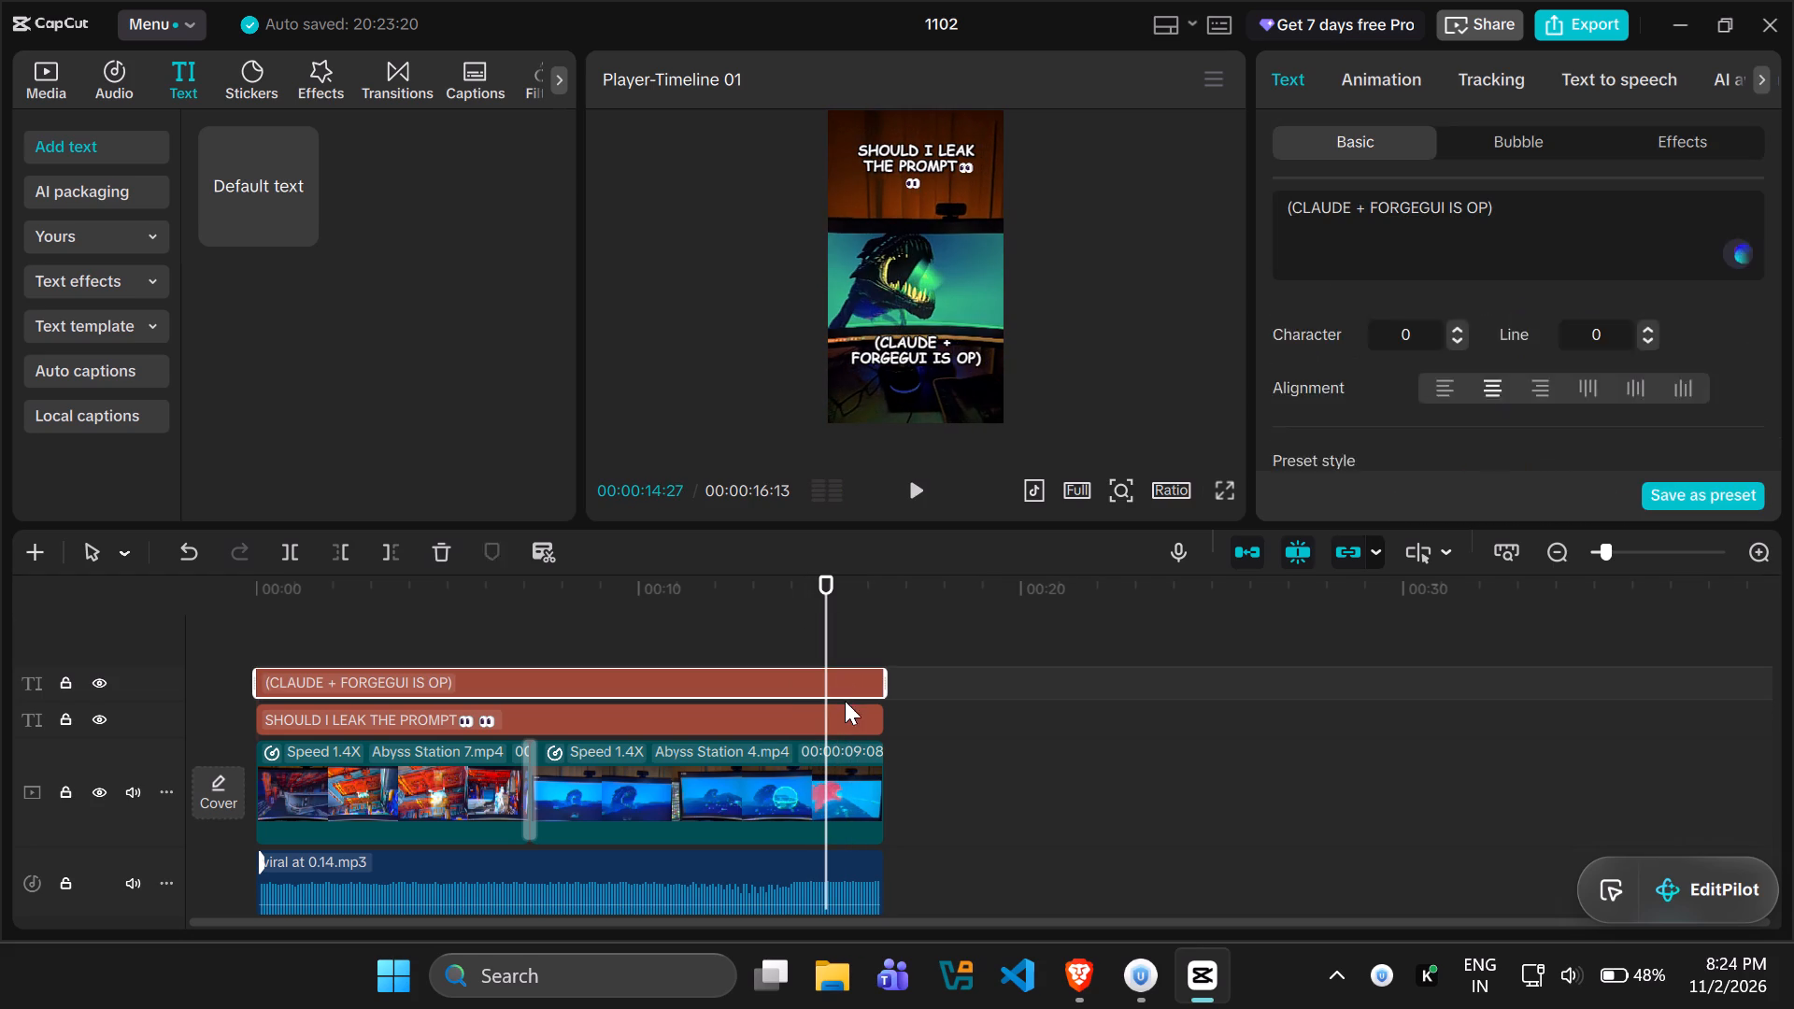
pyautogui.keyDown('ctrl'); pyautogui.click(844, 713); pyautogui.keyUp('ctrl')
pyautogui.moveTo(883, 689); pyautogui.dragTo(858, 688)
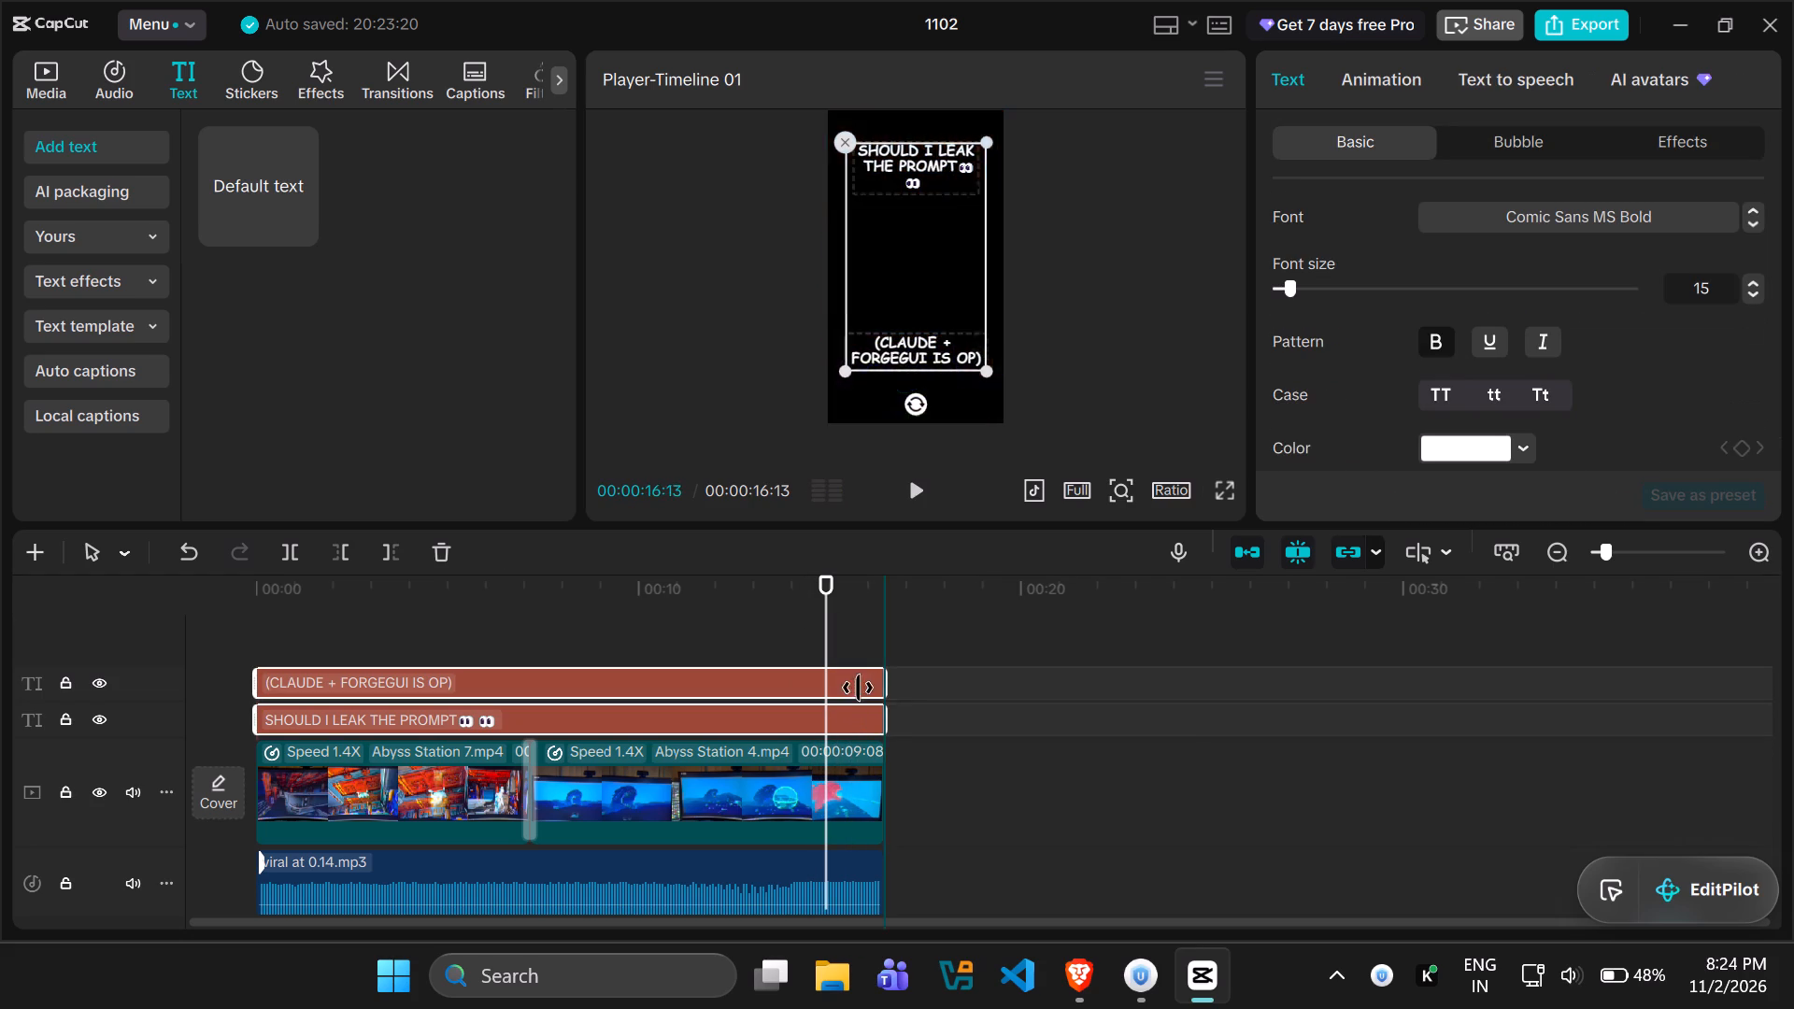
pyautogui.moveTo(858, 688); pyautogui.dragTo(823, 687)
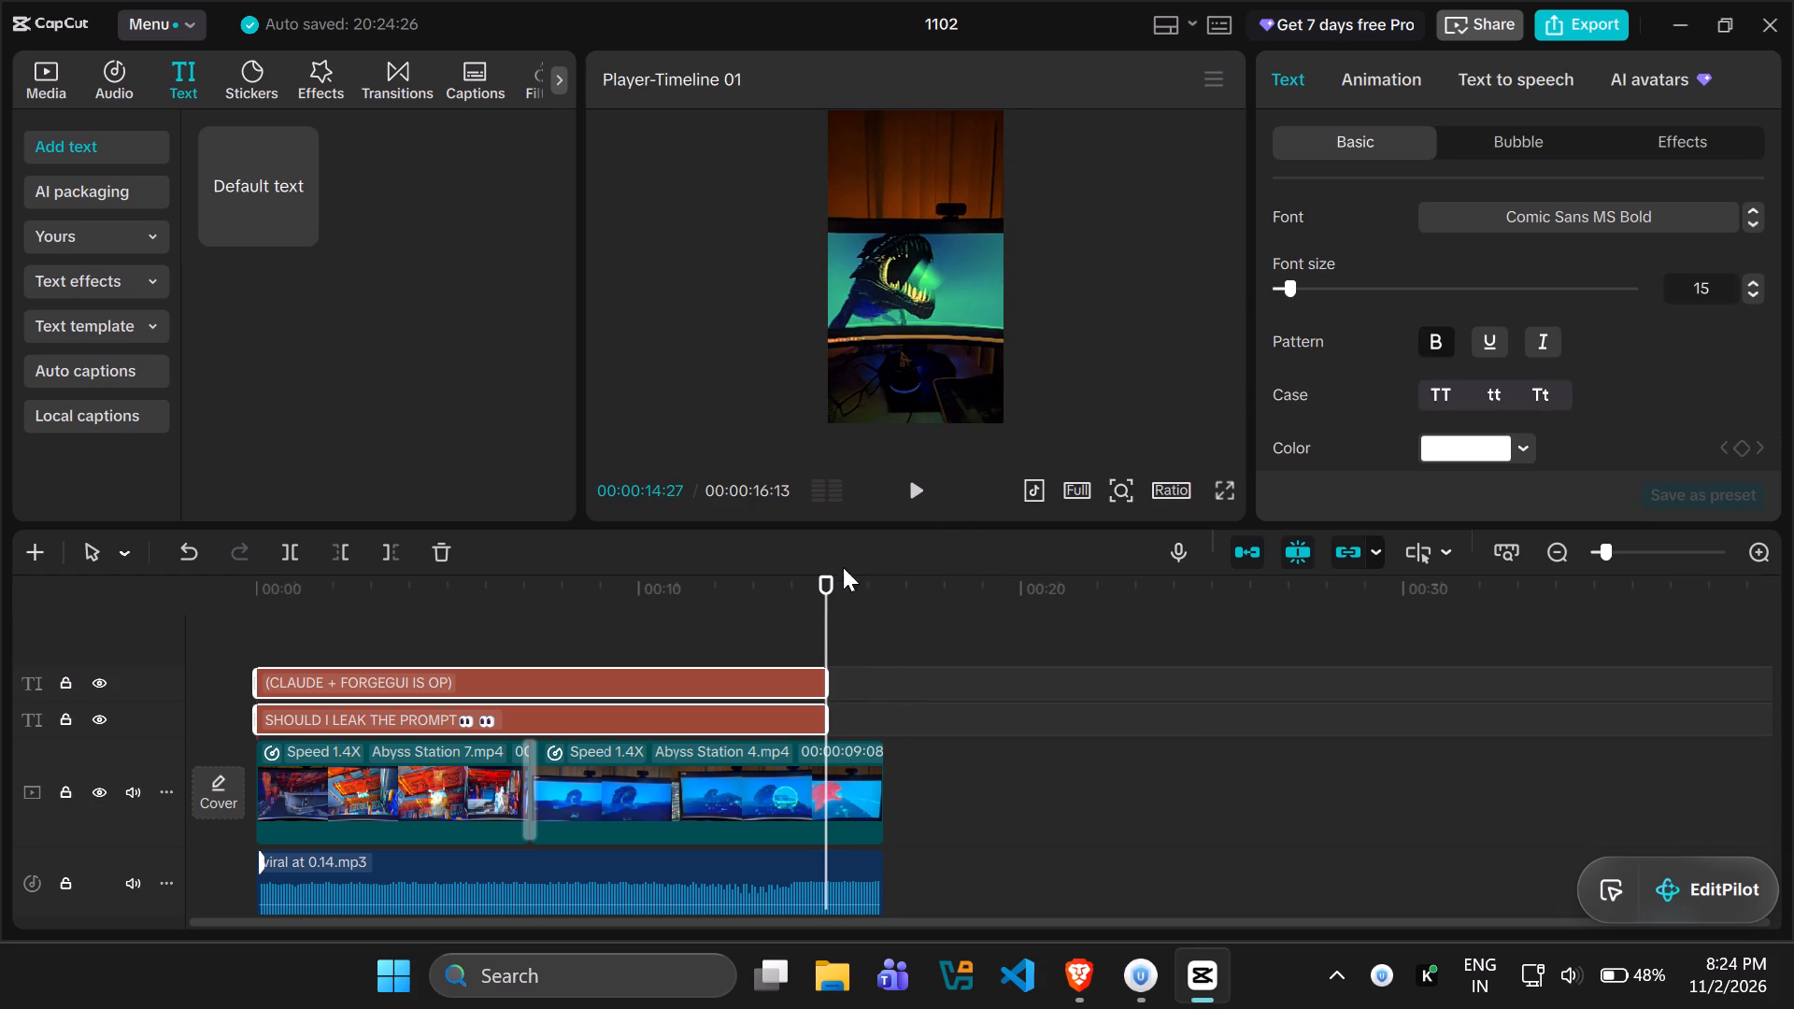
# Add a default text clip at 00:00:14:27 directly after the "SHOULD I LEAK THE PROMPT" caption and trim it to the video's end.
pyautogui.click(250, 173)
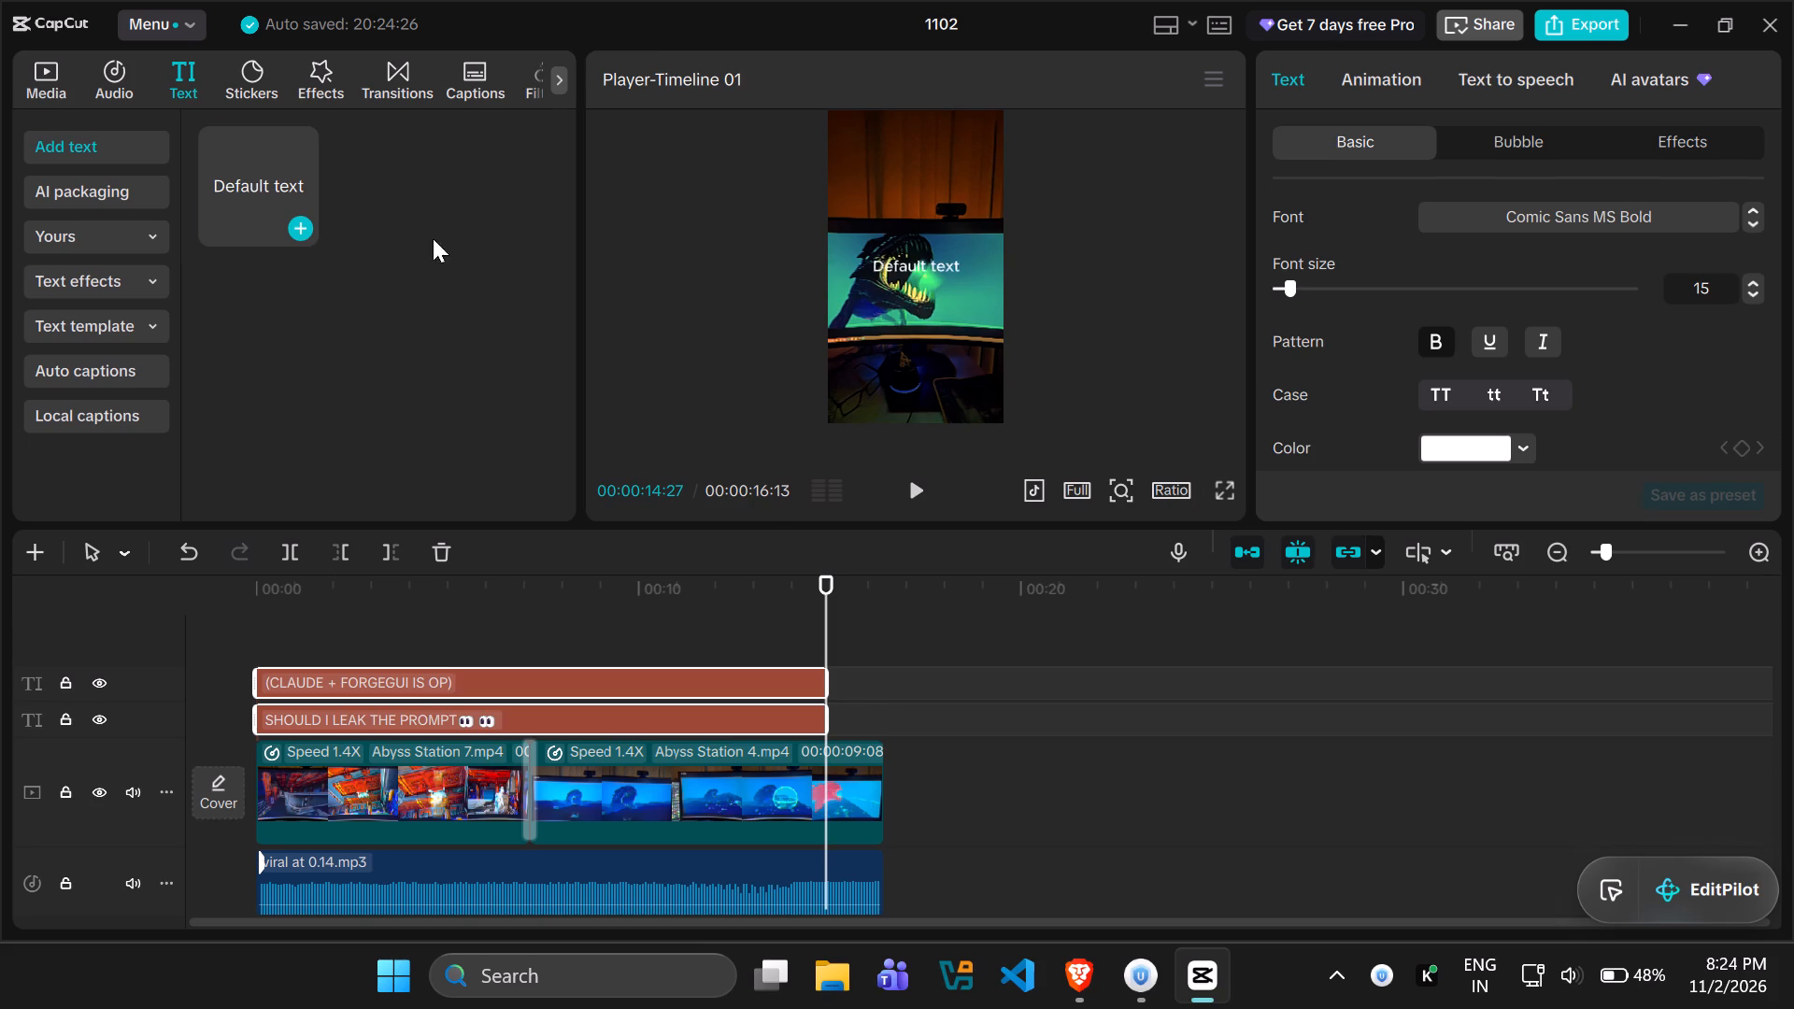
pyautogui.moveTo(918, 262); pyautogui.dragTo(927, 291)
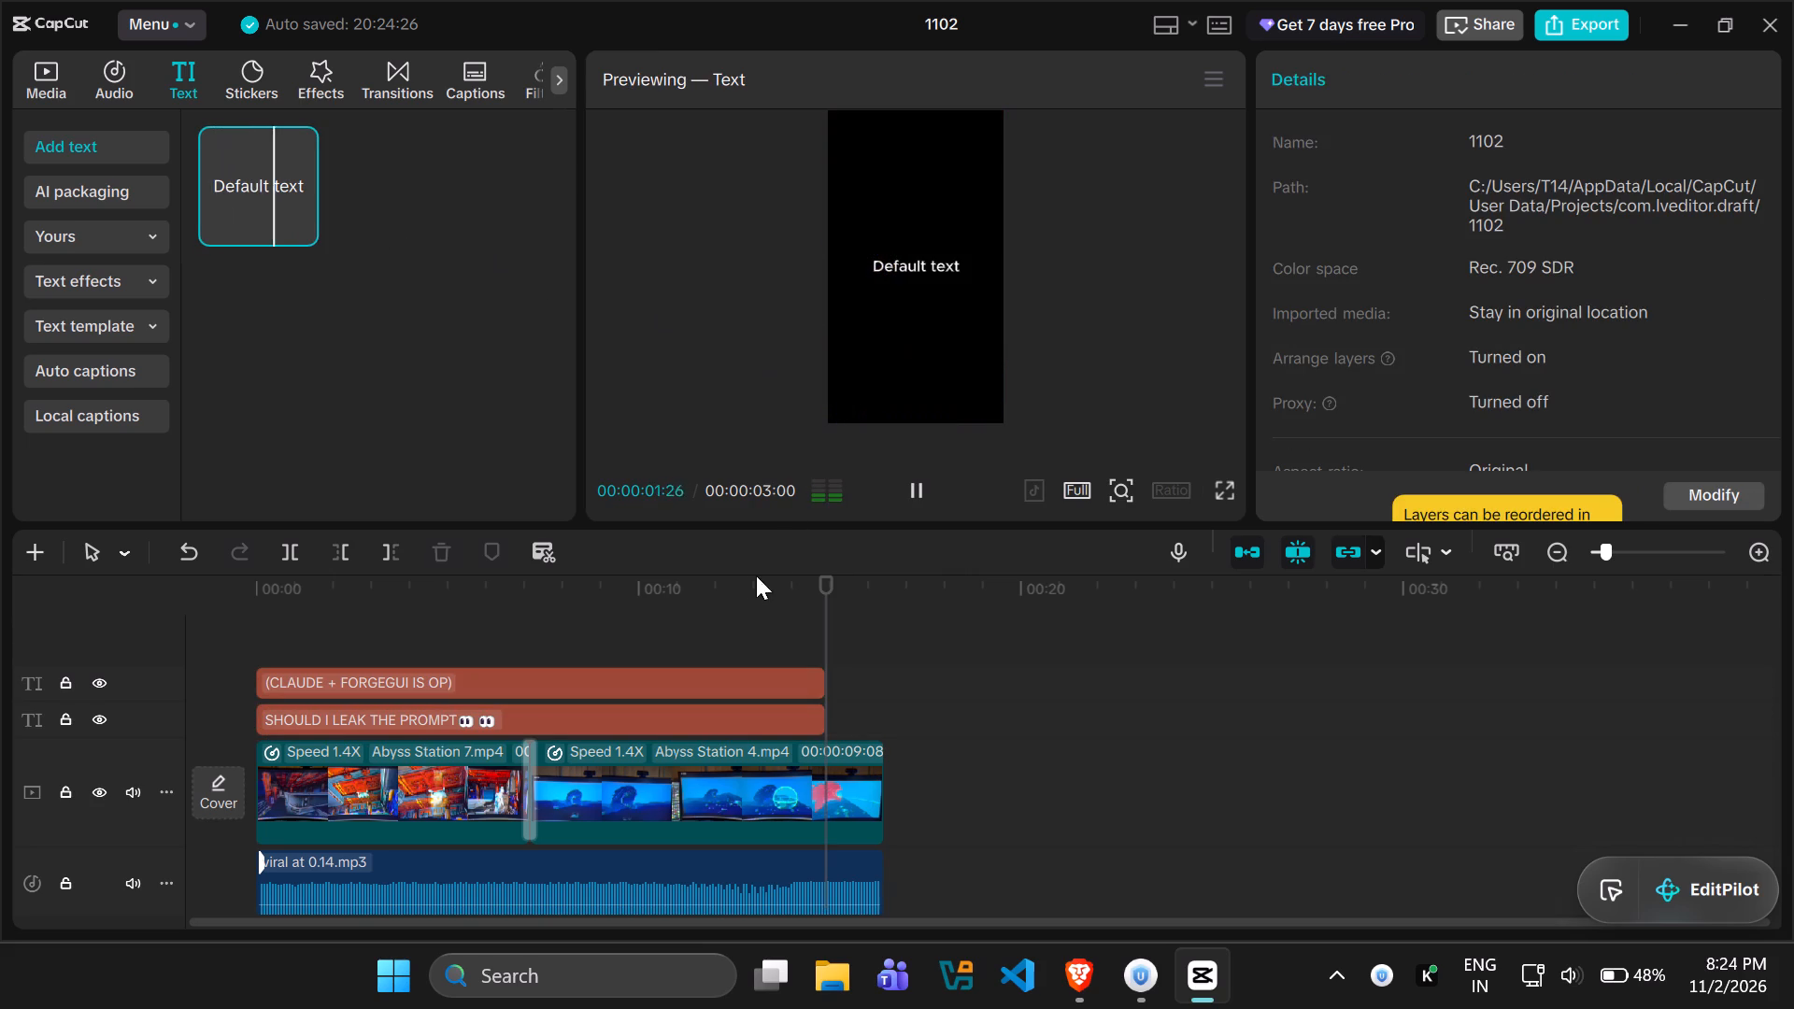
pyautogui.click(105, 146)
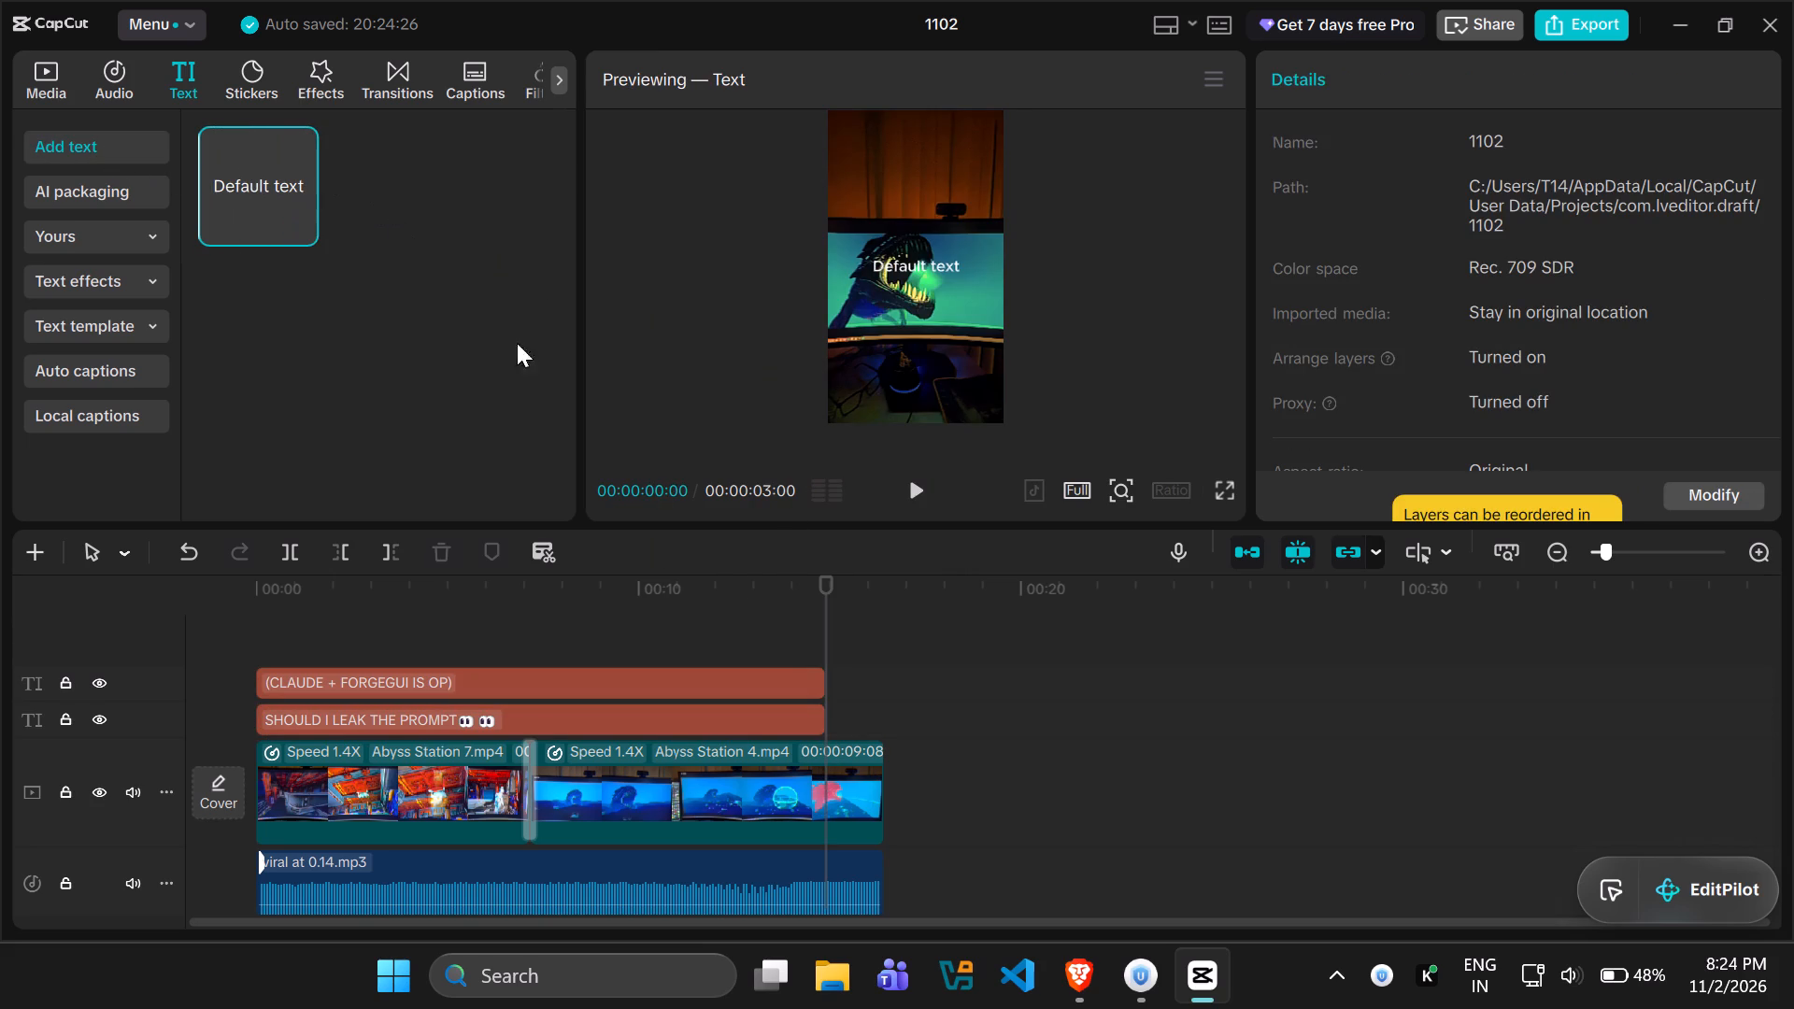
pyautogui.doubleClick(111, 139)
pyautogui.moveTo(229, 152); pyautogui.dragTo(816, 694)
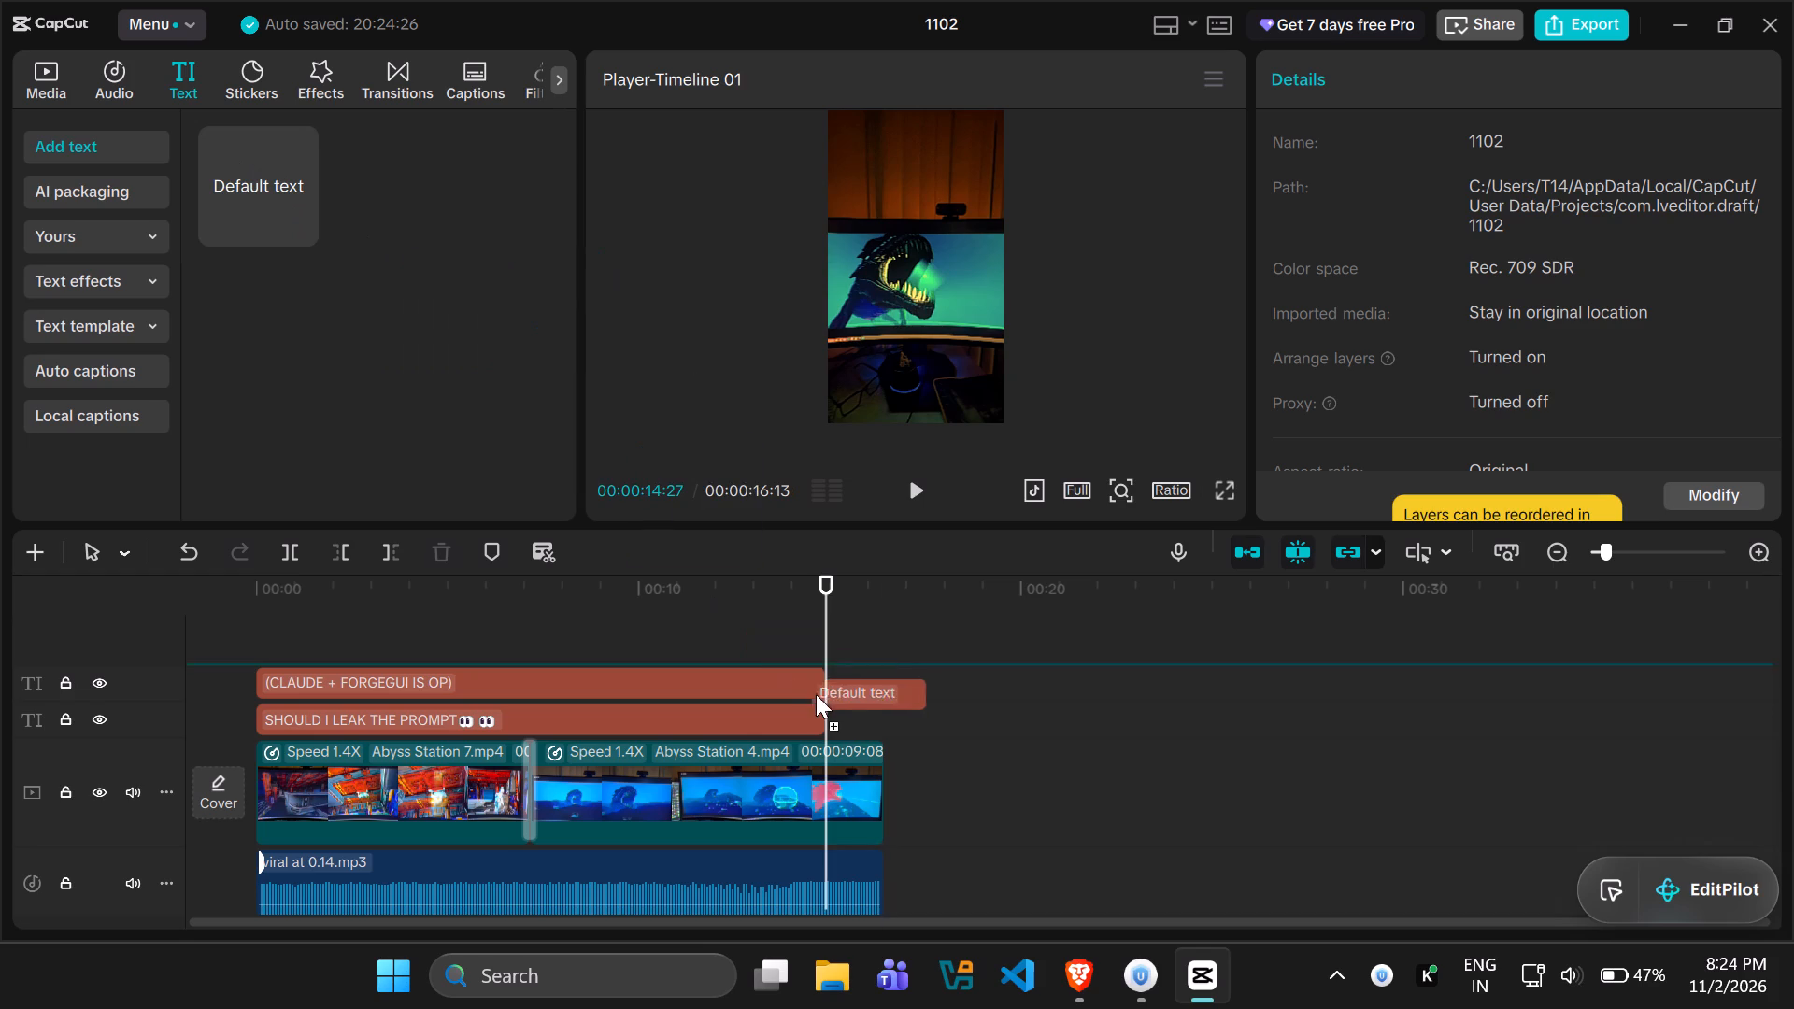
pyautogui.moveTo(816, 694); pyautogui.dragTo(824, 719)
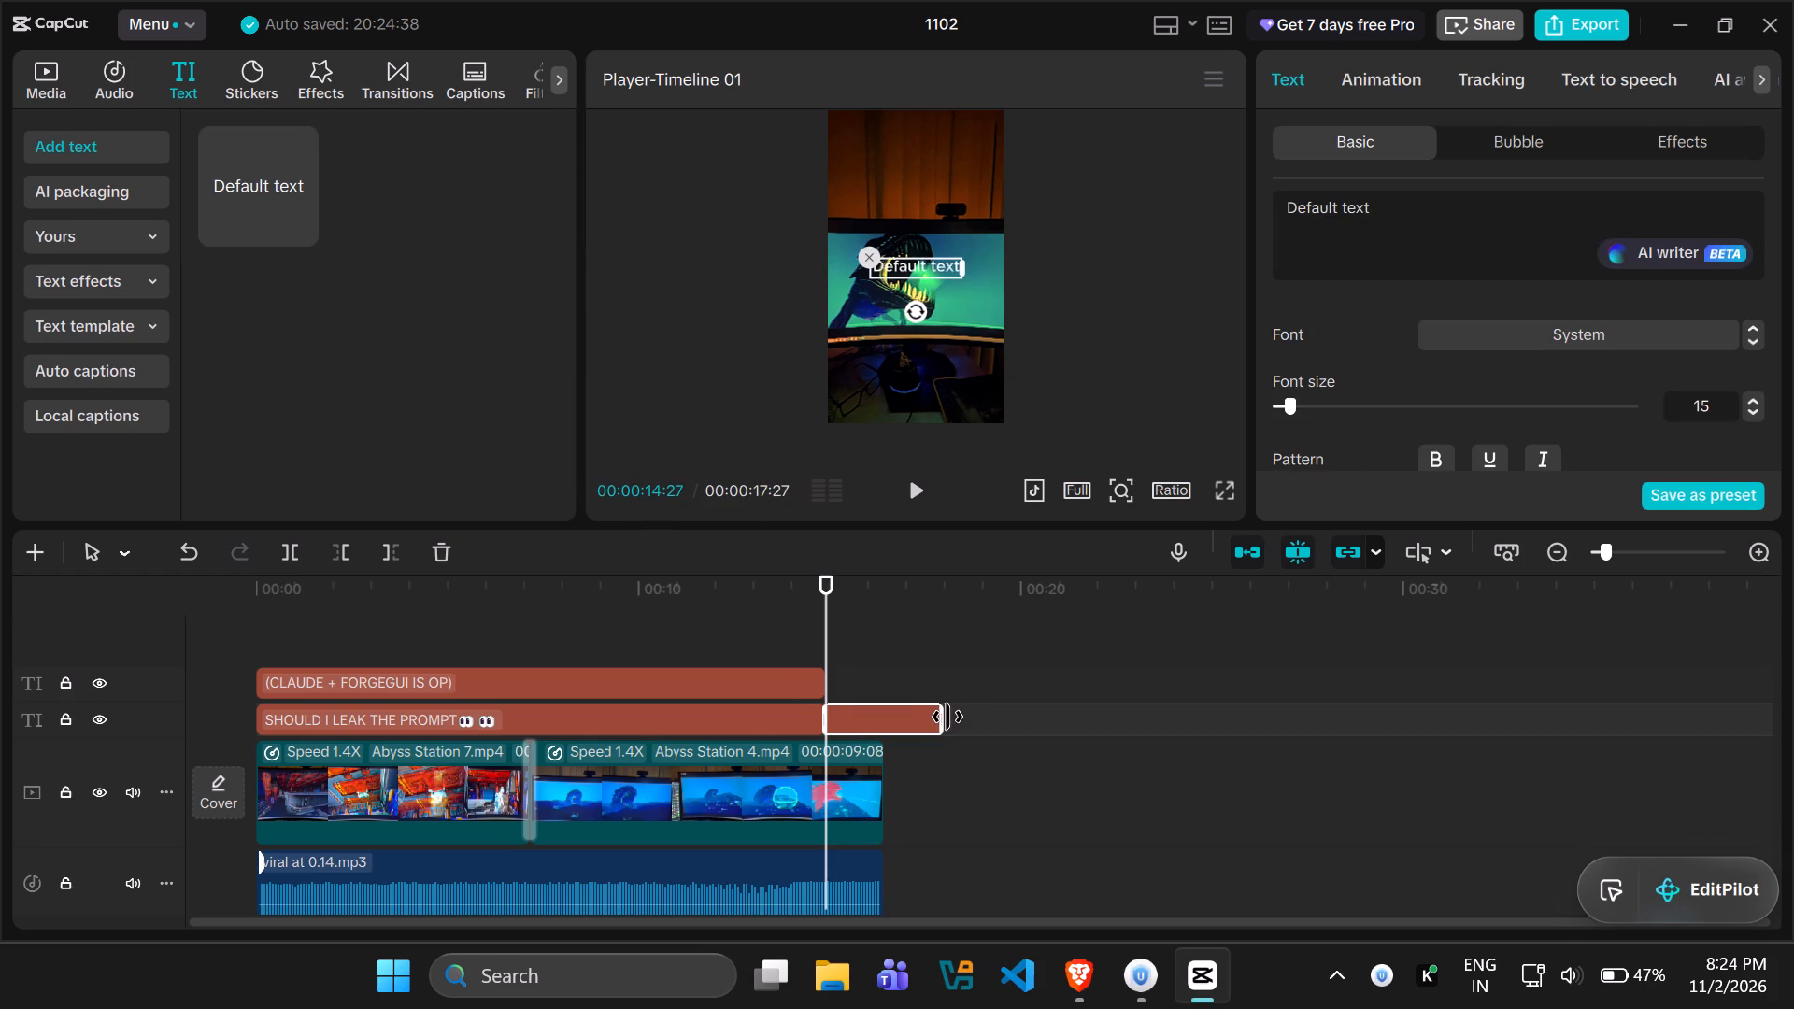
pyautogui.moveTo(947, 717); pyautogui.dragTo(881, 717)
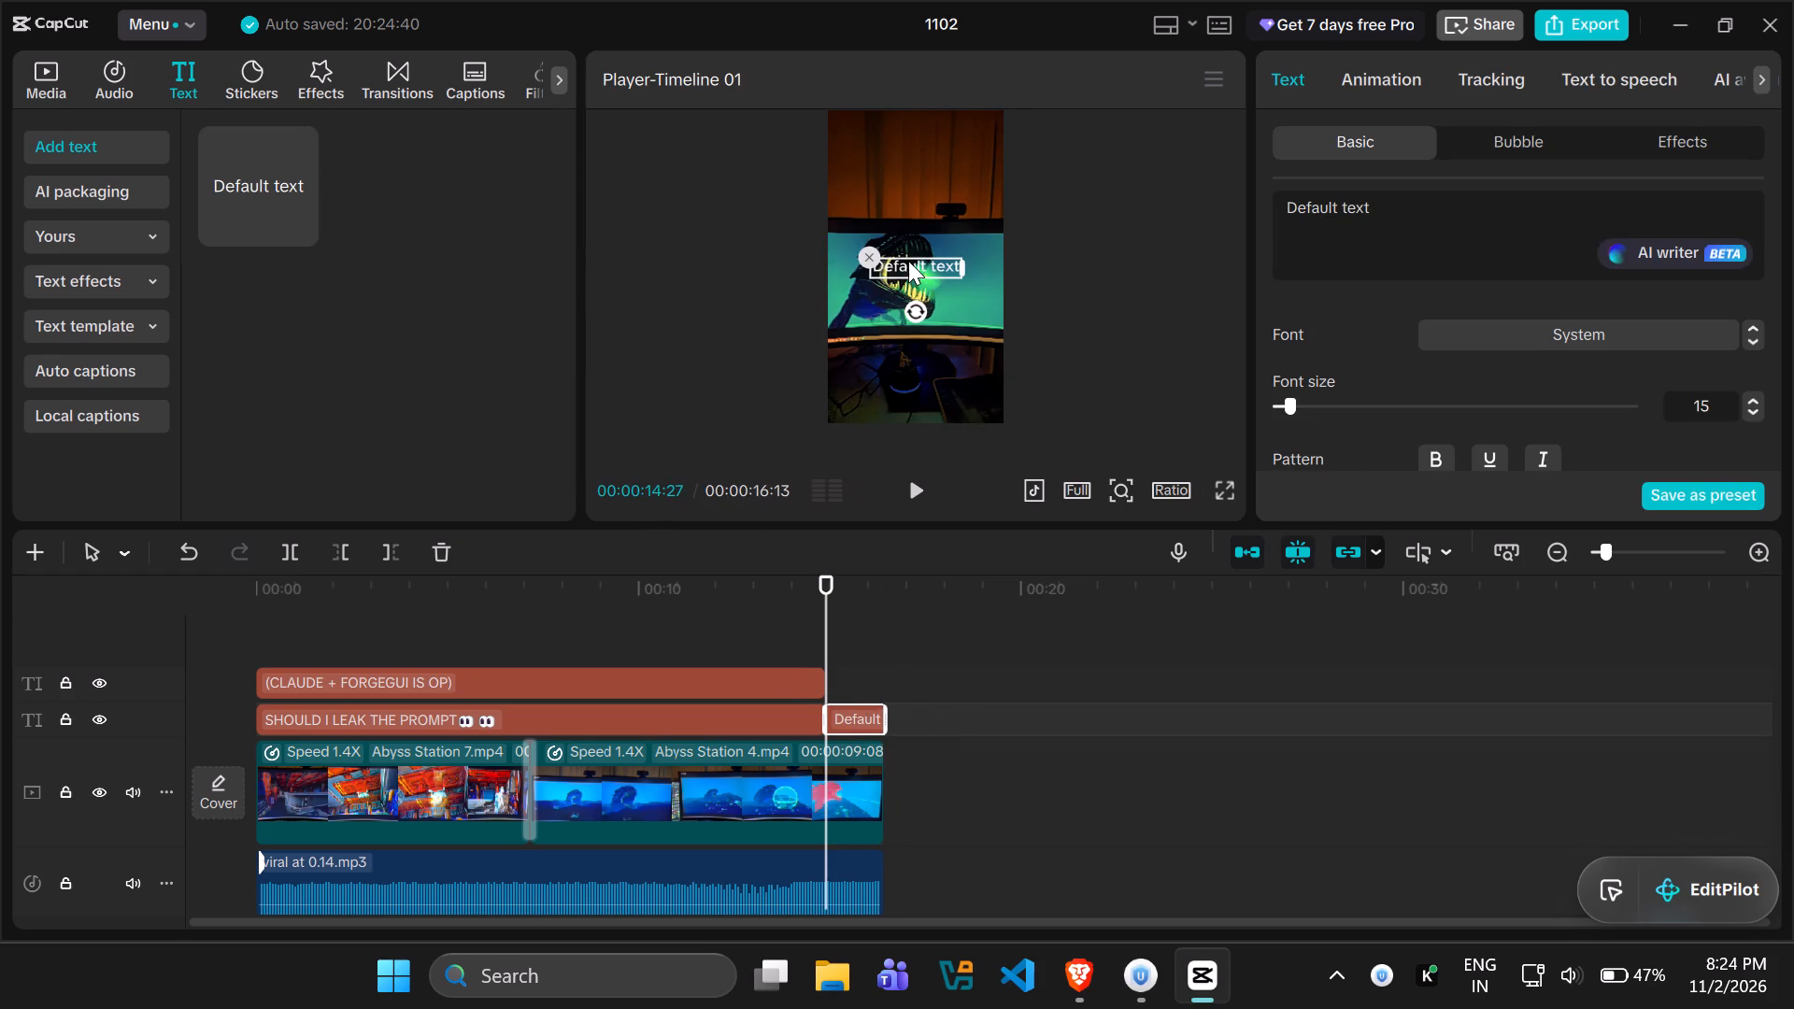
# Move the default text to the upper part of the frame, centred above the monitor.
pyautogui.moveTo(908, 261); pyautogui.dragTo(910, 341)
pyautogui.moveTo(917, 346); pyautogui.dragTo(916, 340)
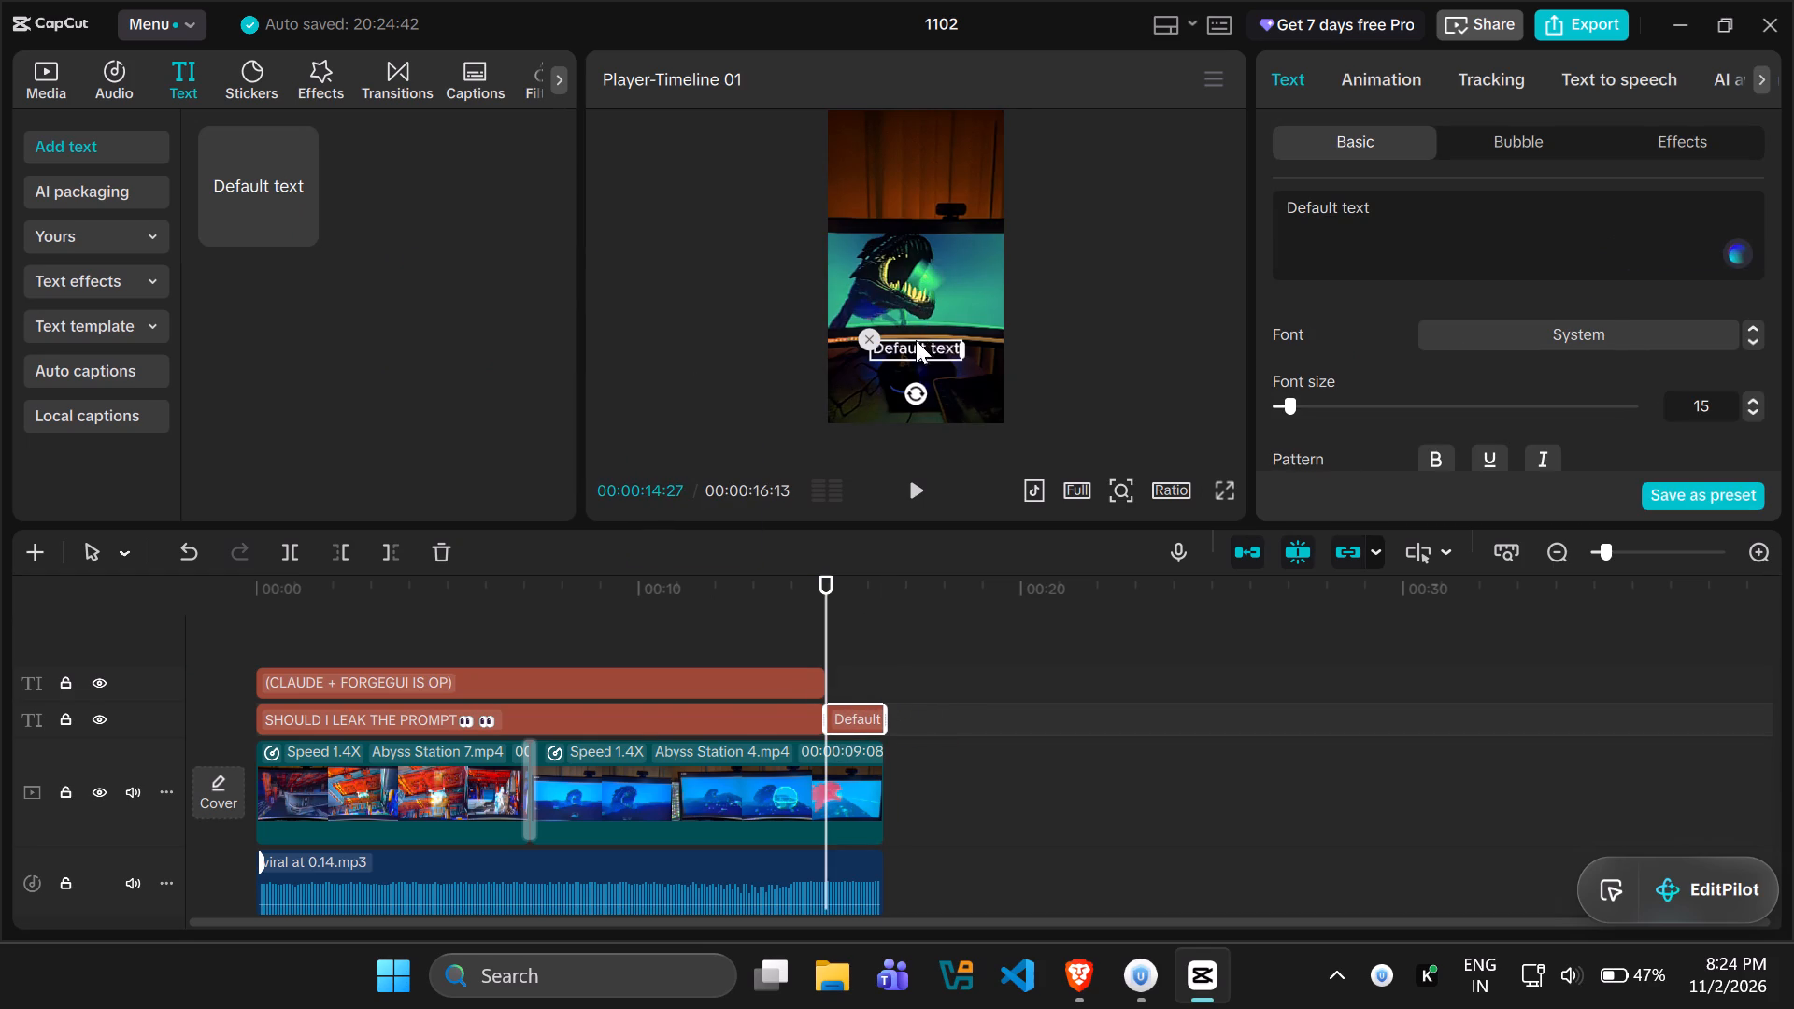
pyautogui.moveTo(916, 340); pyautogui.dragTo(916, 170)
# Replace the default text with "Full Tutorial and prompt at 1k Likes!!!".
pyautogui.moveTo(1397, 214); pyautogui.dragTo(1262, 200)
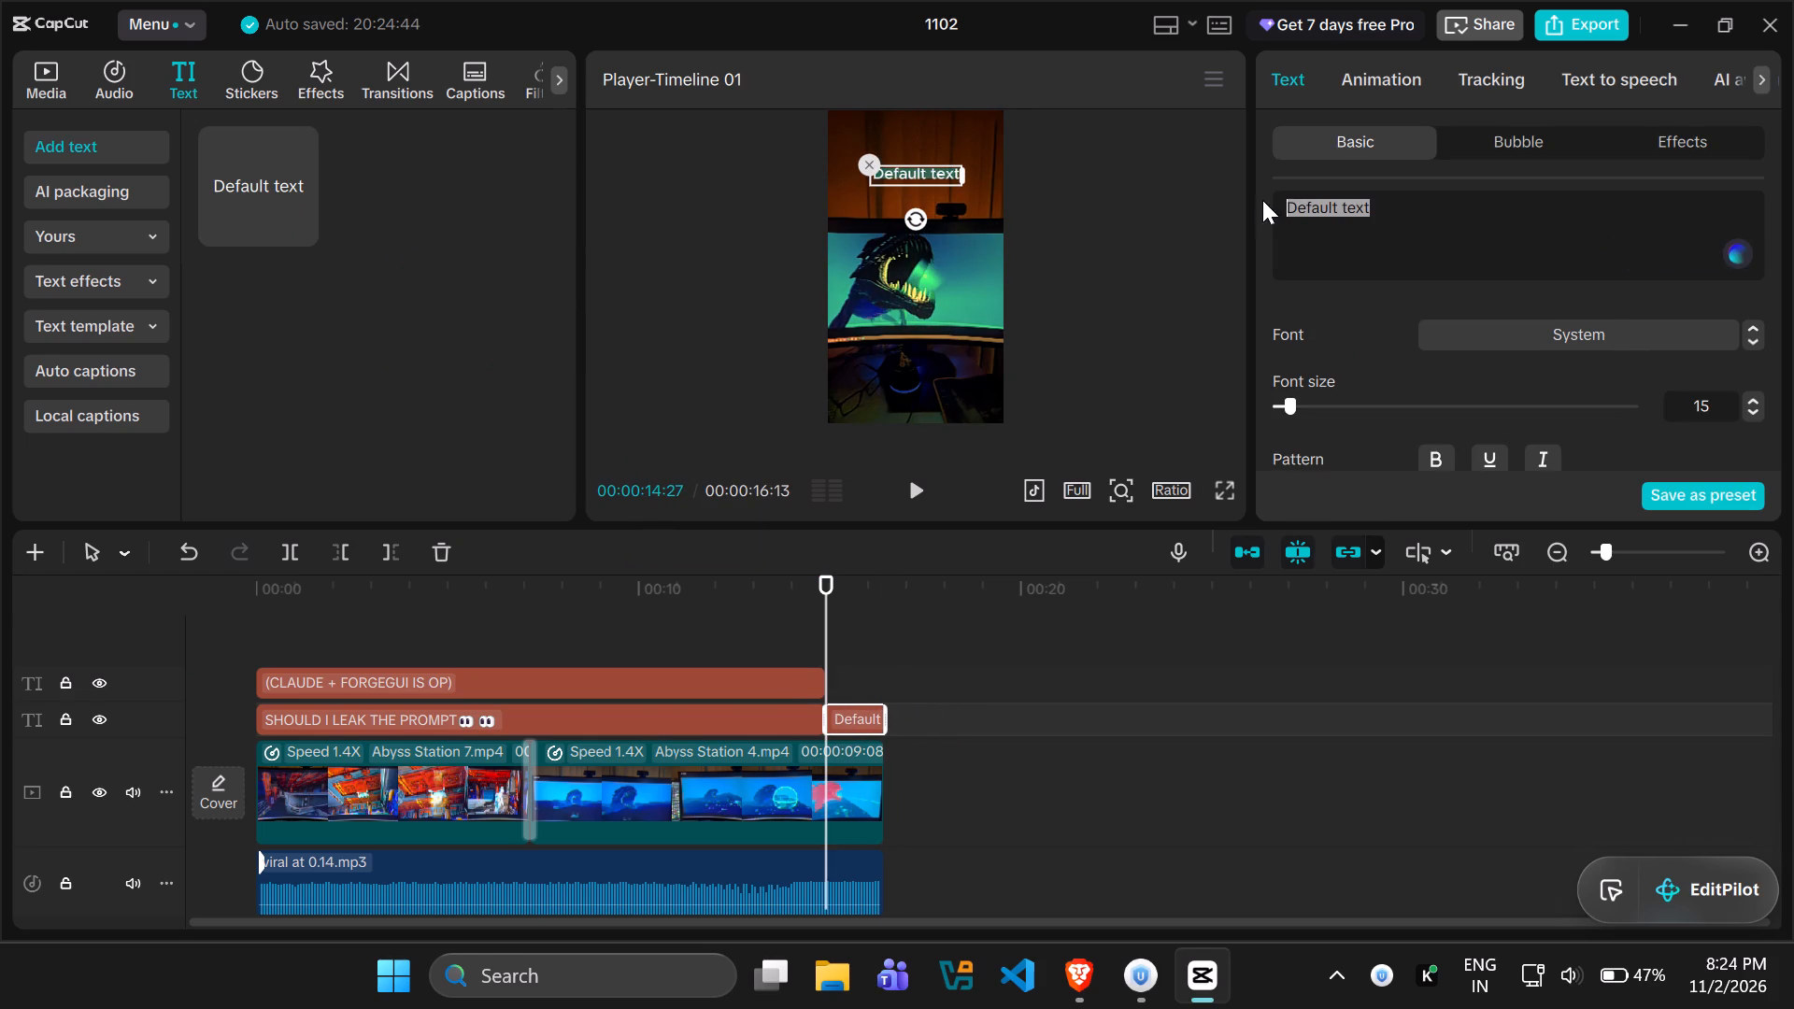
pyautogui.moveTo(1262, 200); pyautogui.dragTo(1256, 200)
pyautogui.press('Delete')
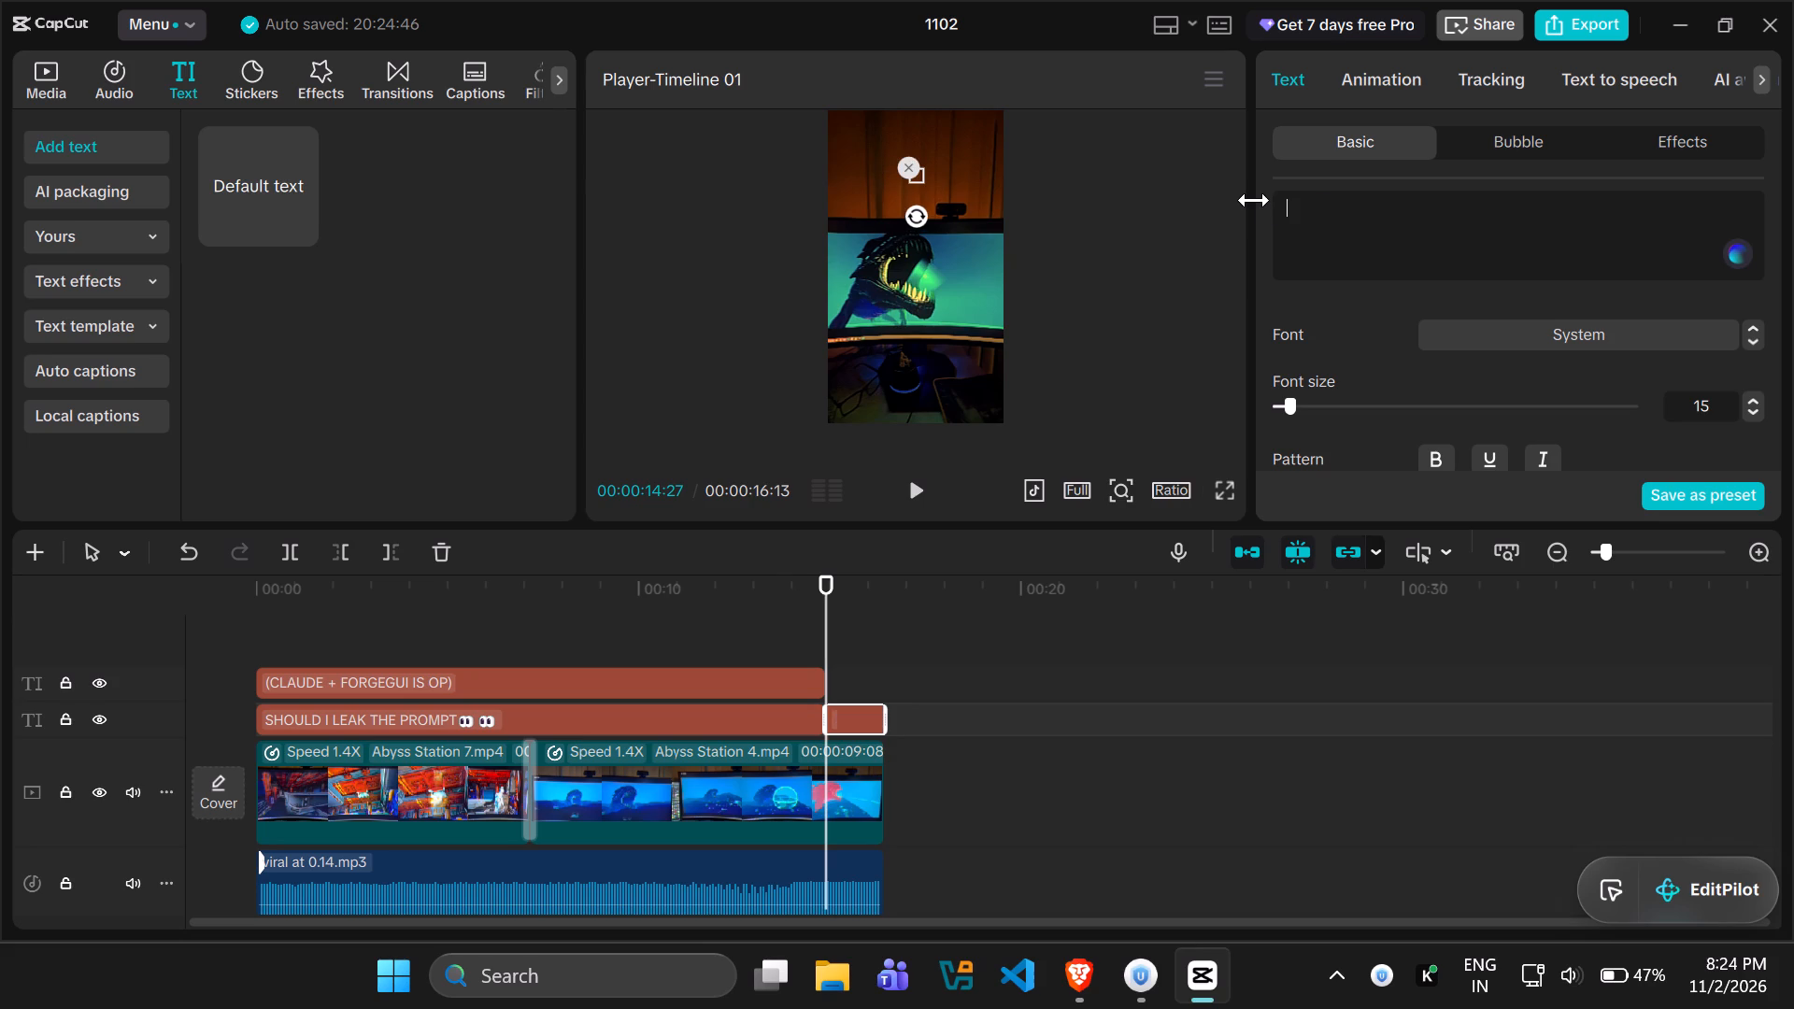
pyautogui.write('Full Tut')
pyautogui.write('orial')
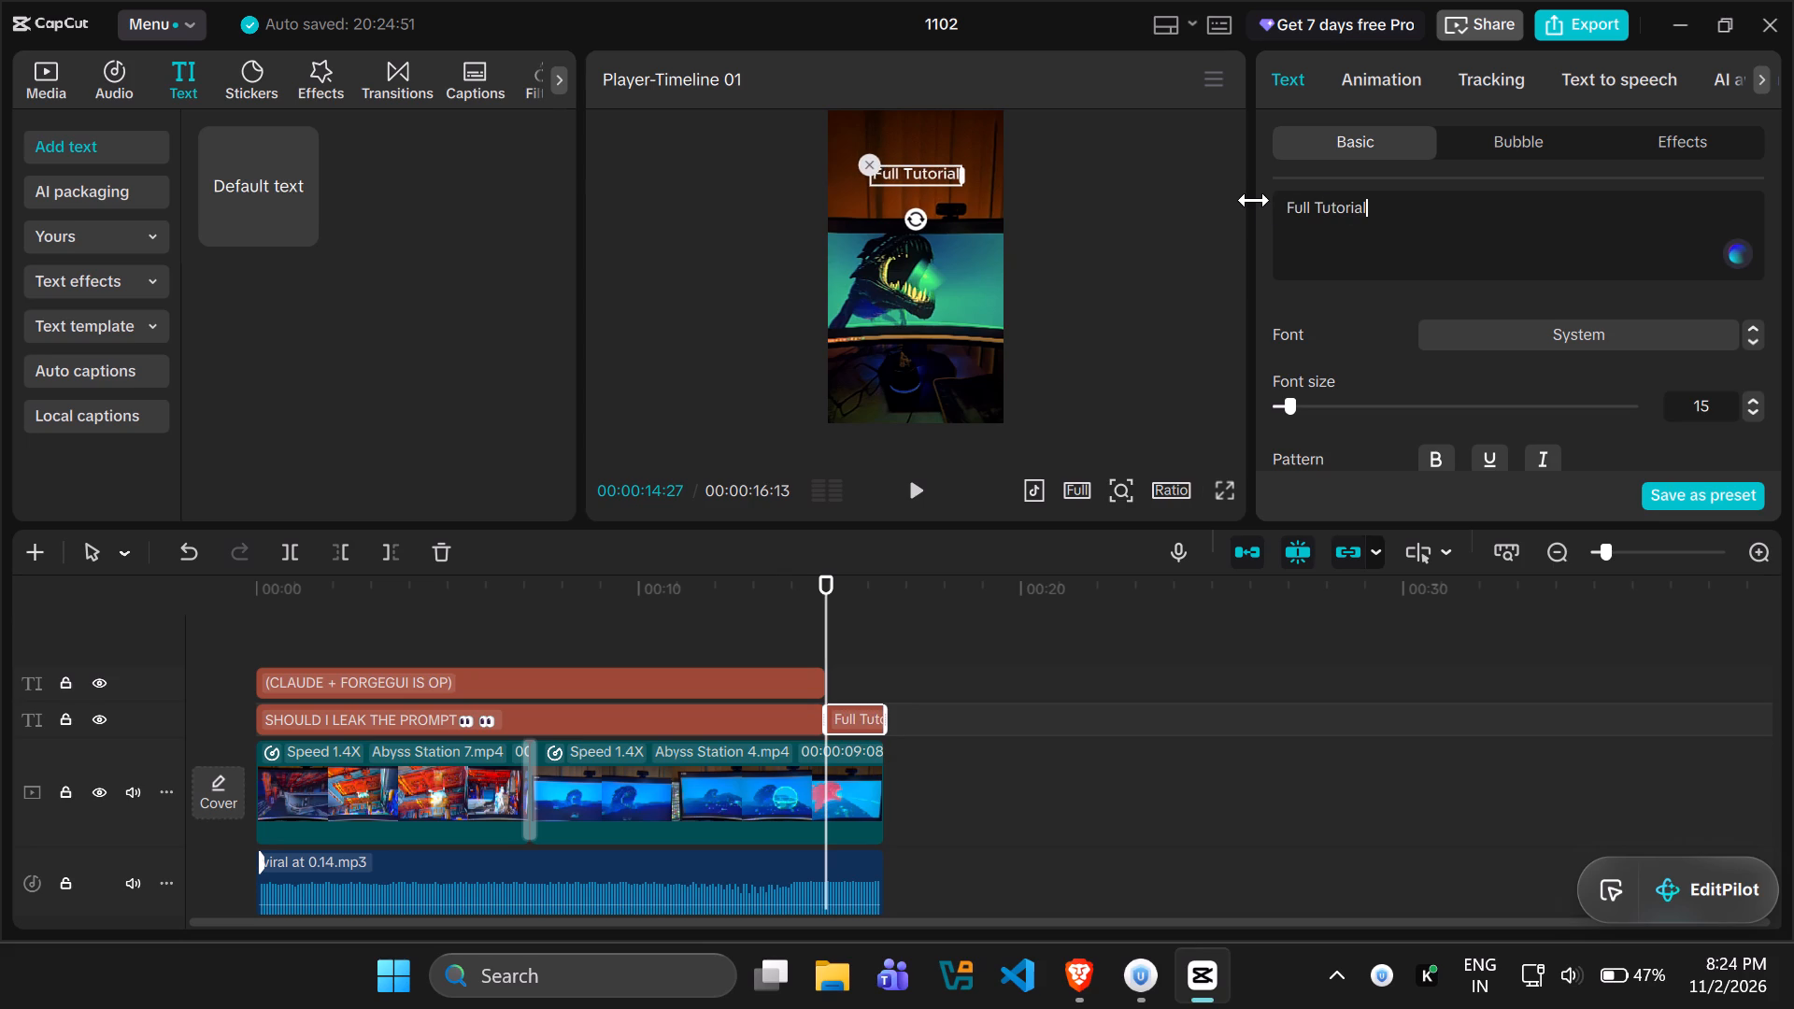
pyautogui.press('space')
pyautogui.write('and prompt')
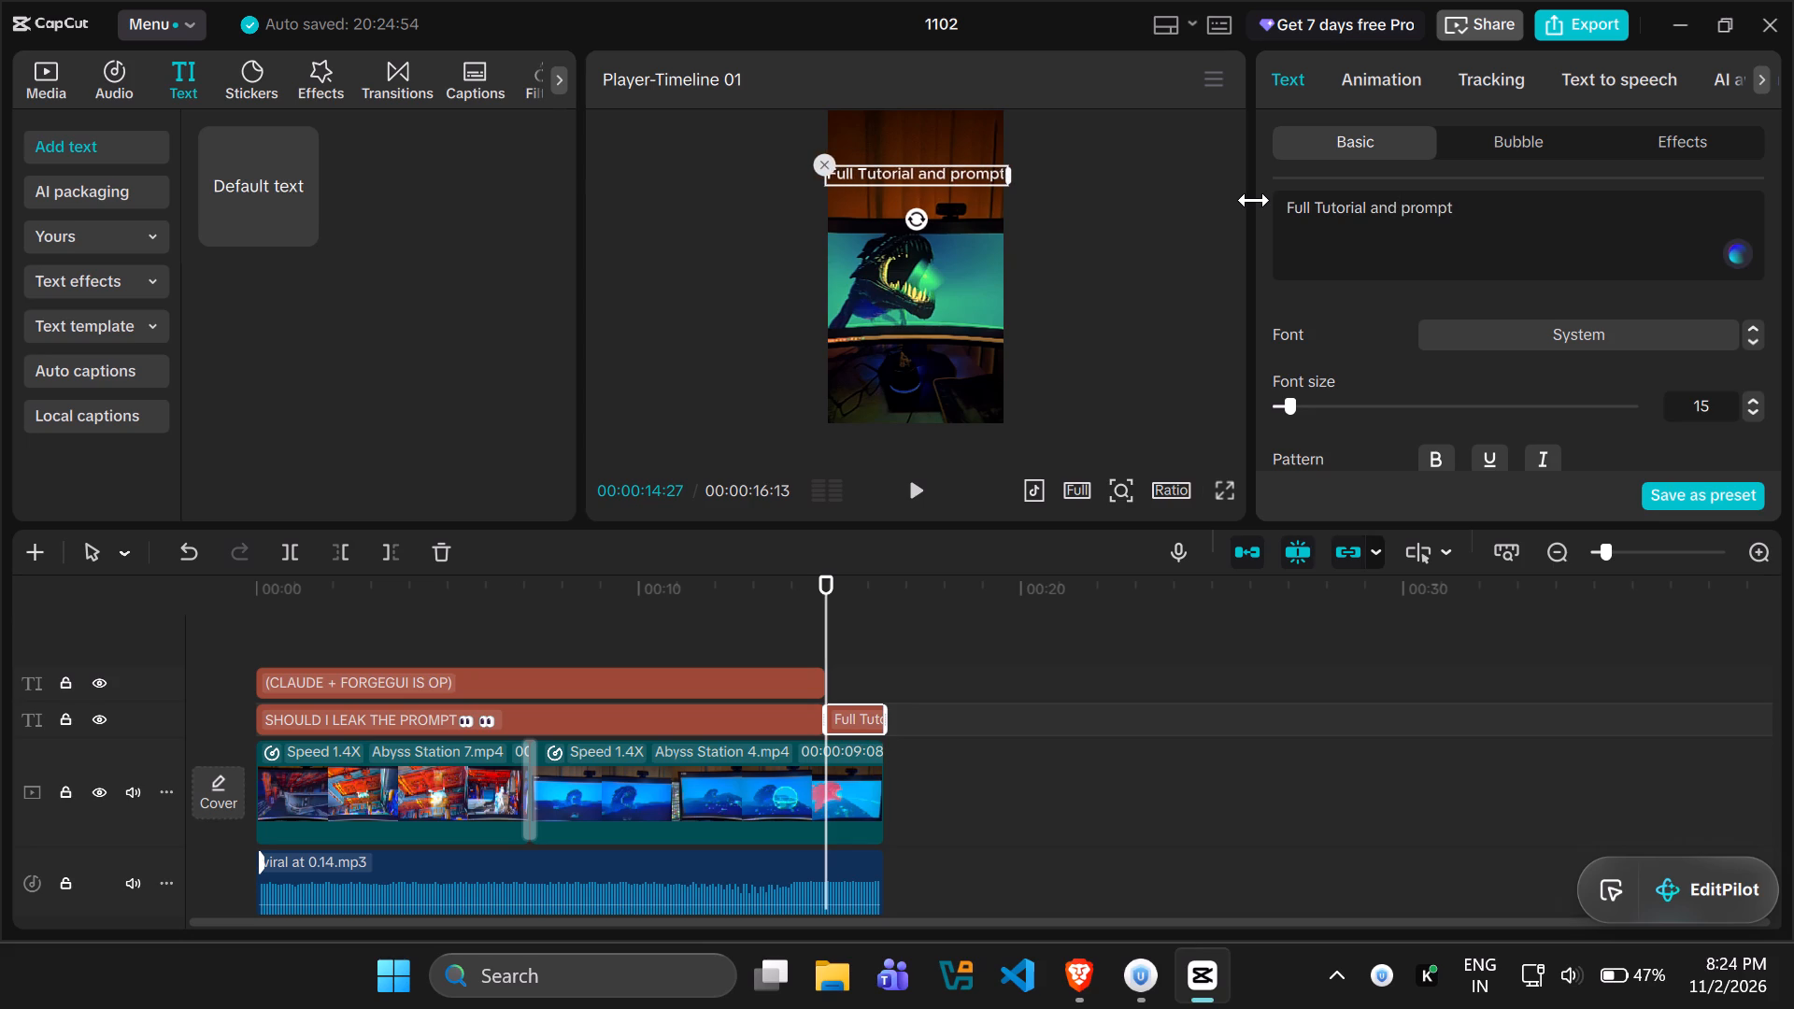
pyautogui.press('space')
pyautogui.write('at')
pyautogui.press('space')
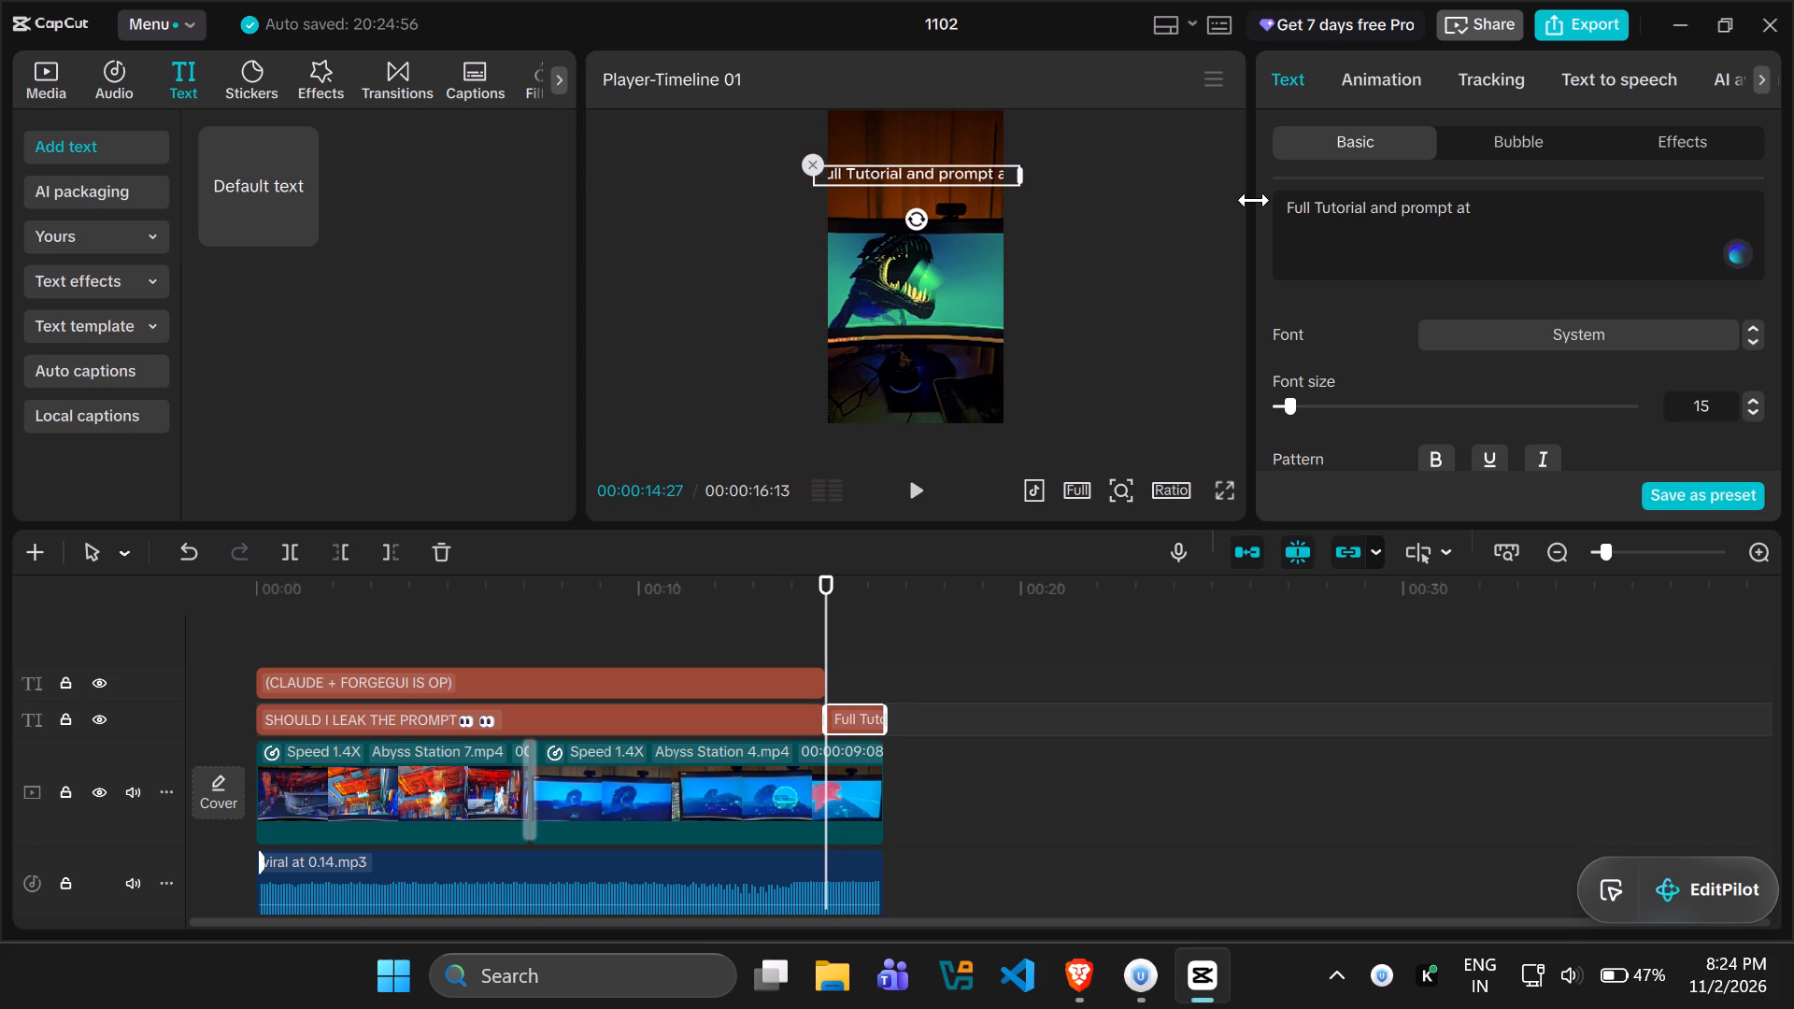
pyautogui.press('1')
pyautogui.press('k')
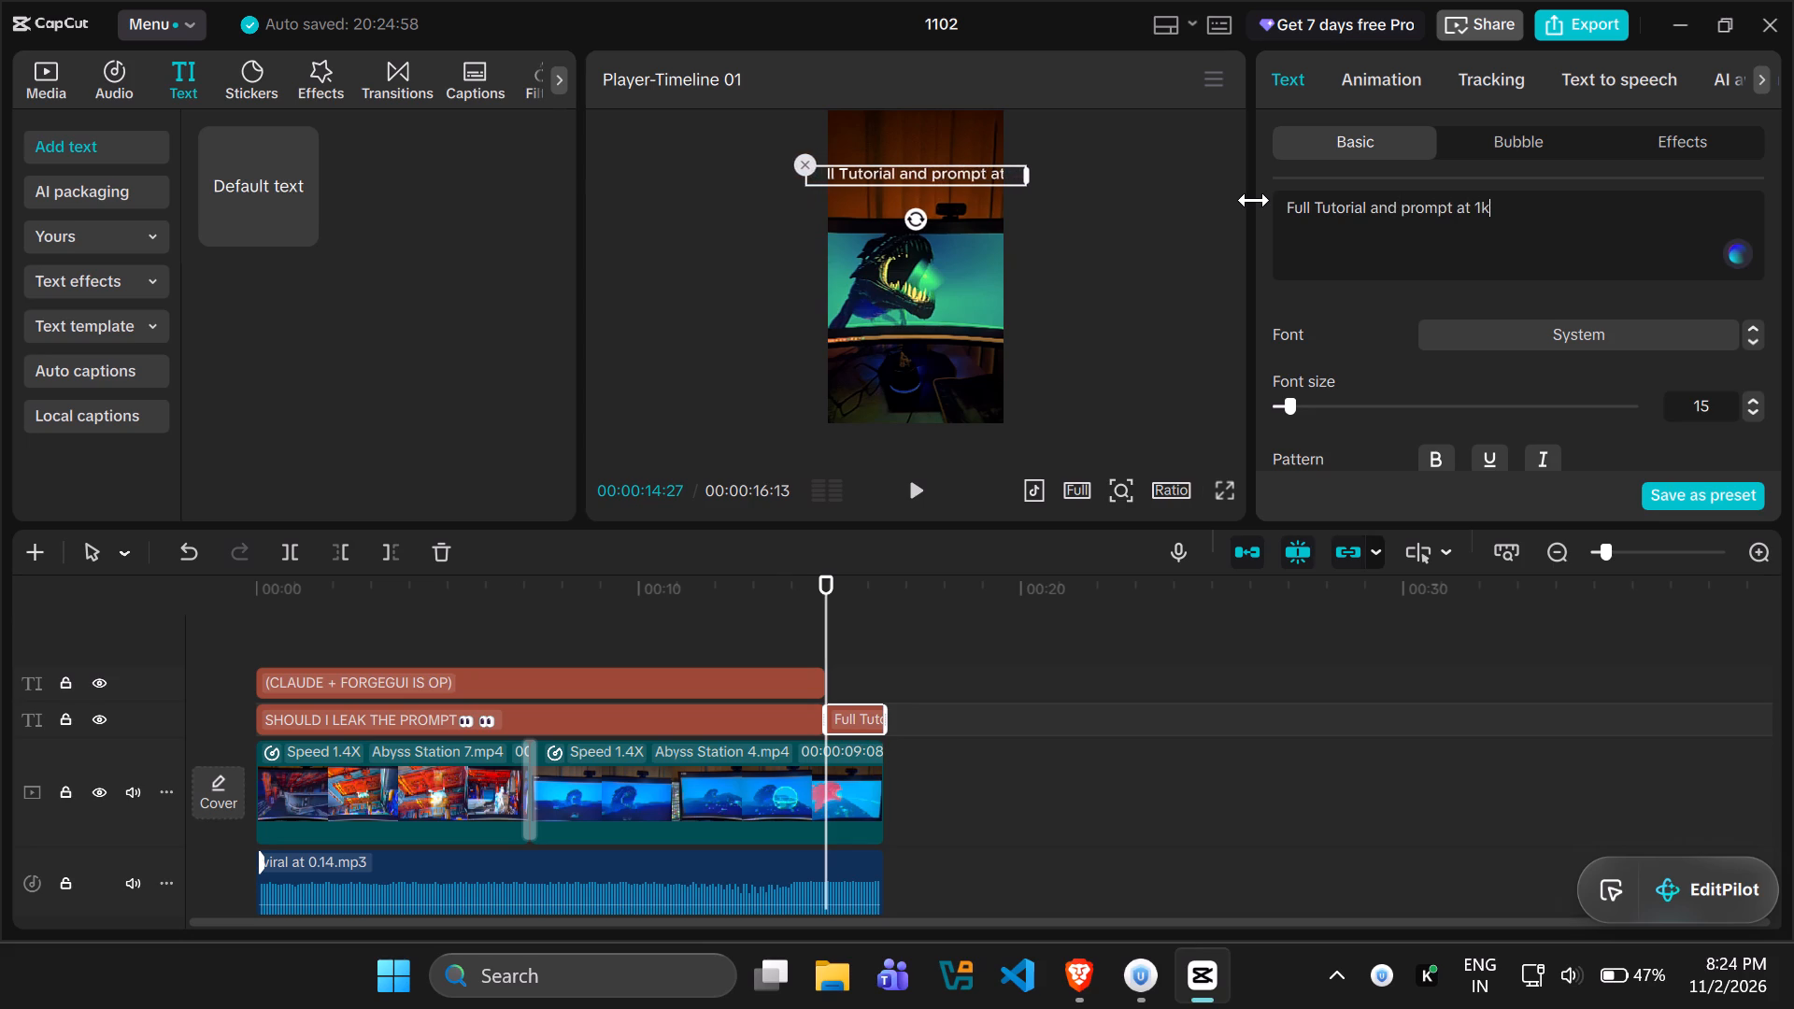
pyautogui.press('space')
pyautogui.write('Likes')
pyautogui.write('!!')
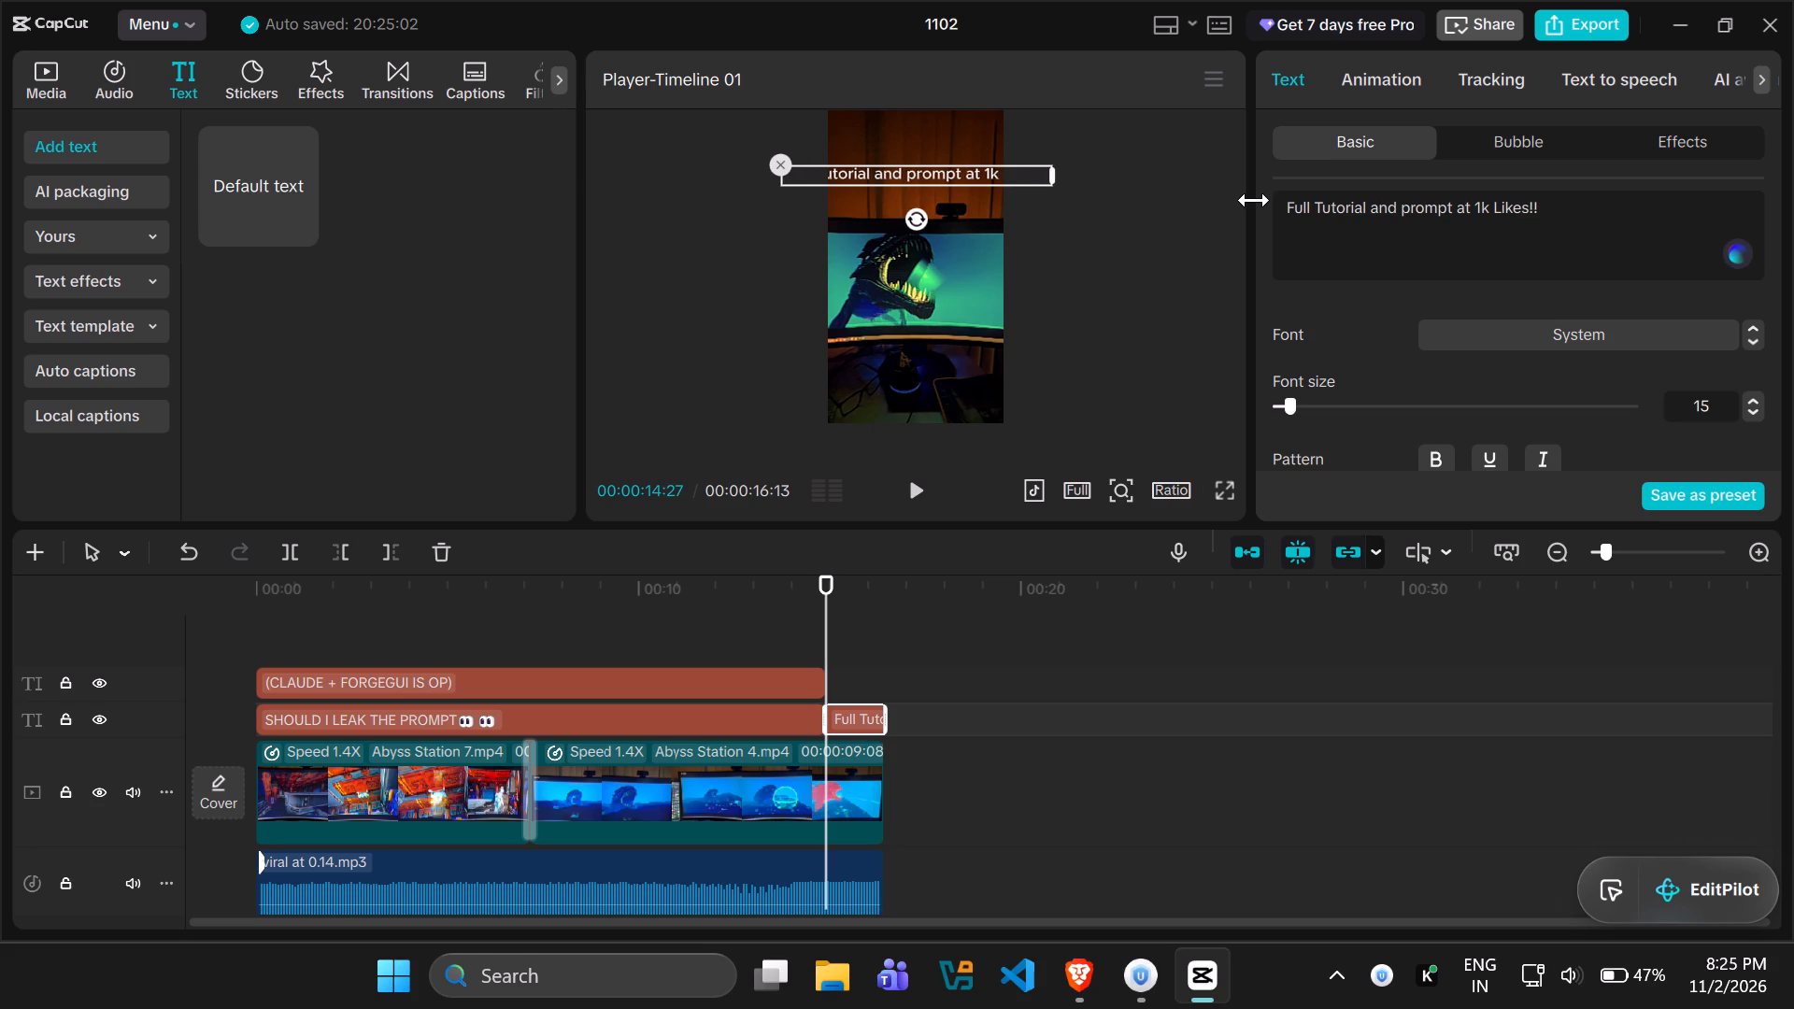
pyautogui.press('1')
pyautogui.press('BackSpace')
pyautogui.hotkey('shift', '!')
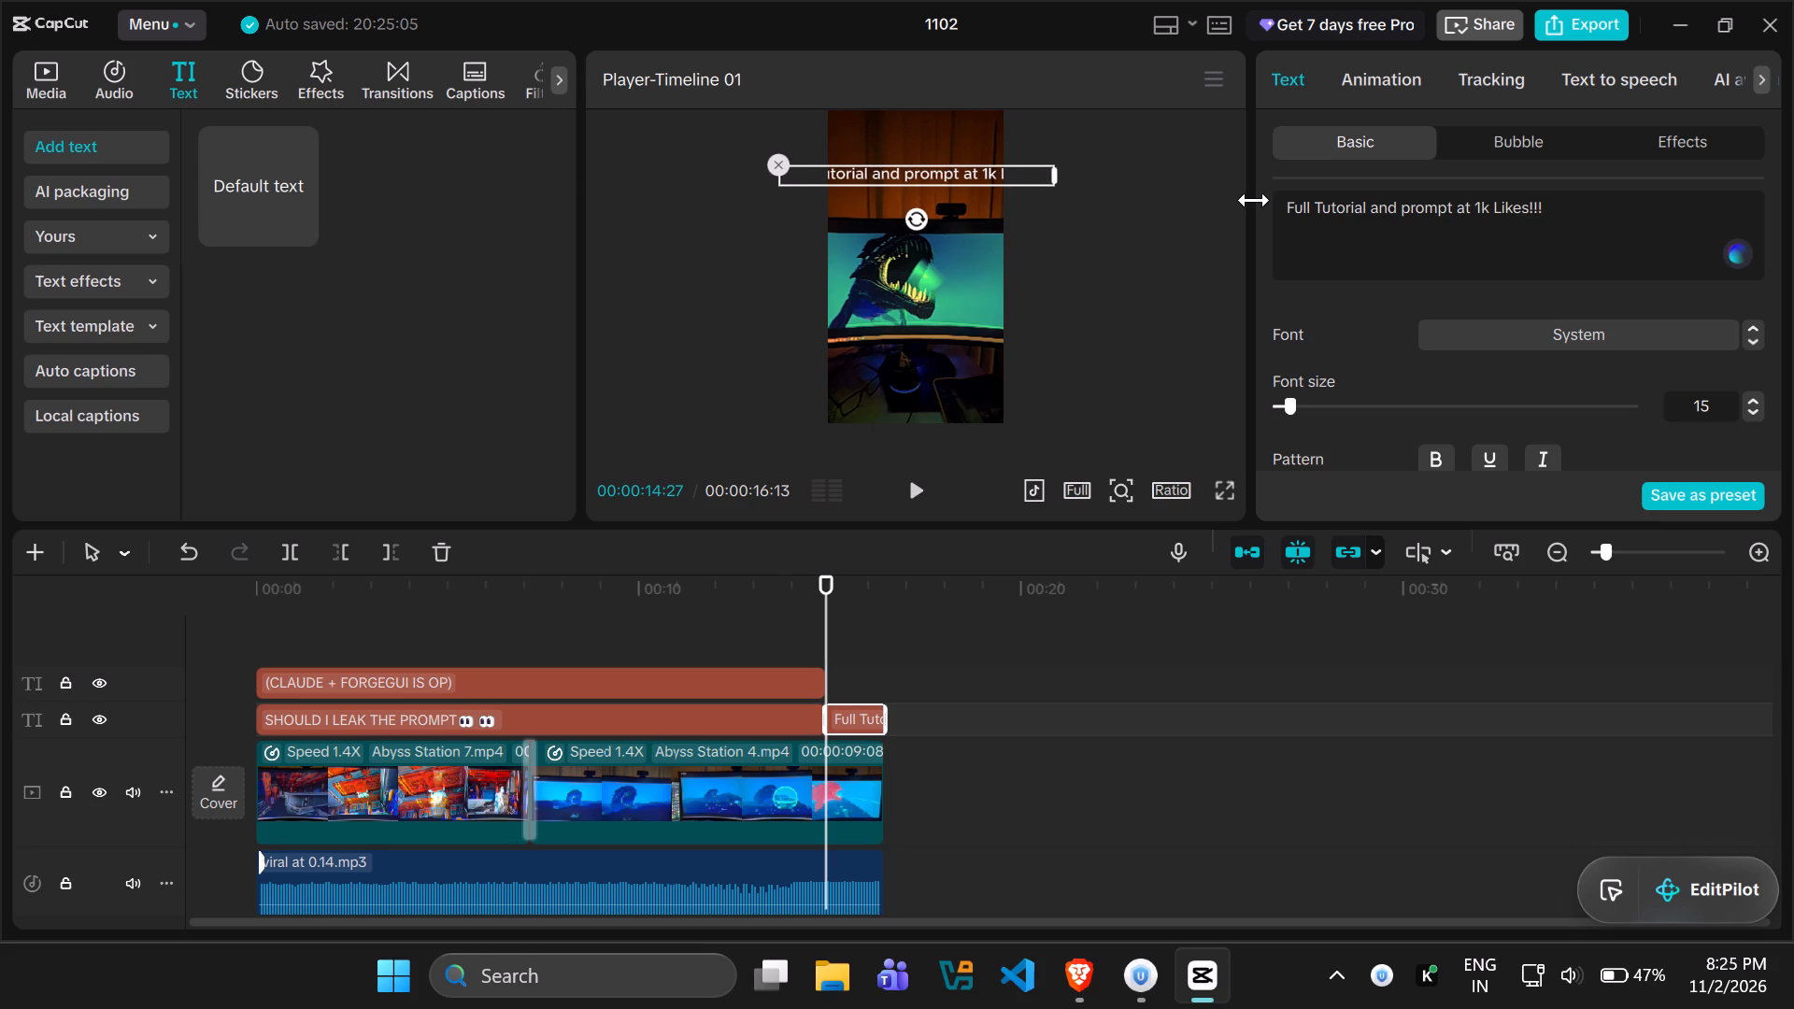
# Narrow the closing text's box so it wraps onto three lines, and centre it in the upper part of the frame.
pyautogui.moveTo(1054, 171); pyautogui.dragTo(1051, 171)
pyautogui.moveTo(1051, 171); pyautogui.dragTo(899, 169)
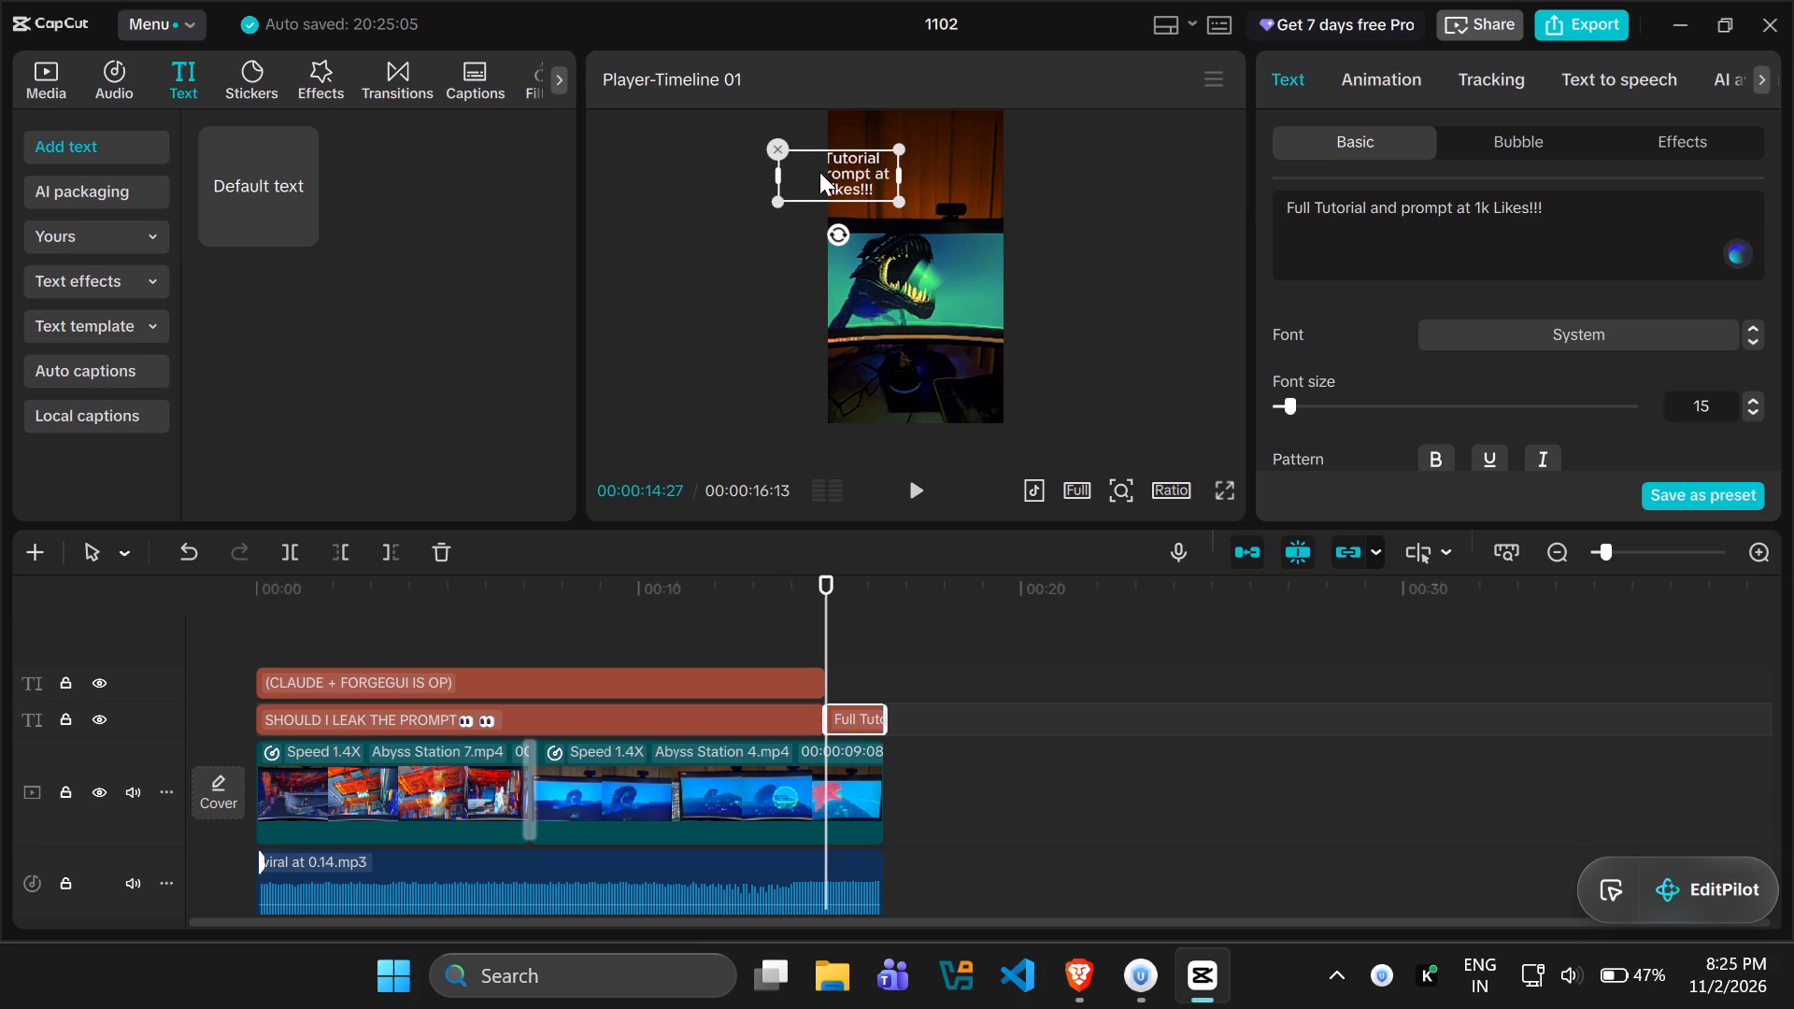
pyautogui.moveTo(821, 170); pyautogui.dragTo(880, 170)
pyautogui.moveTo(856, 170); pyautogui.dragTo(907, 170)
pyautogui.moveTo(861, 170); pyautogui.dragTo(934, 166)
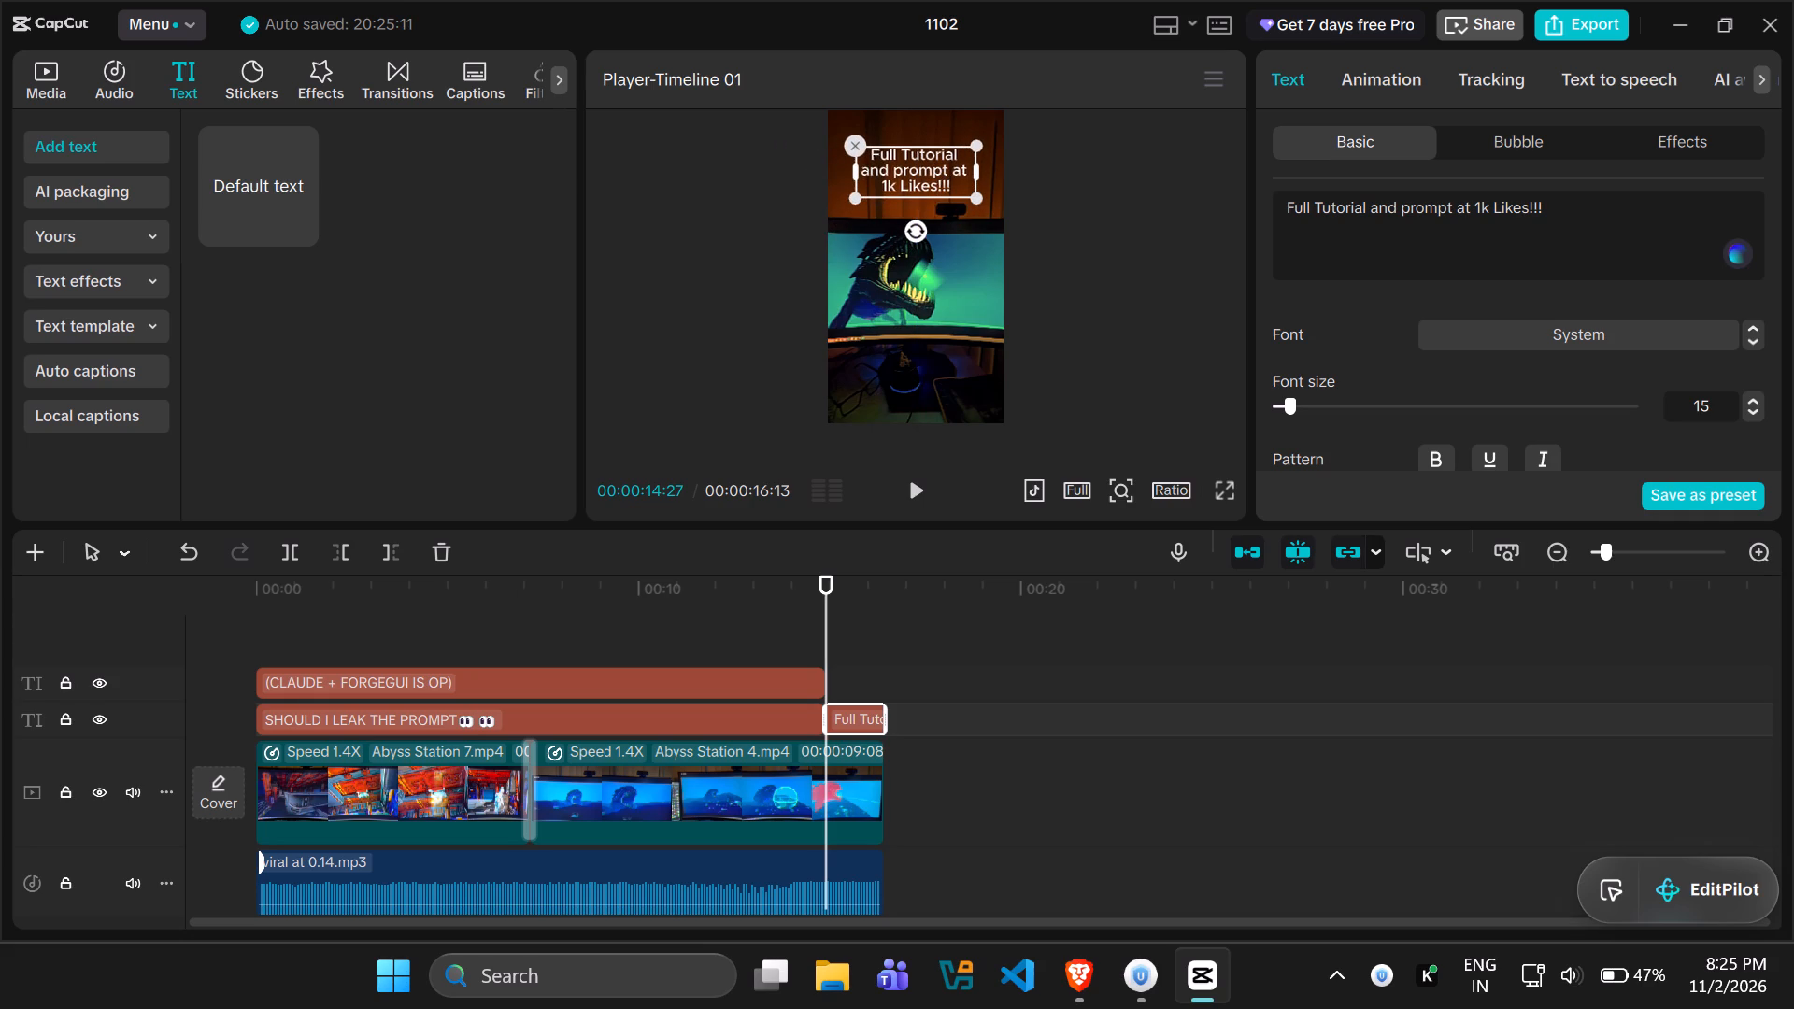
# Format the closing text in Comic Sans MS Bold with the bold pattern and title case.
pyautogui.click(1614, 332)
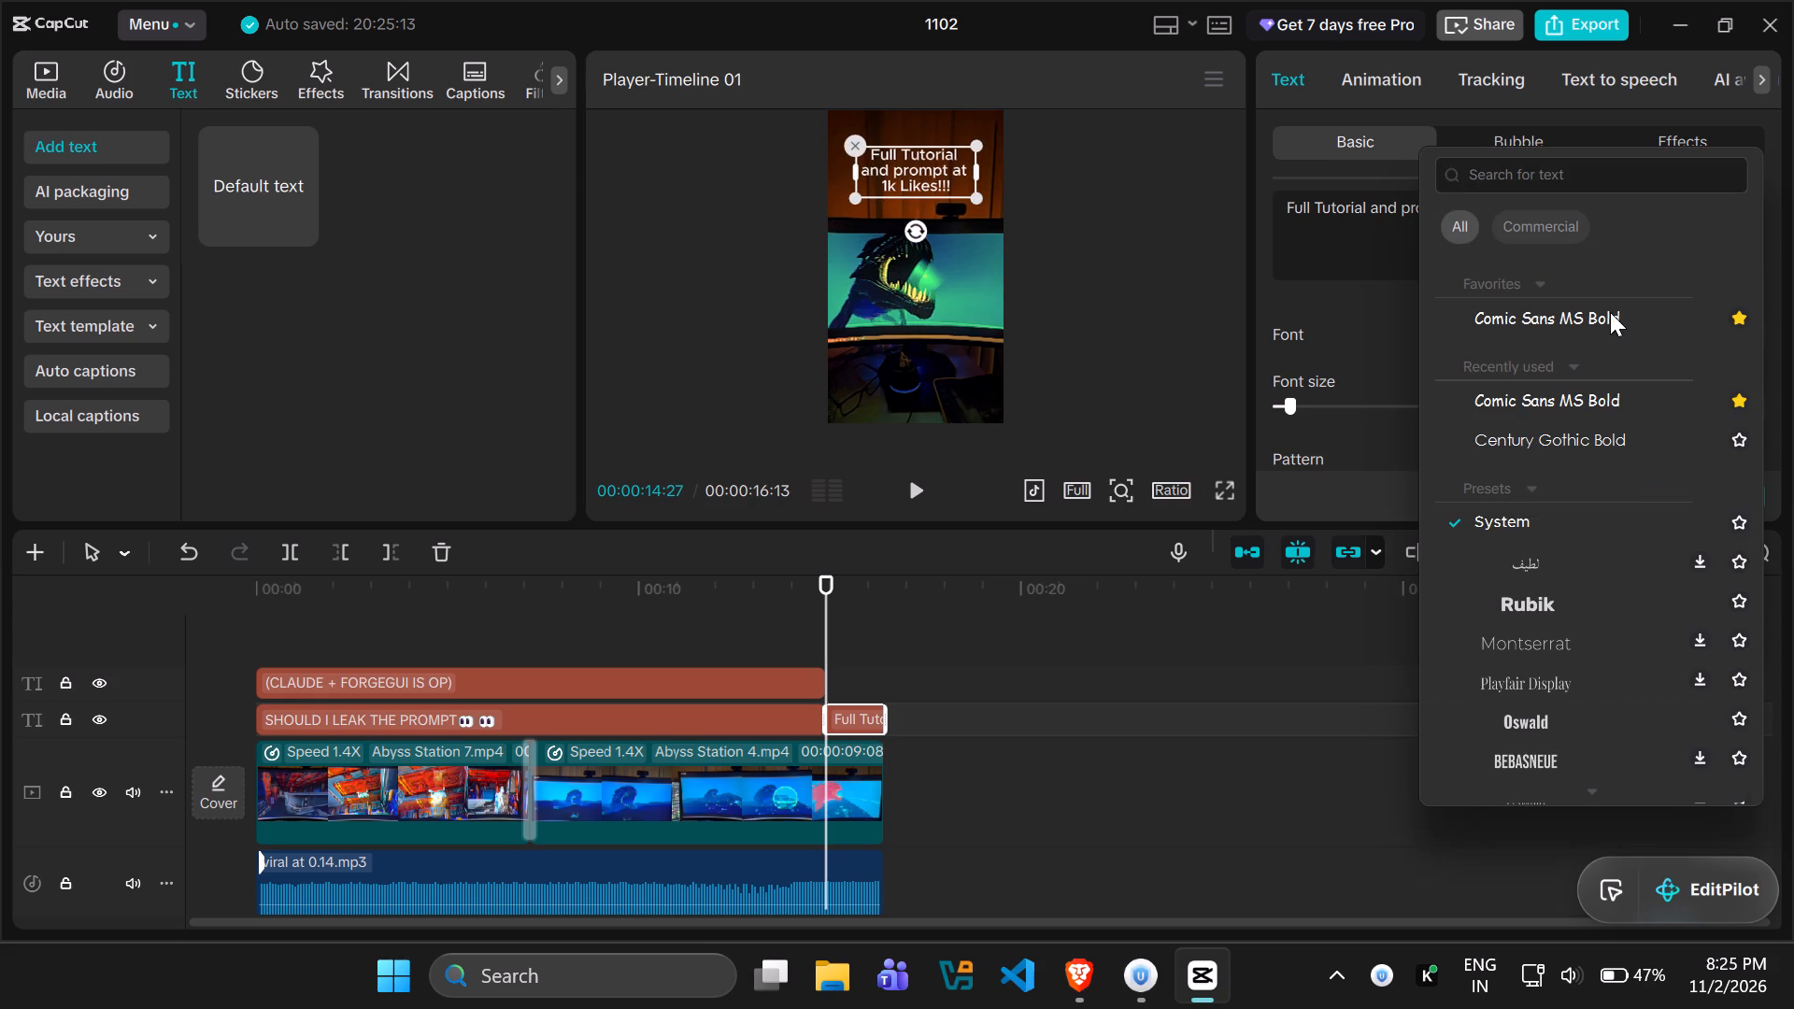
pyautogui.click(1602, 312)
pyautogui.scroll(-1, 1405, 380)
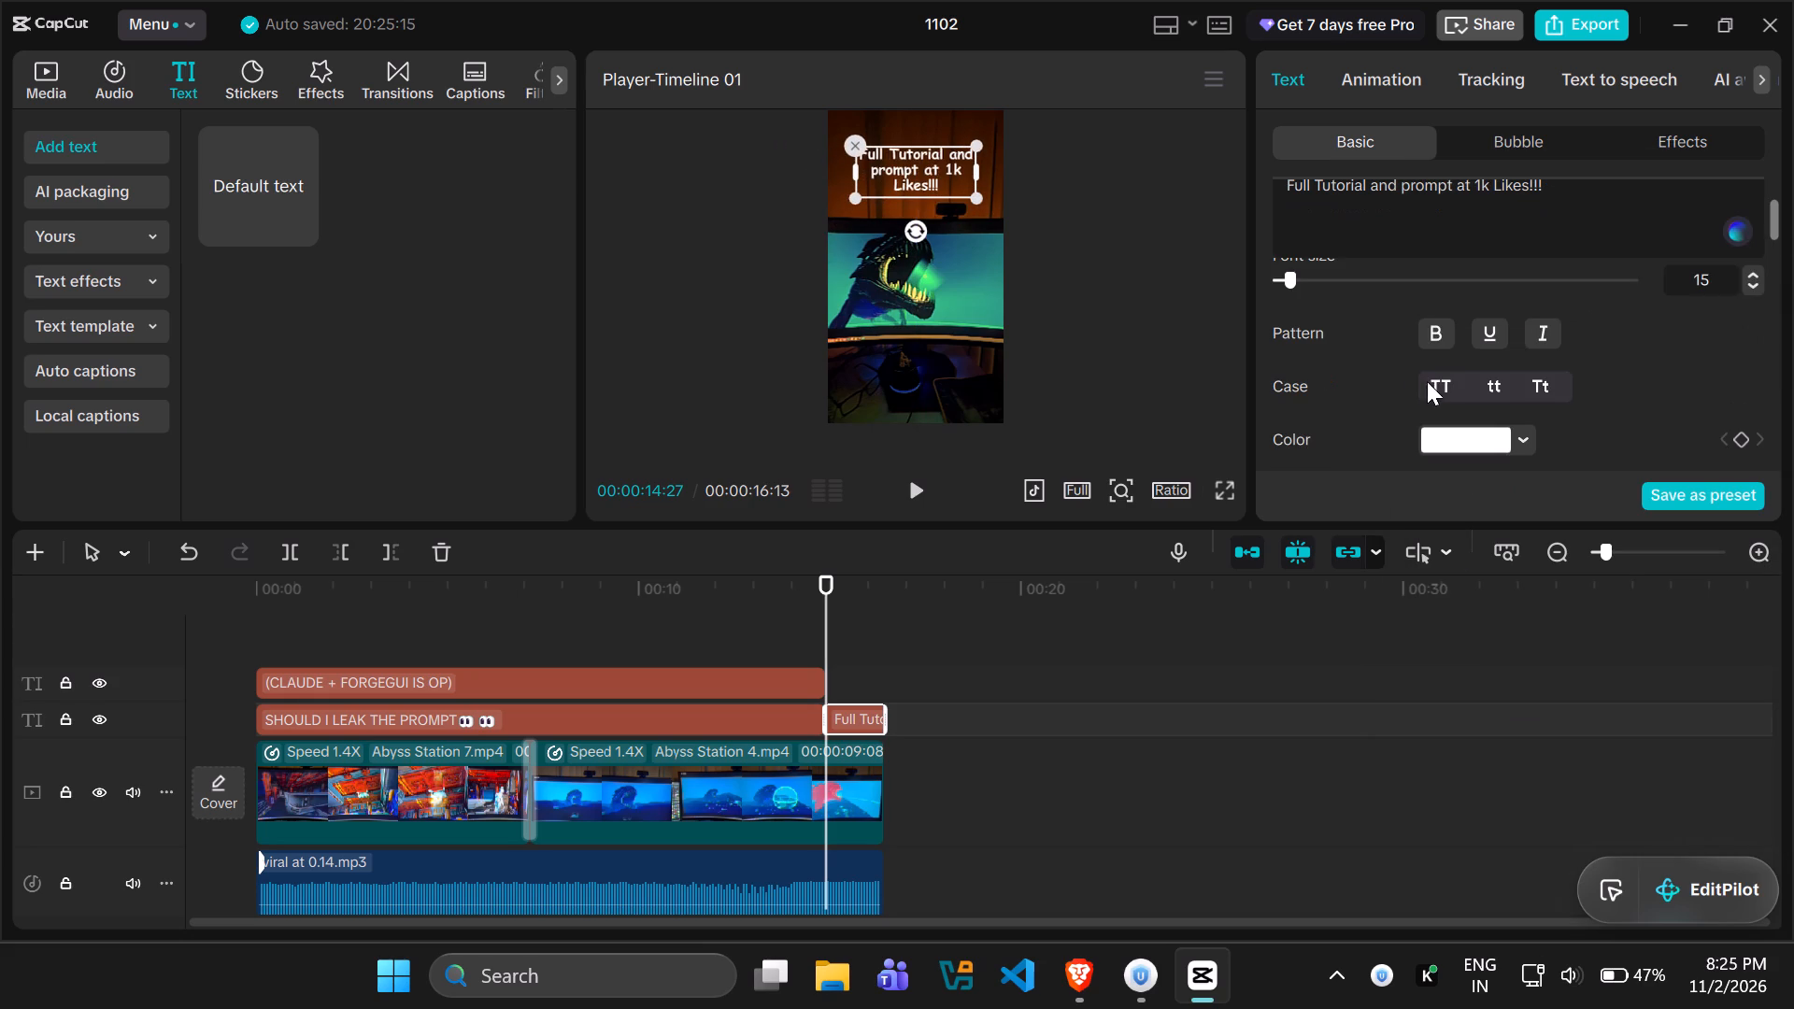
pyautogui.click(1435, 331)
pyautogui.click(1441, 372)
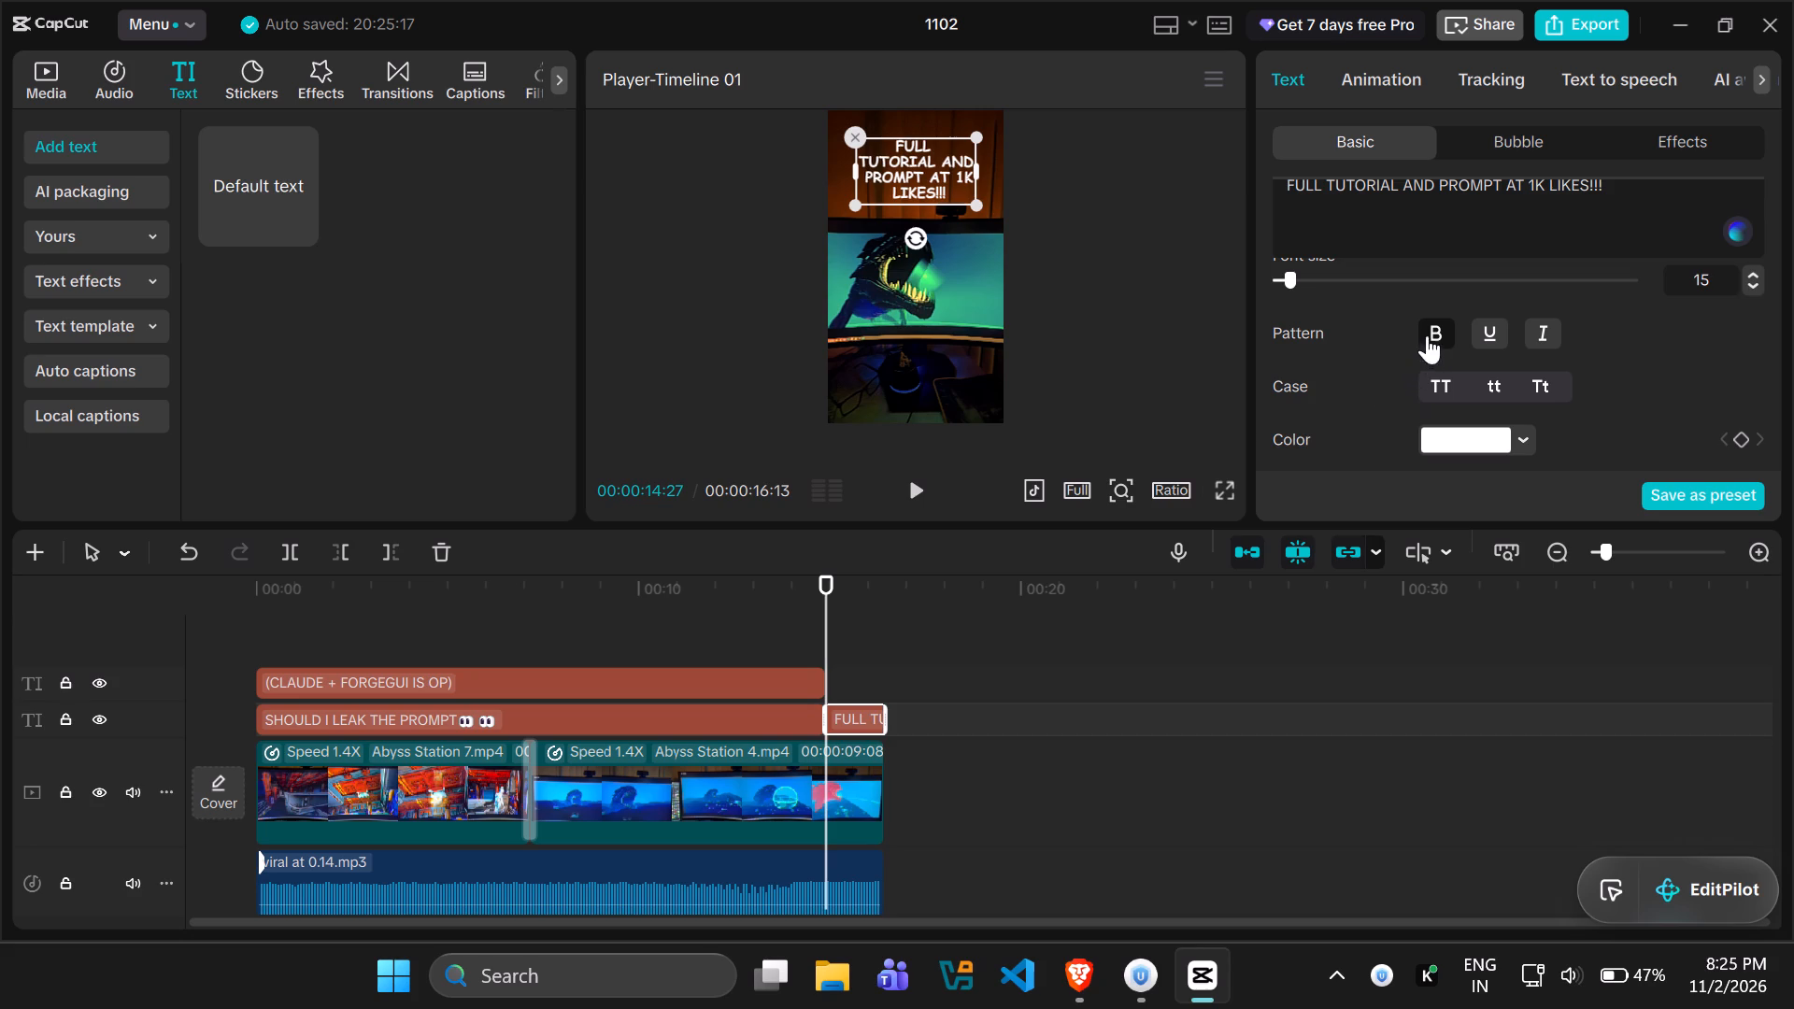
pyautogui.click(1542, 382)
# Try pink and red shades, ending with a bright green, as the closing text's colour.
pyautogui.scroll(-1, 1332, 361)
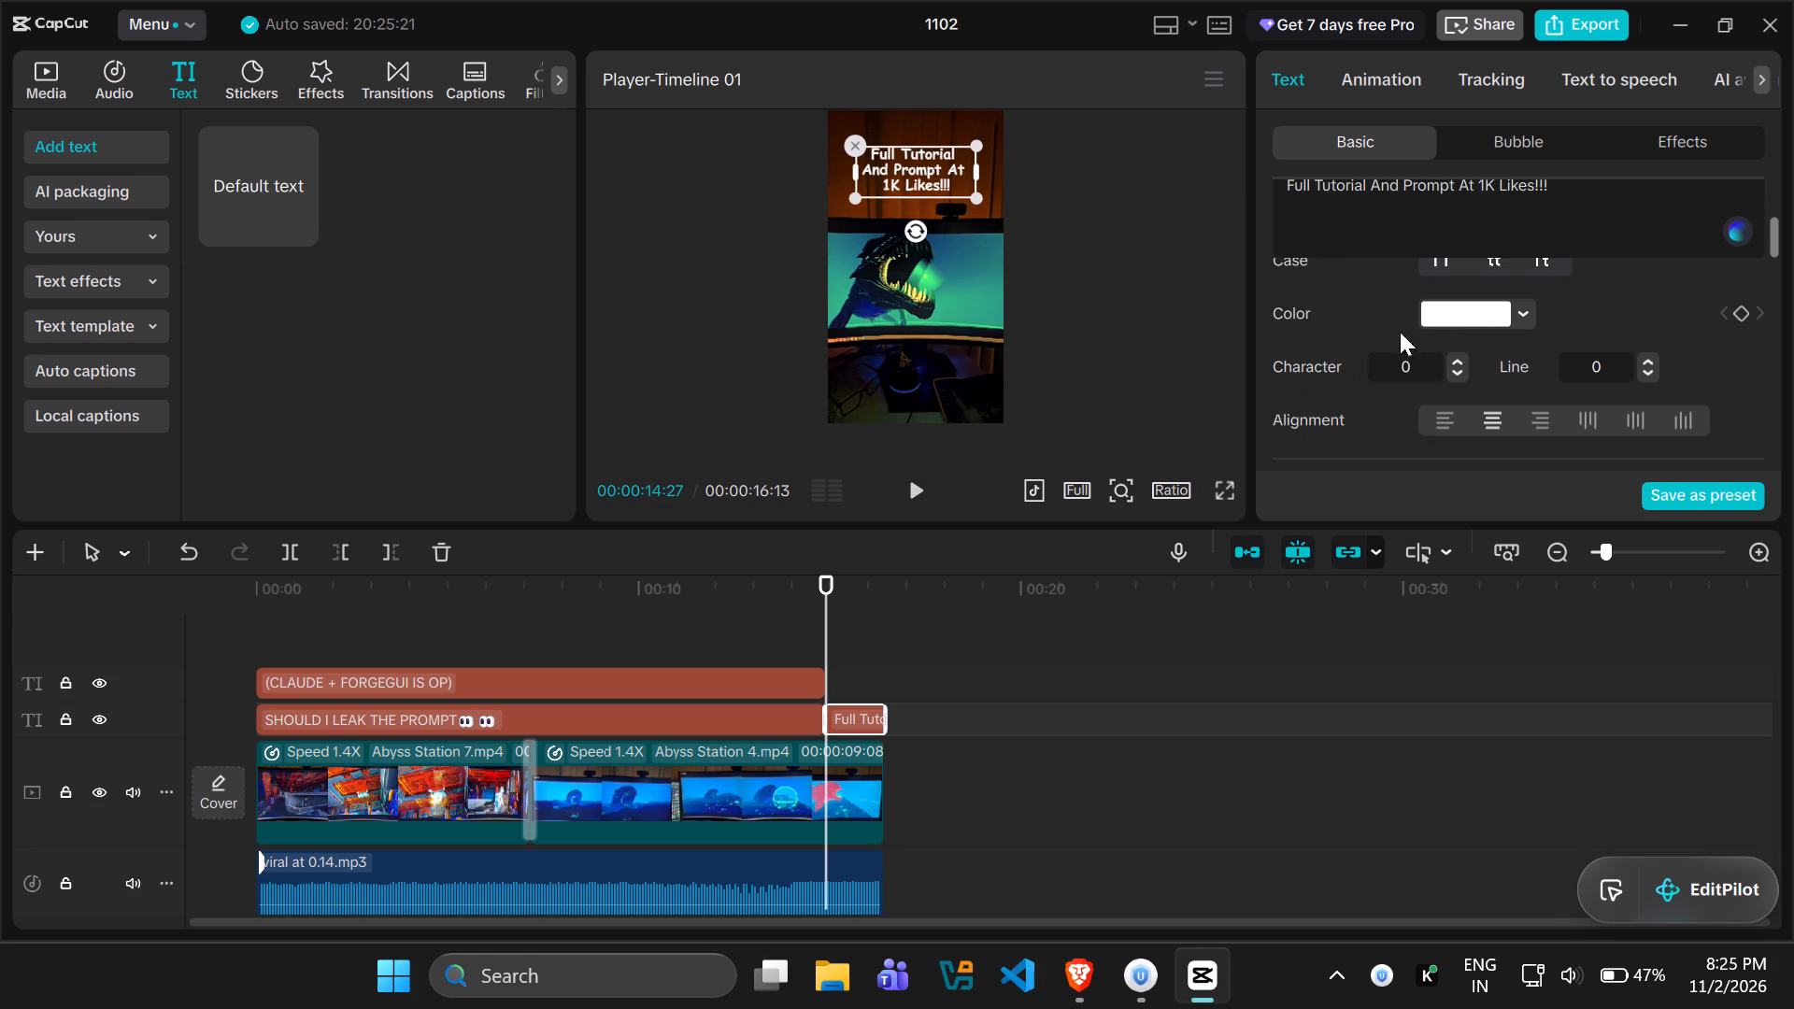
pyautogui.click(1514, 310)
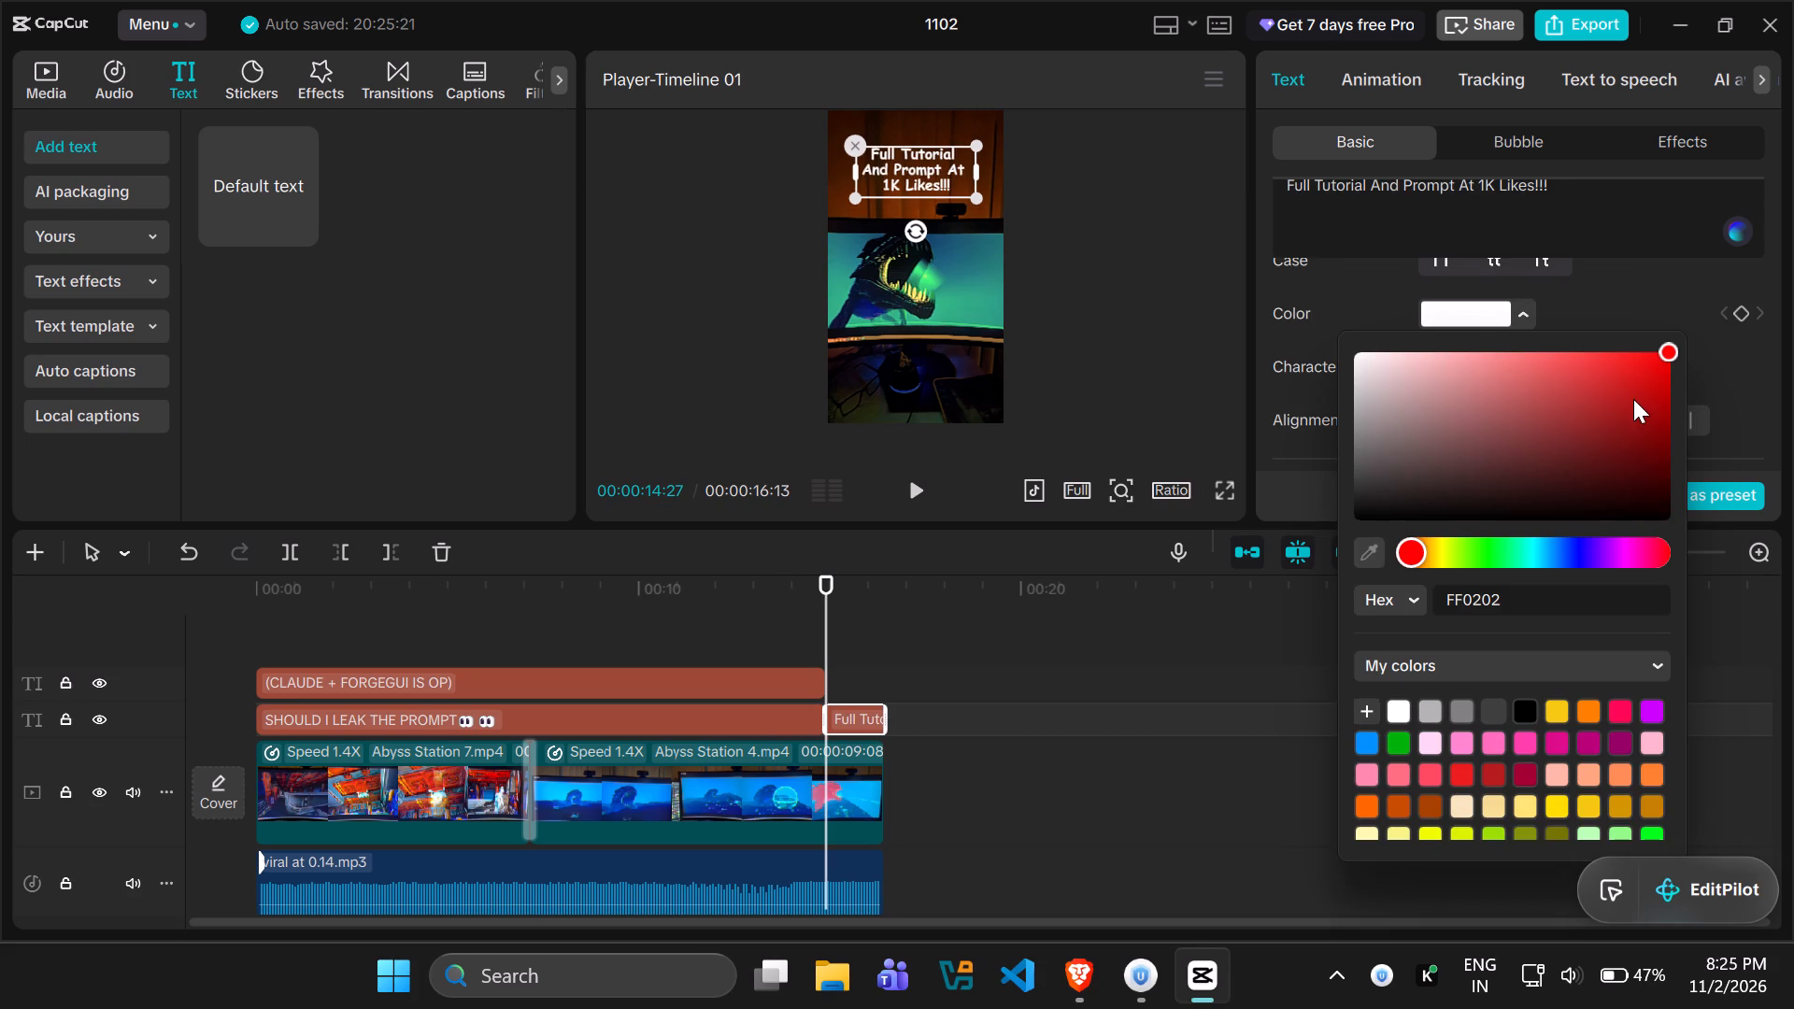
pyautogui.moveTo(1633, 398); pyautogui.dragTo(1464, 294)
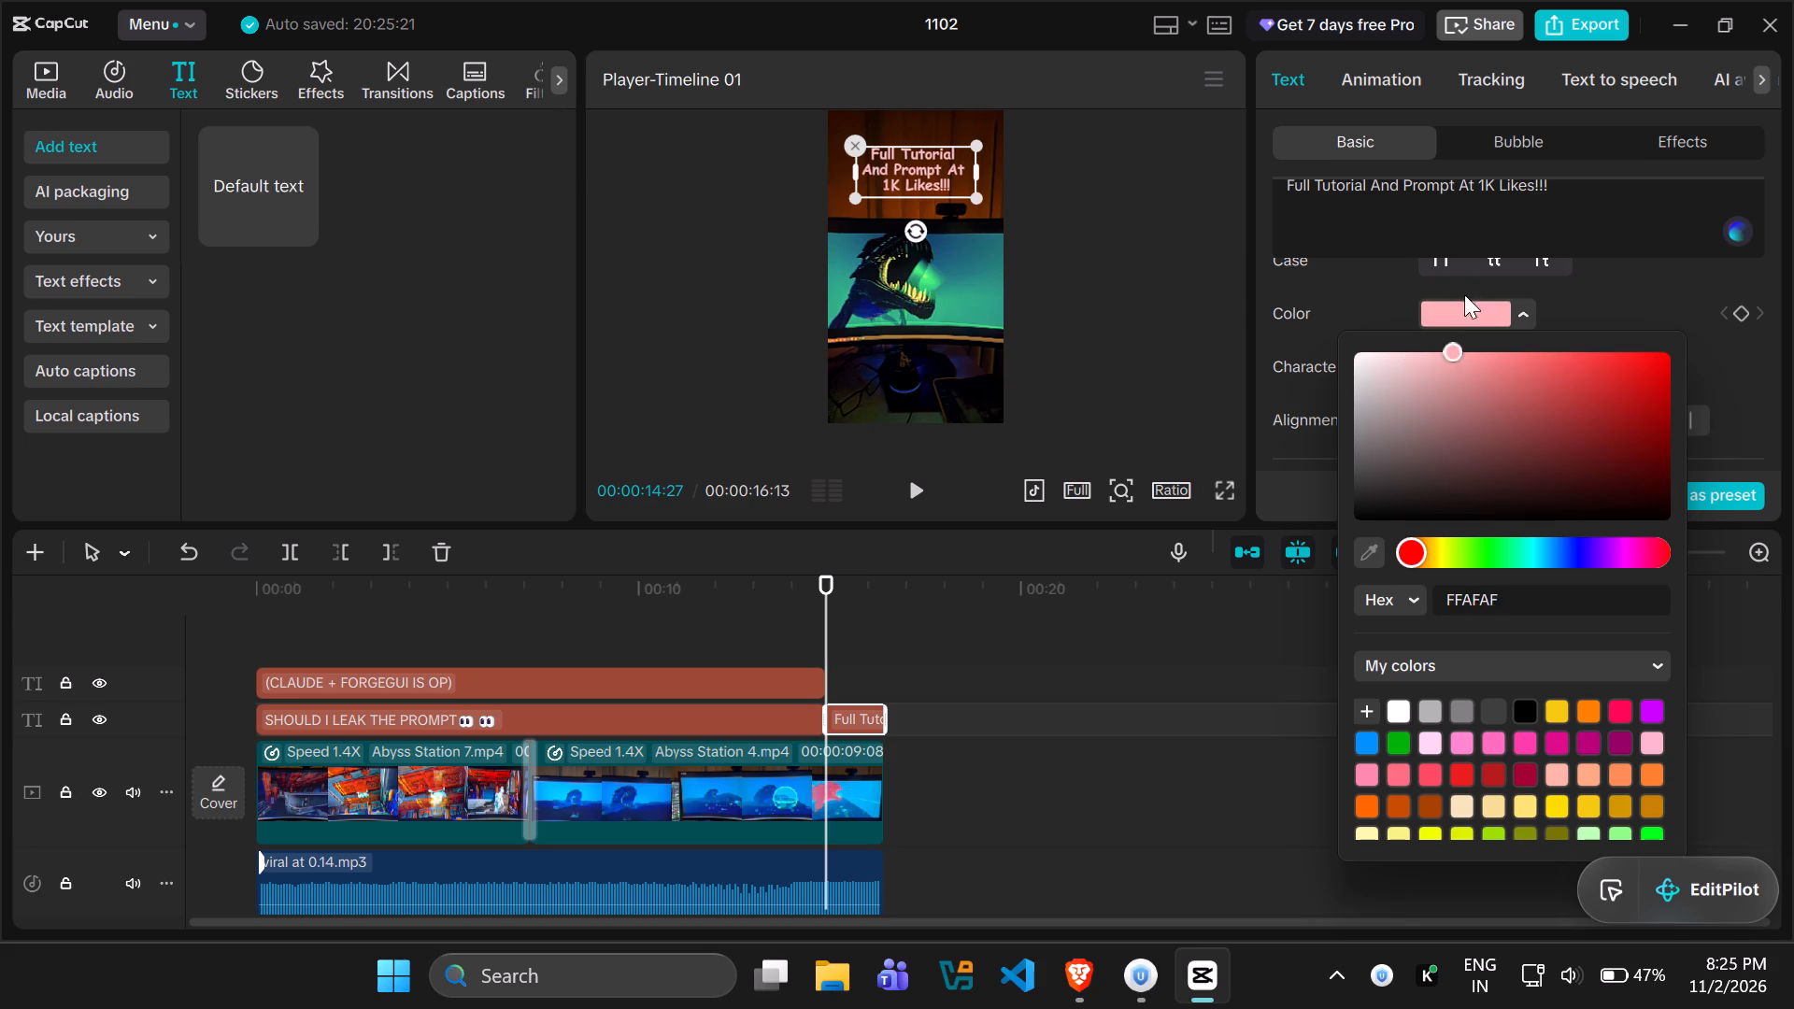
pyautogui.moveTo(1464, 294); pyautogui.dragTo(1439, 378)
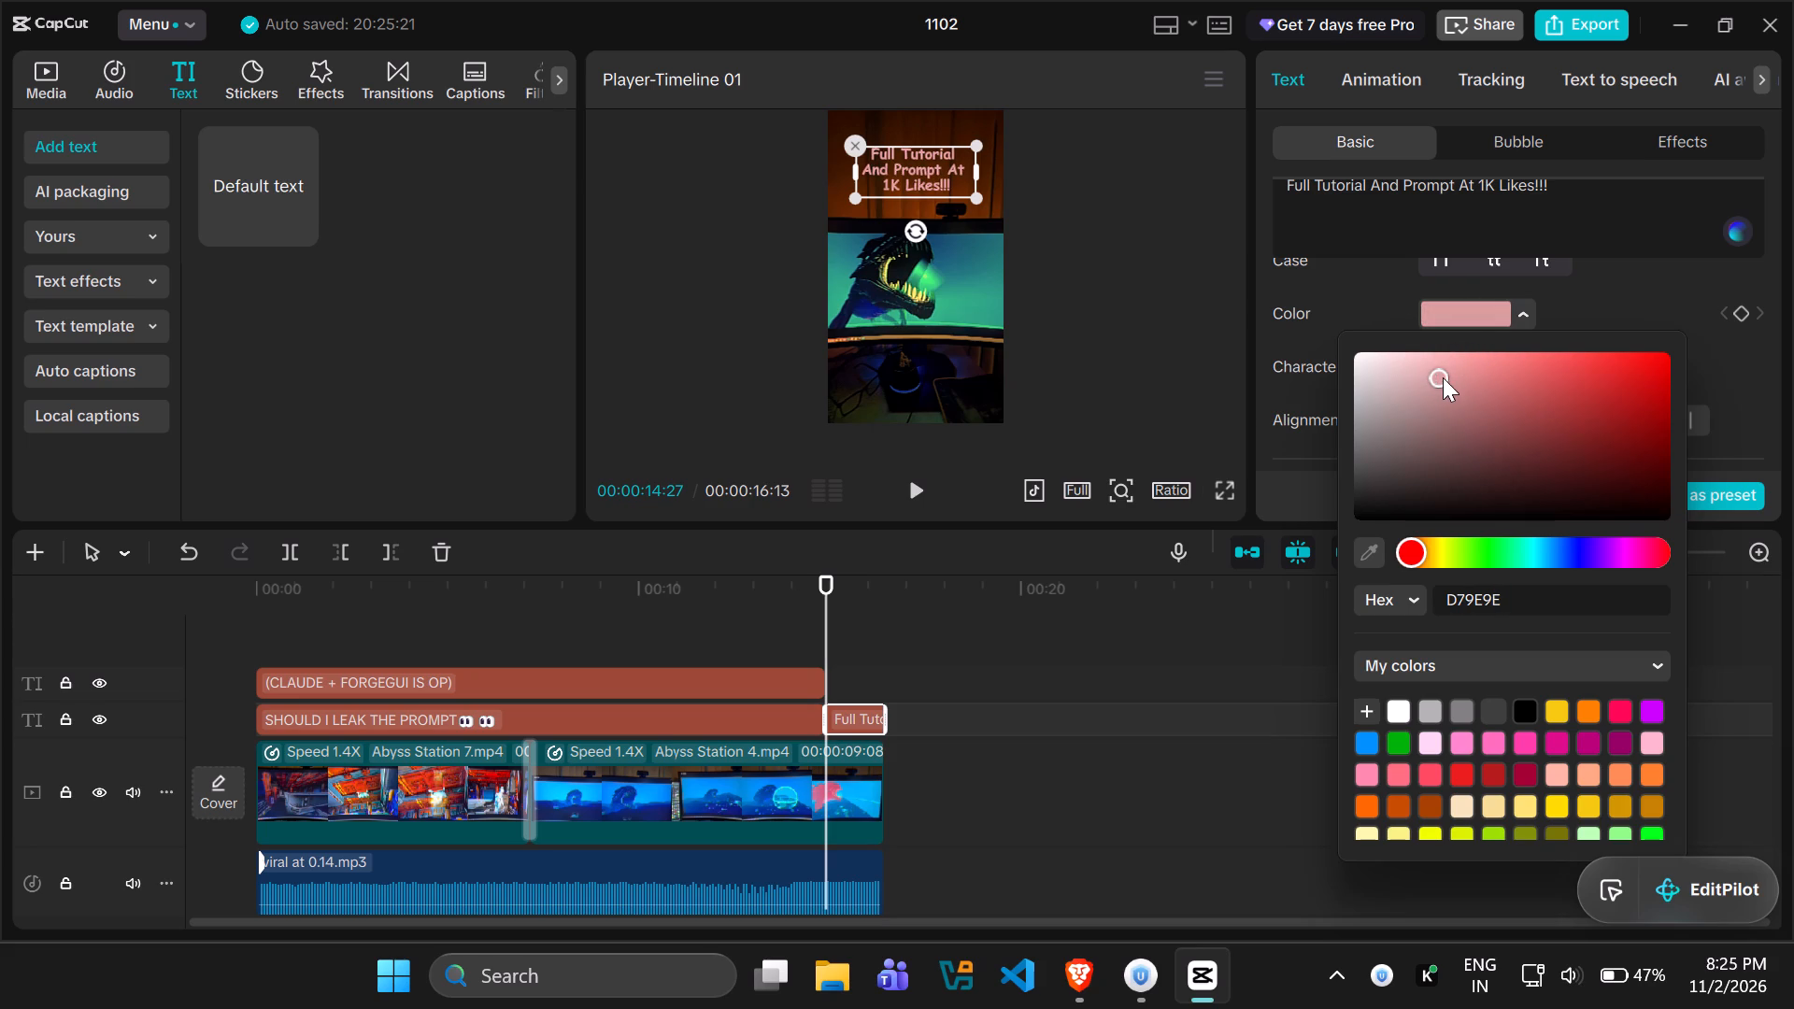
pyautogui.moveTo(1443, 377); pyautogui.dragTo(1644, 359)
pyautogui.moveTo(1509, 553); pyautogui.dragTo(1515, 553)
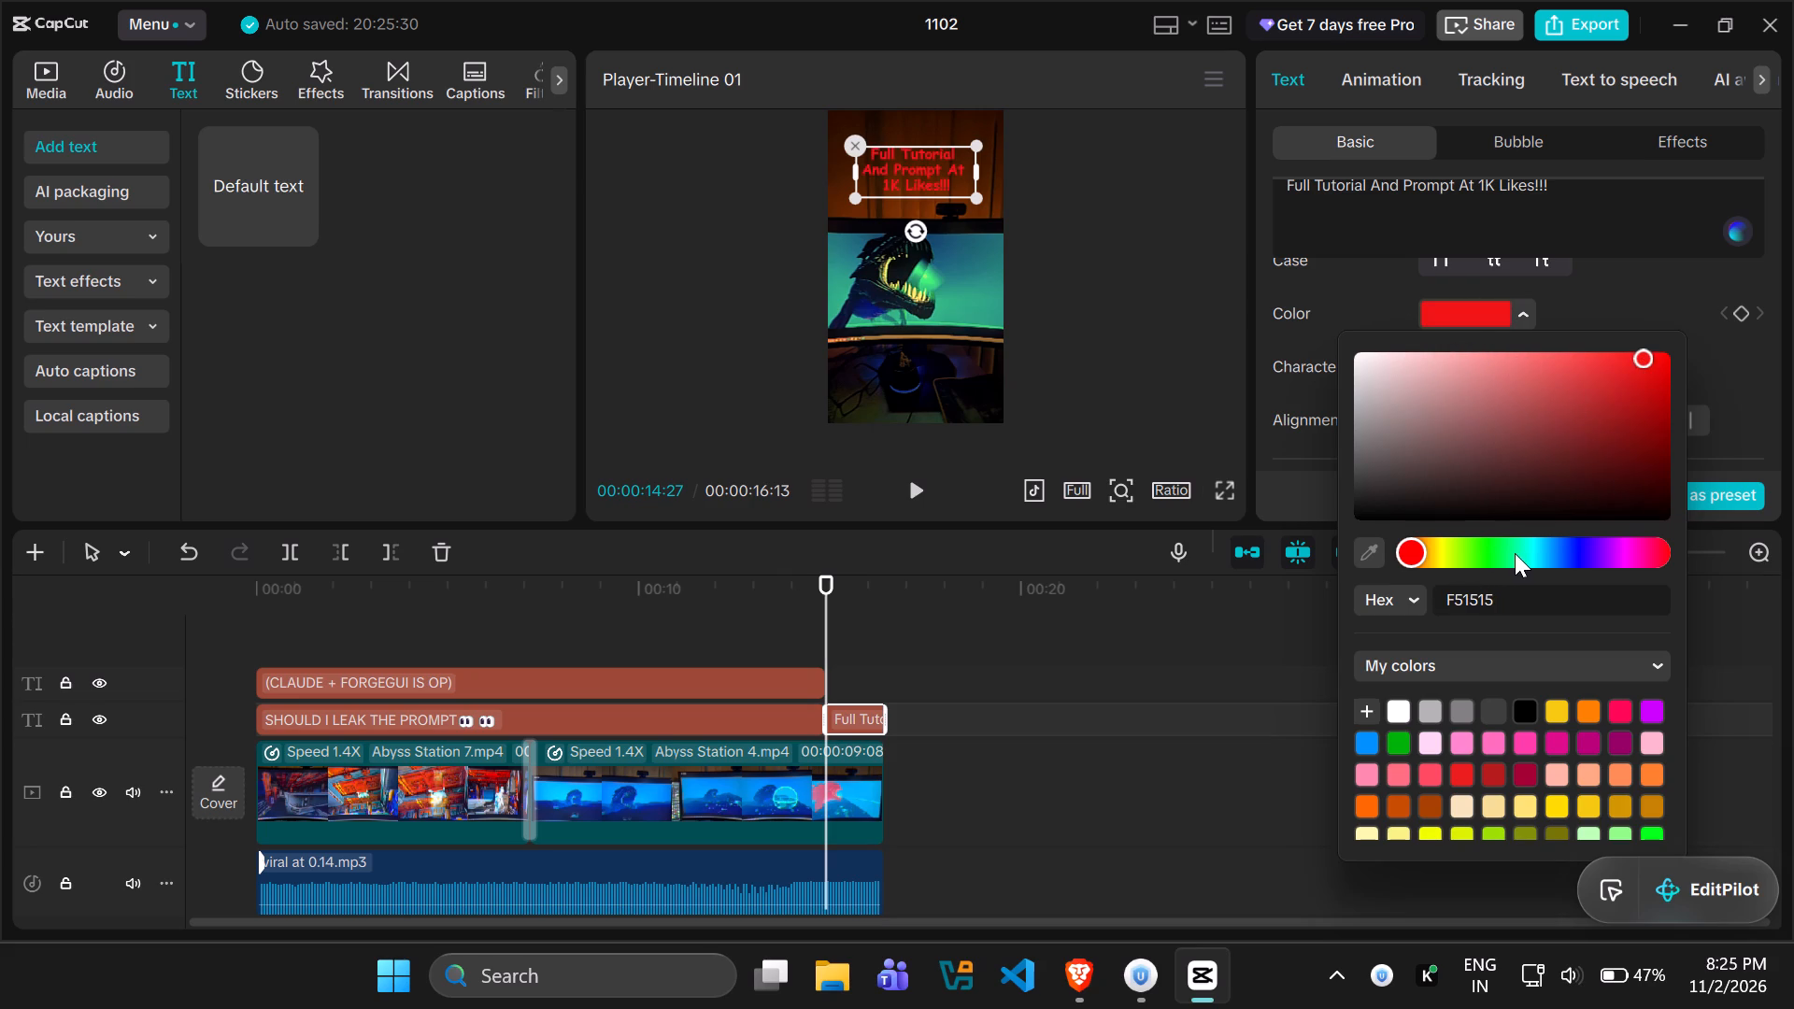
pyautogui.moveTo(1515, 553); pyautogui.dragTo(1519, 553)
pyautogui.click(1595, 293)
# Apply the preset style with white letters and a black outline to the closing text.
pyautogui.scroll(-1, 1433, 386)
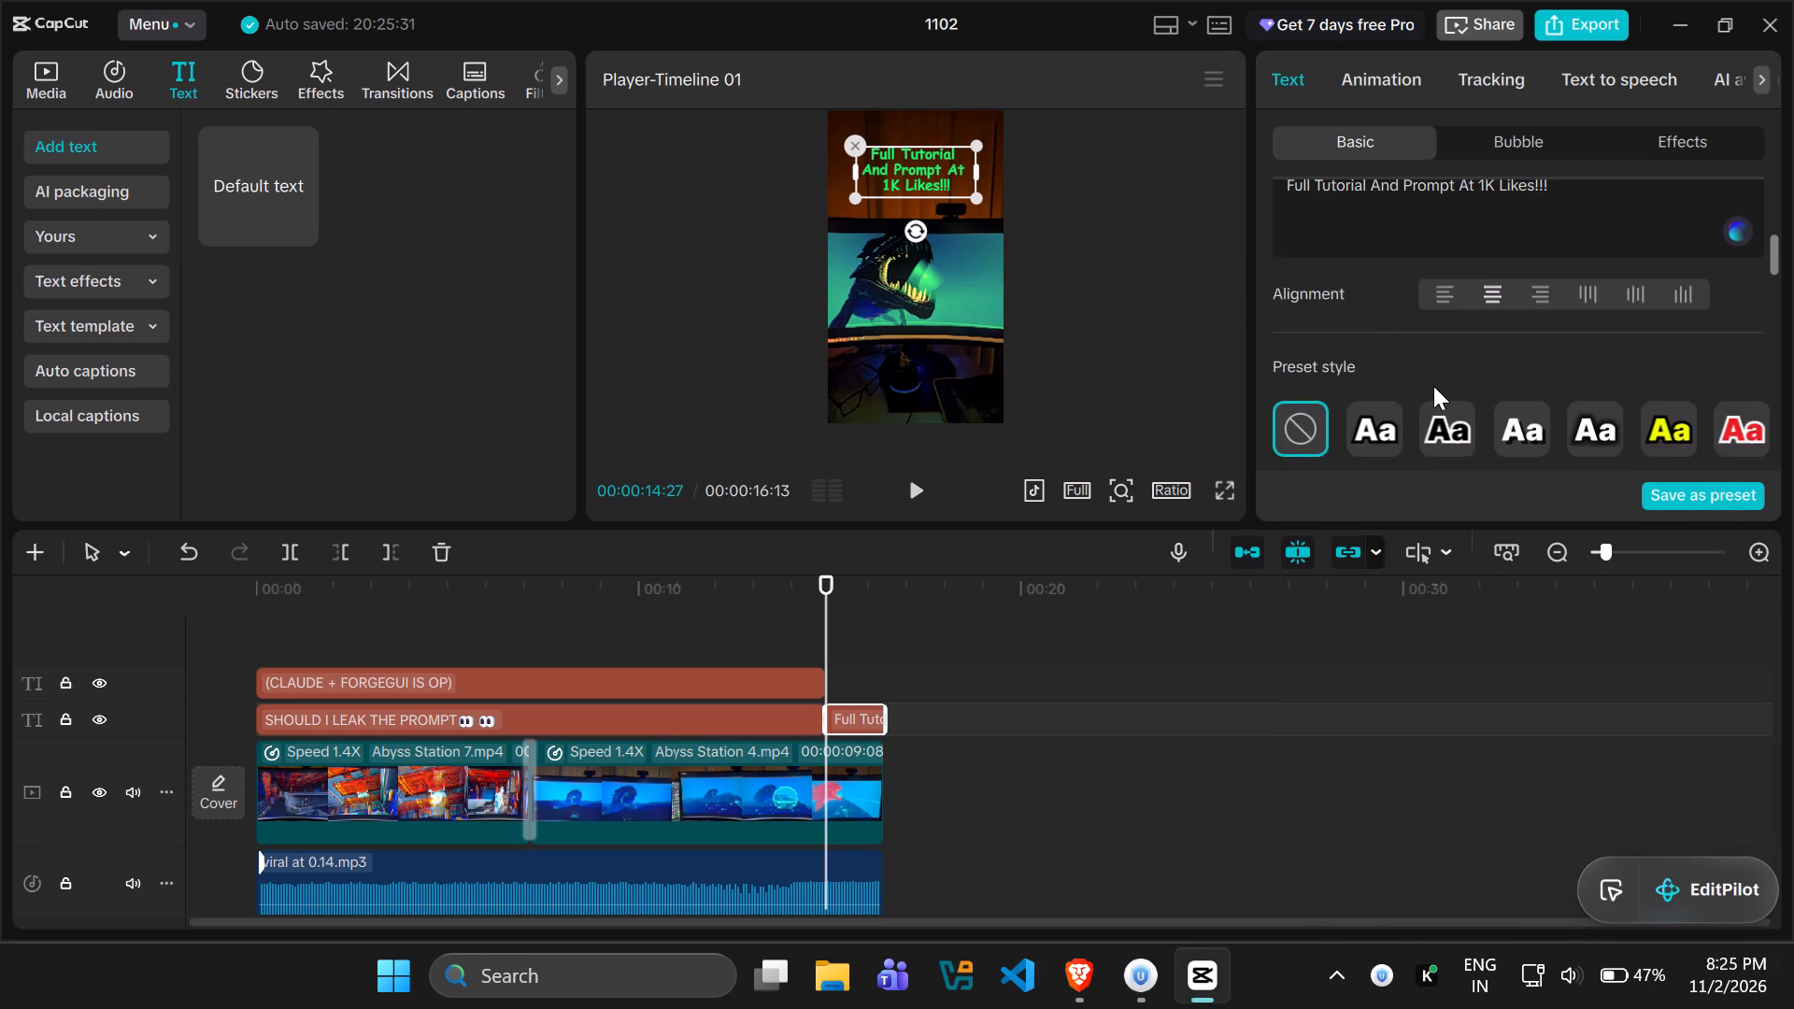
pyautogui.scroll(-1, 1433, 386)
pyautogui.click(1387, 313)
# Enable the shadow on the closing text.
pyautogui.scroll(-4, 1411, 396)
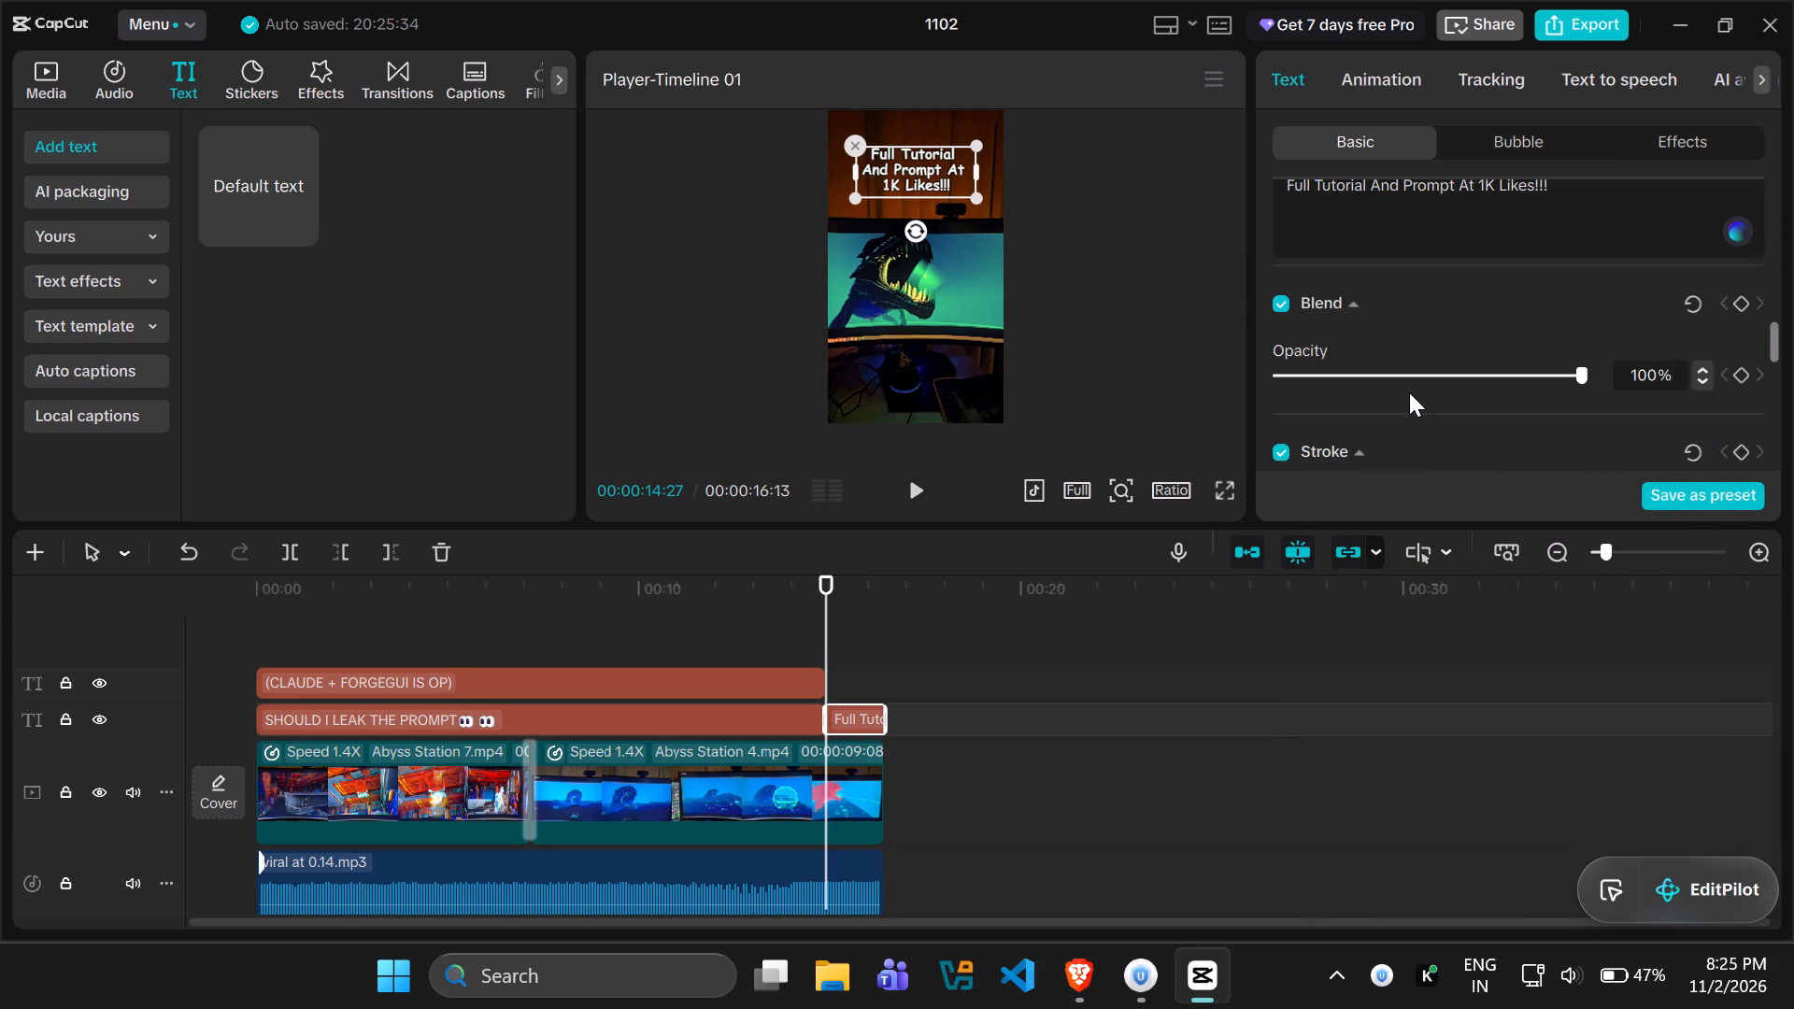
pyautogui.scroll(-8, 1407, 388)
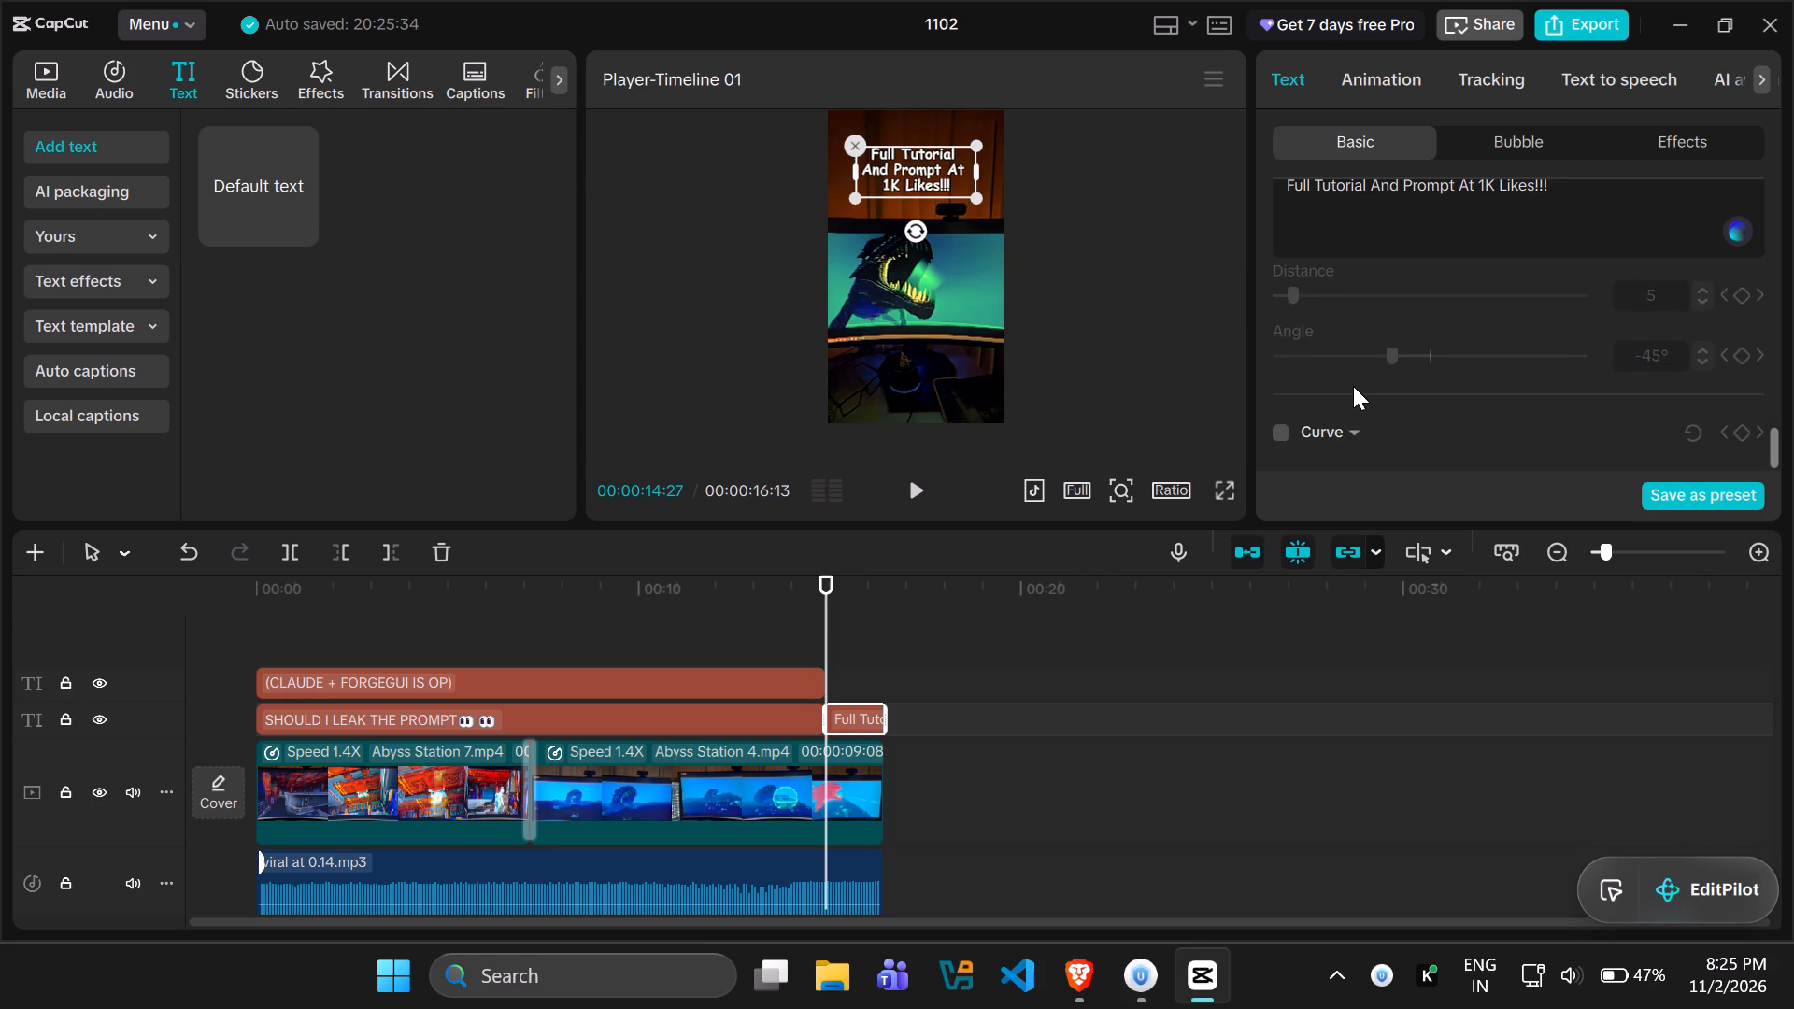
pyautogui.scroll(4, 1353, 386)
pyautogui.scroll(-1, 1353, 386)
pyautogui.click(1281, 433)
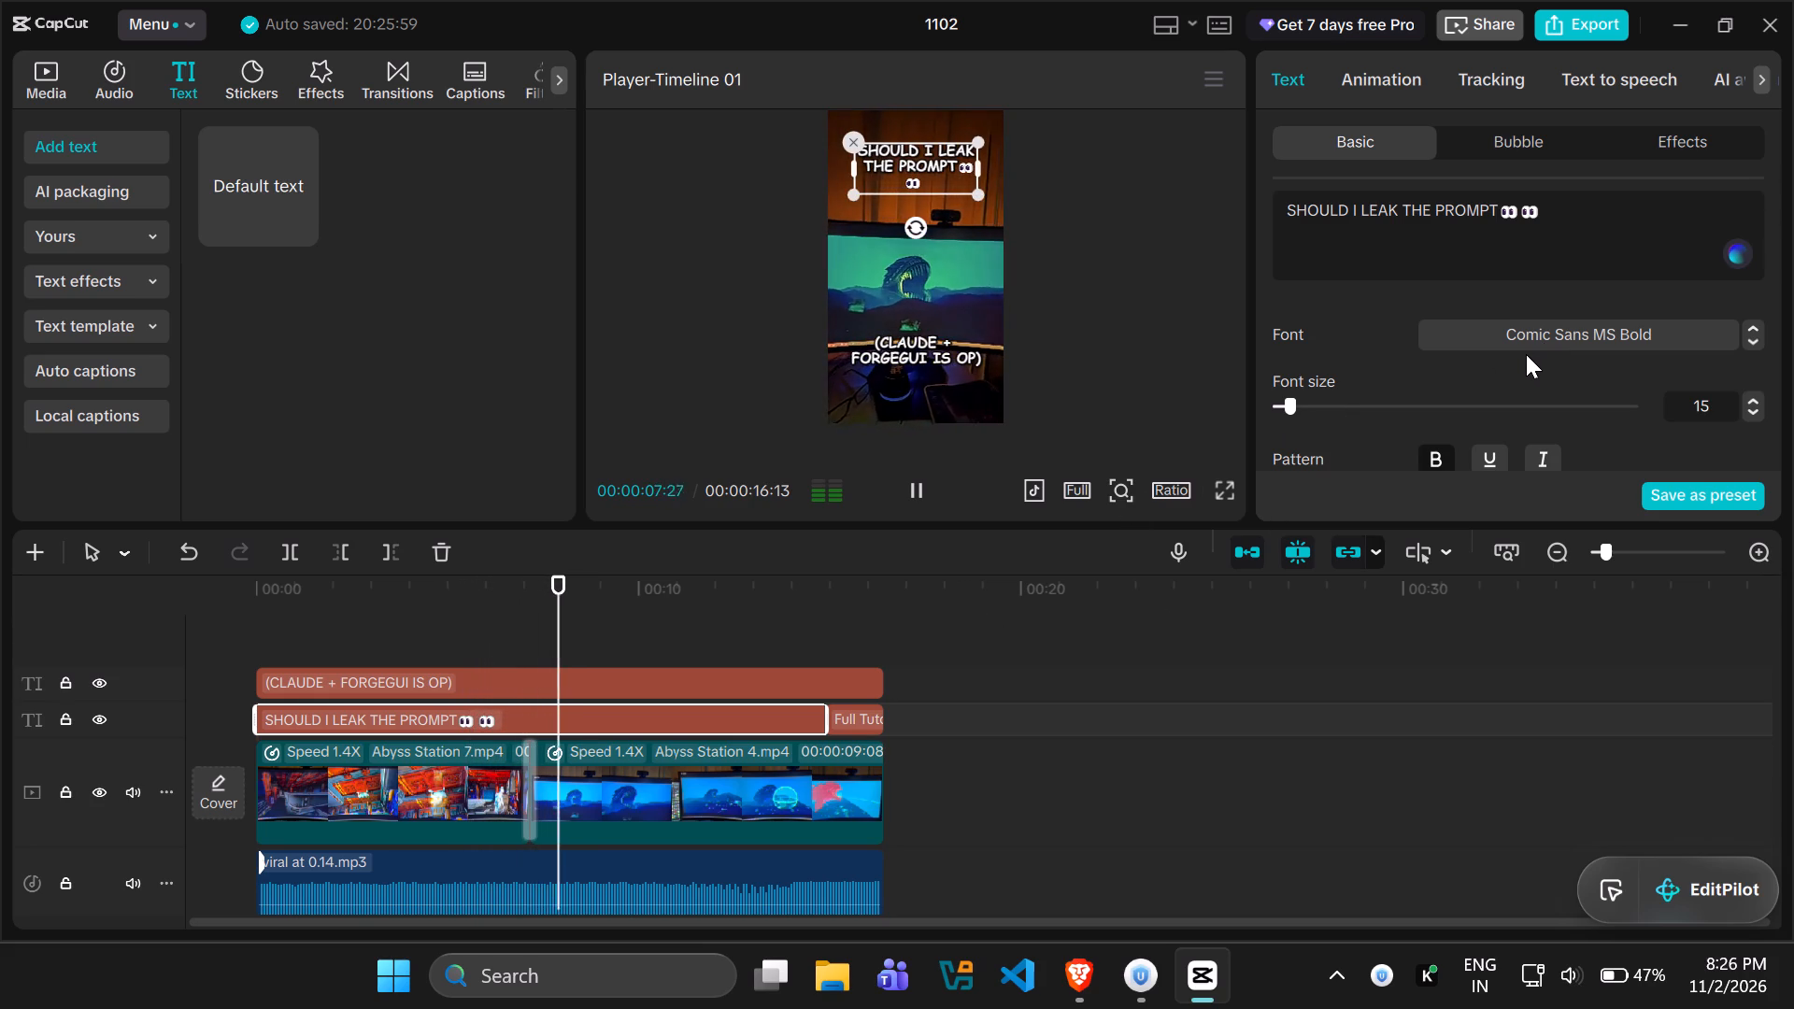
pyautogui.scroll(-1, 1526, 354)
# Turn off the bold pattern on the "Full Tutorial And Prompt At 1K Likes!!!" closing text.
pyautogui.click(859, 720)
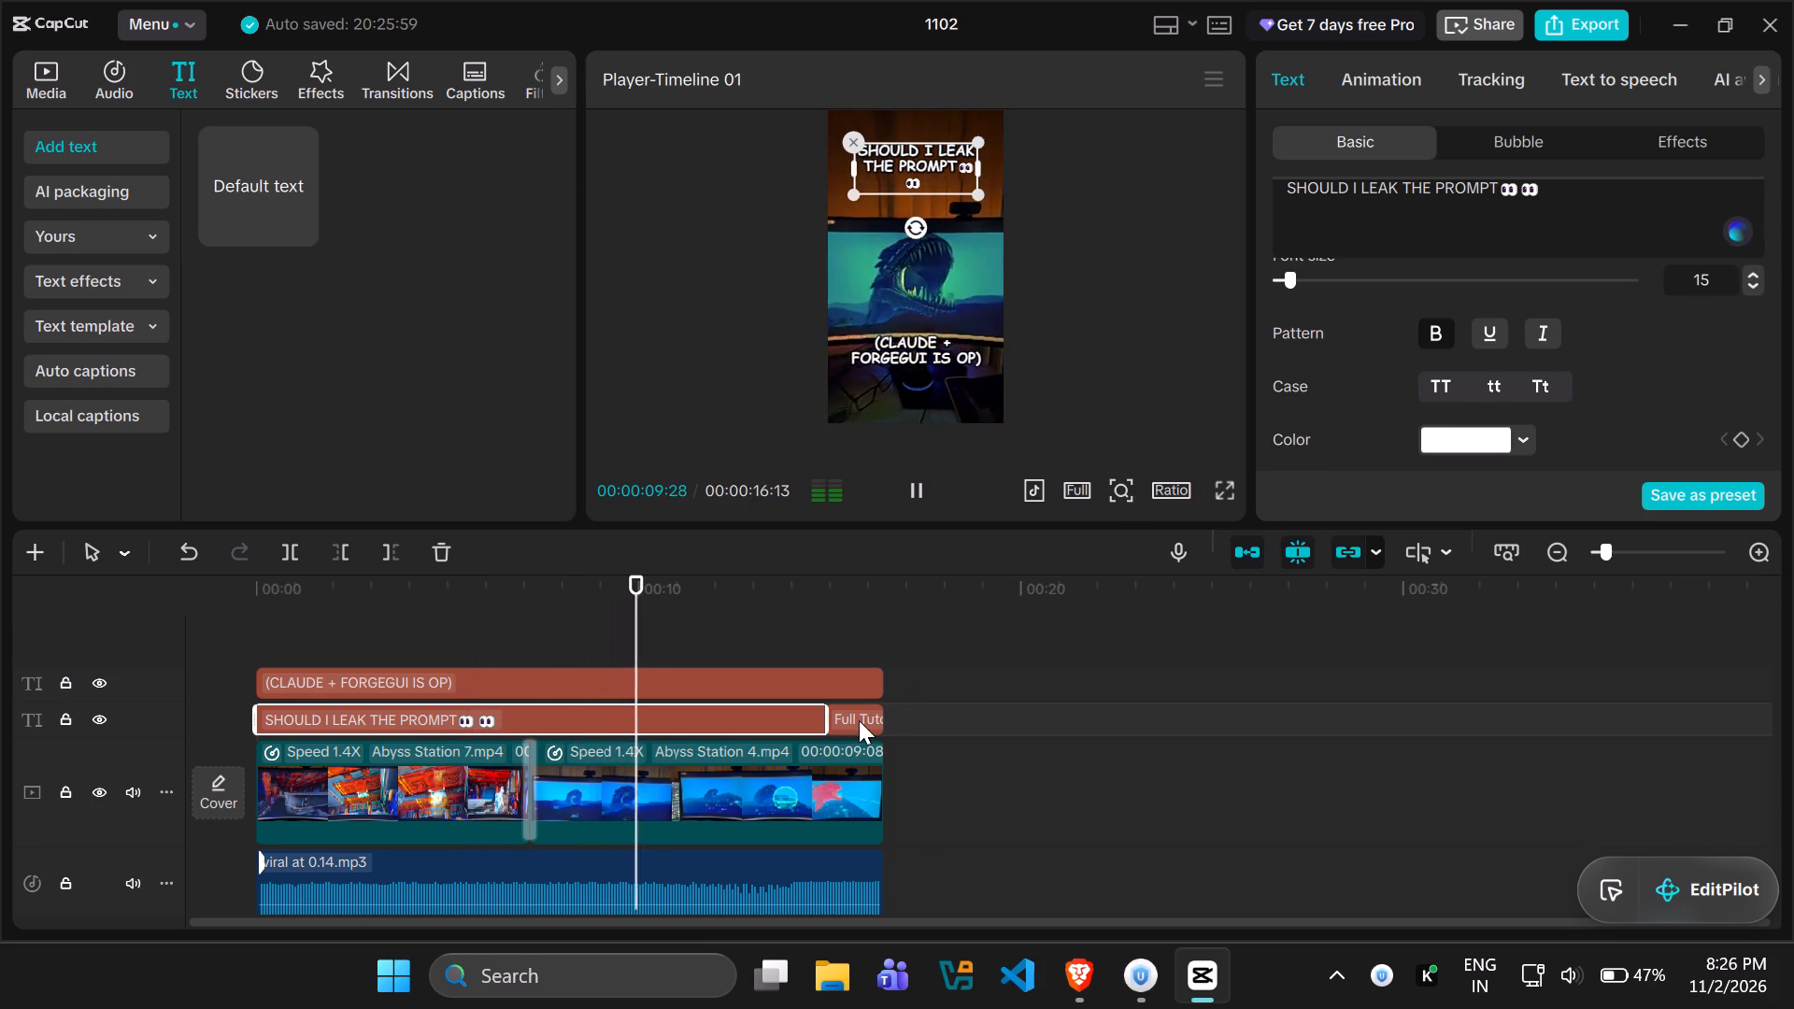
pyautogui.click(1442, 335)
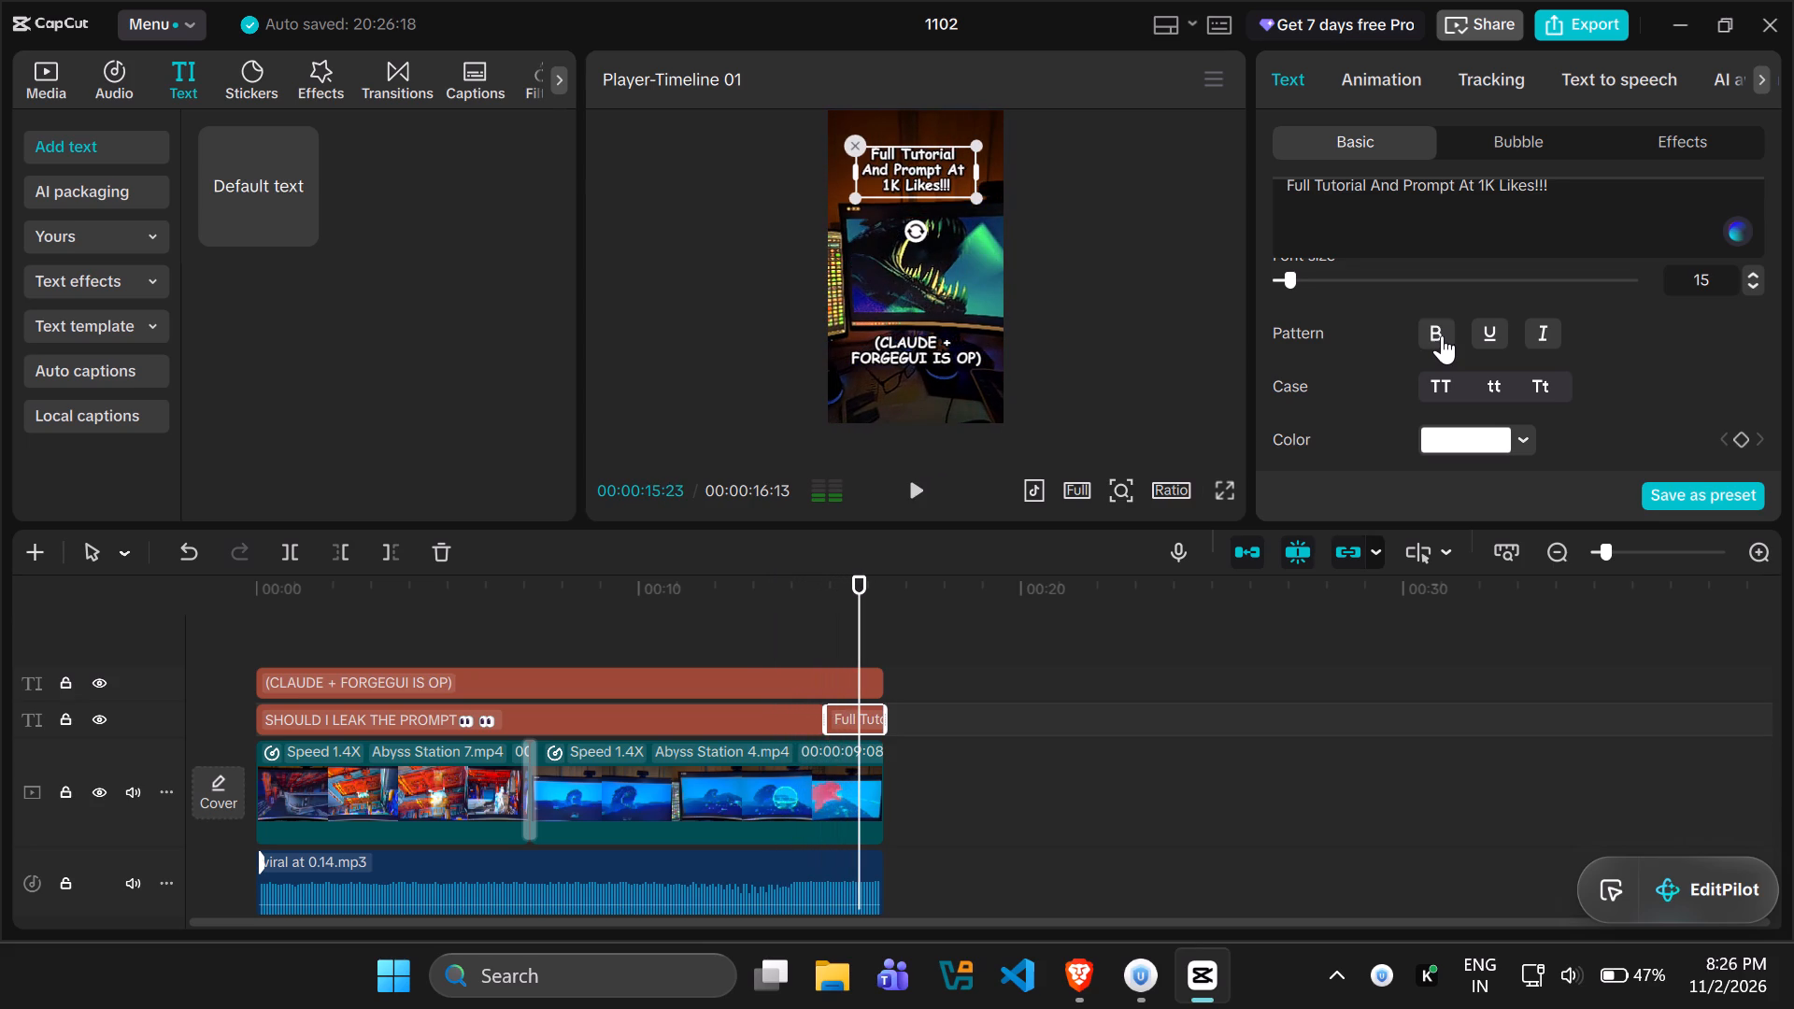
# Turn the bold pattern back on for the "Full Tutorial And Prompt At 1K Likes!!!" closing text and set its font size to 17.
pyautogui.click(1442, 335)
pyautogui.scroll(2, 1442, 335)
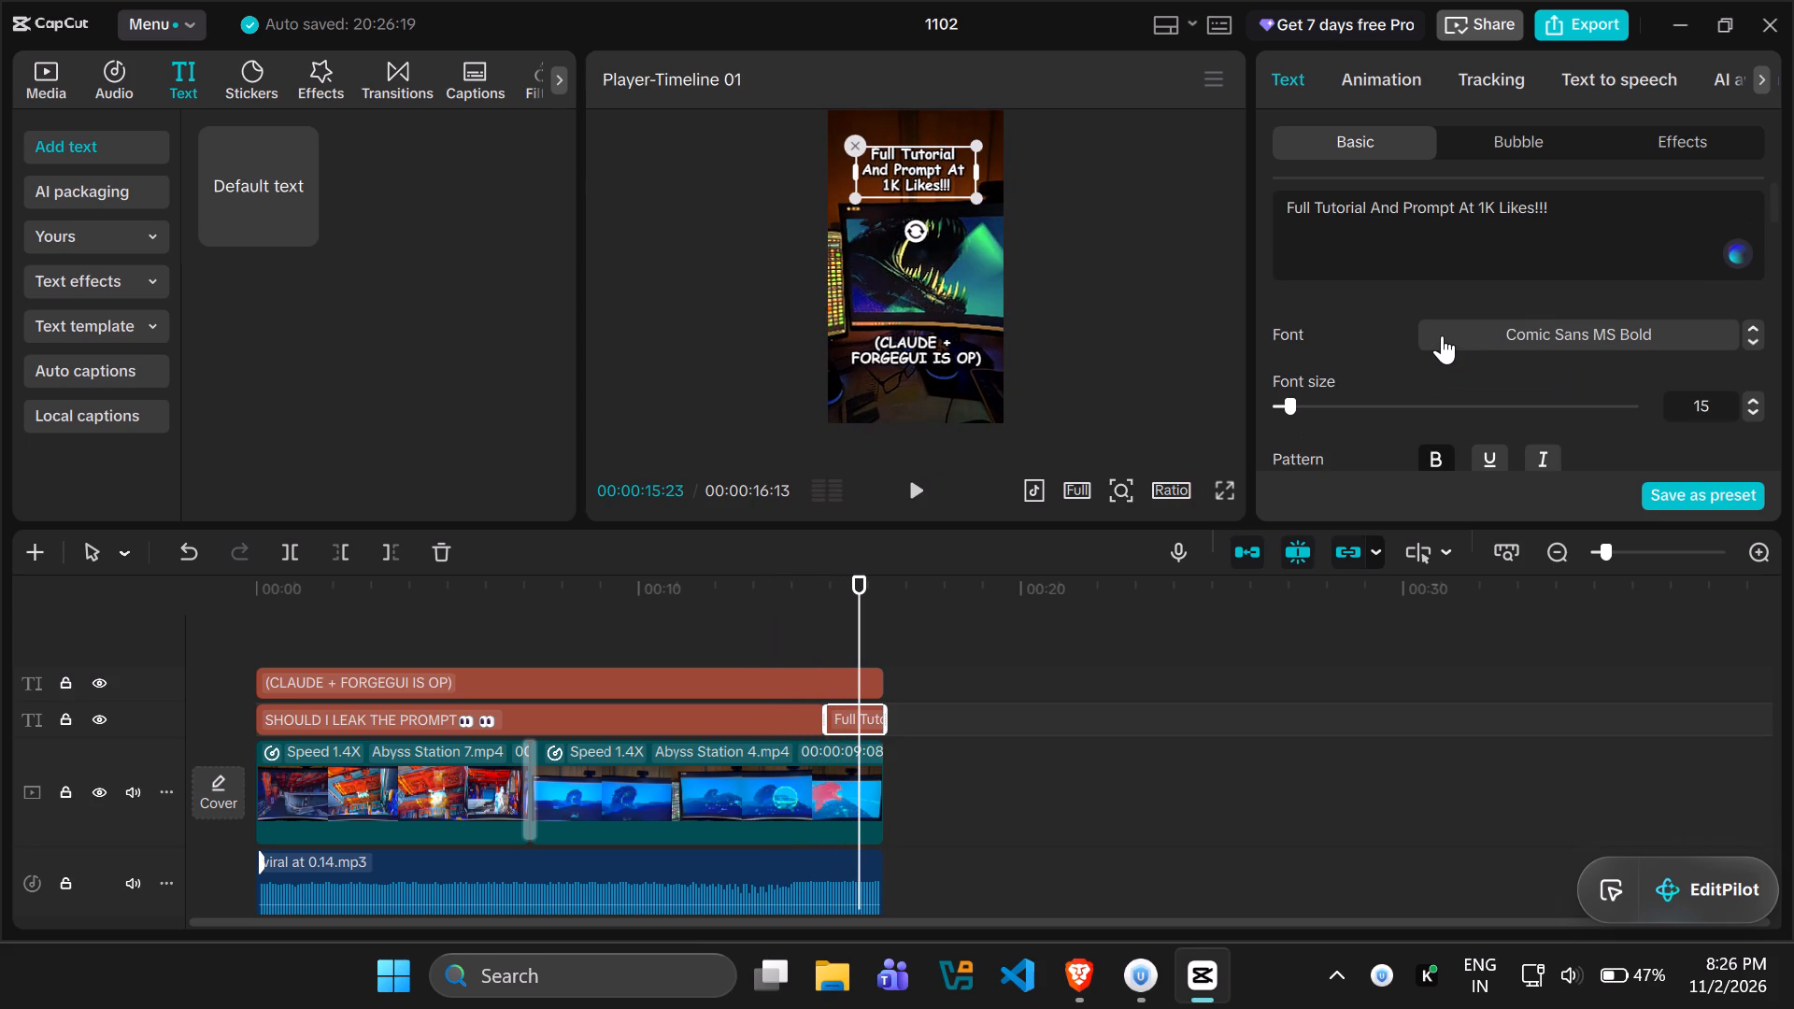
pyautogui.click(1752, 400)
pyautogui.click(1752, 400)
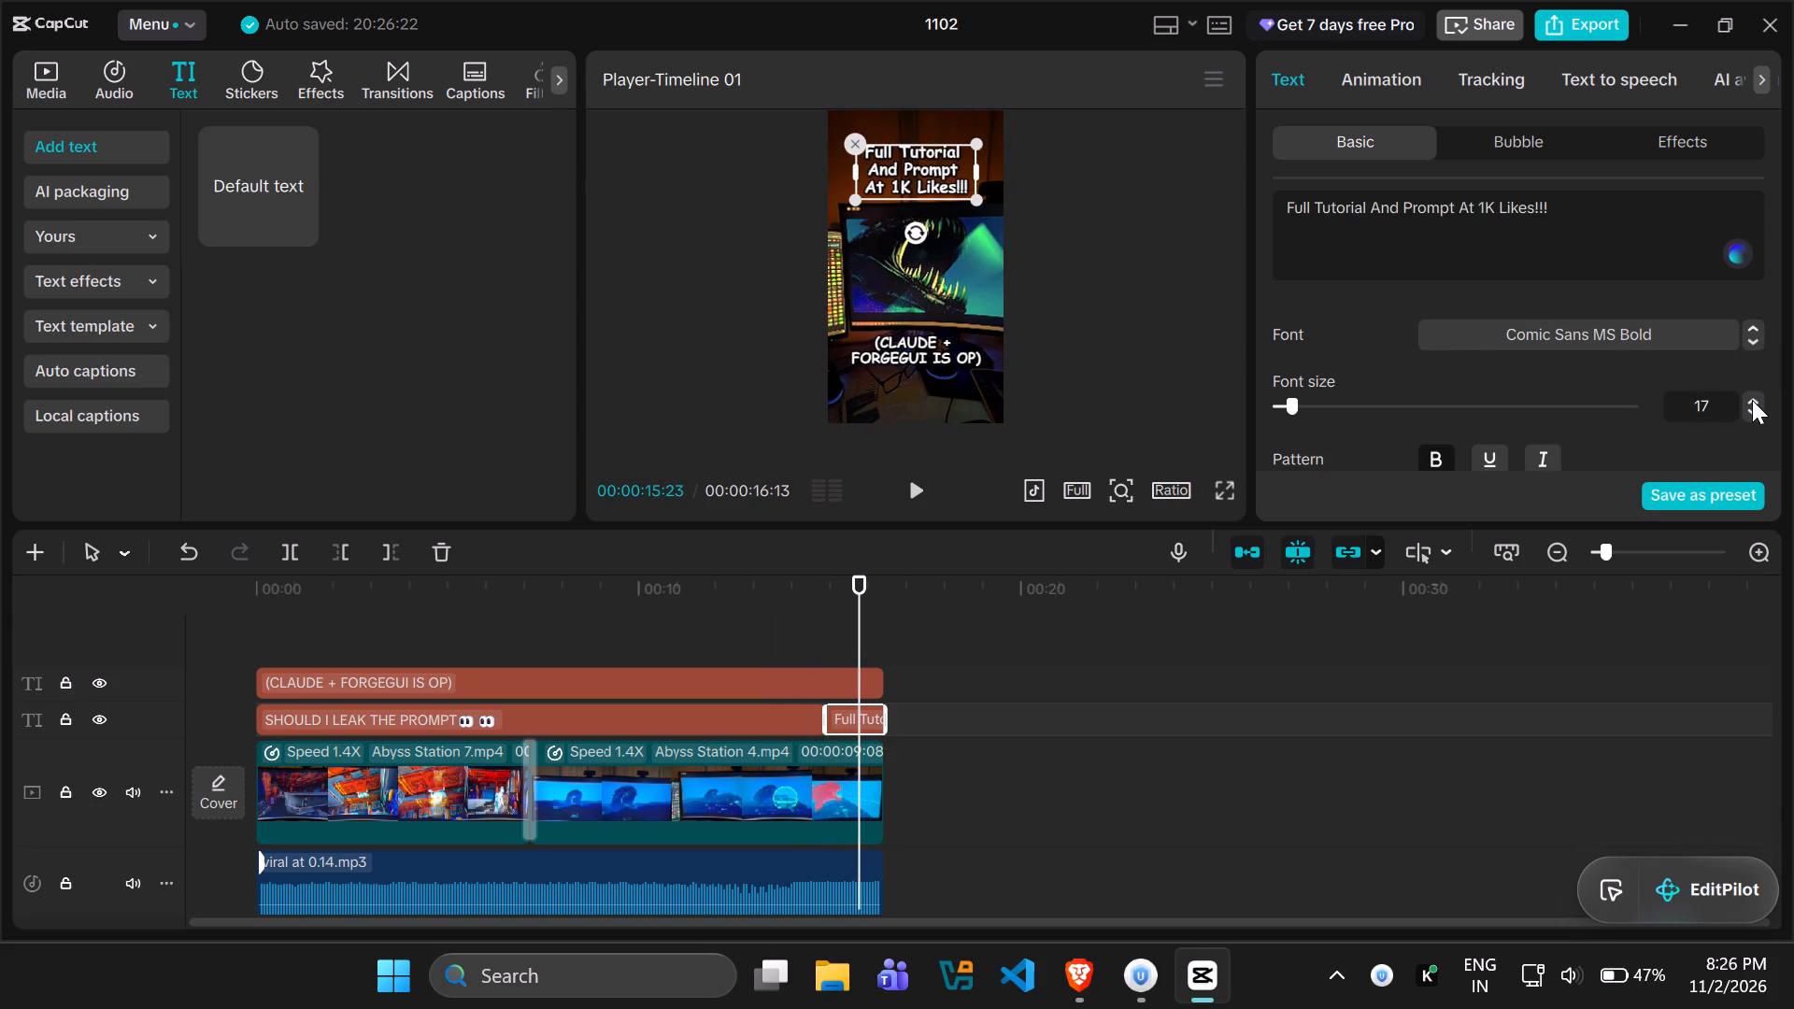
# Widen the closing text's box on both sides so it nearly spans the video frame's width.
pyautogui.click(968, 164)
pyautogui.moveTo(974, 164); pyautogui.dragTo(992, 168)
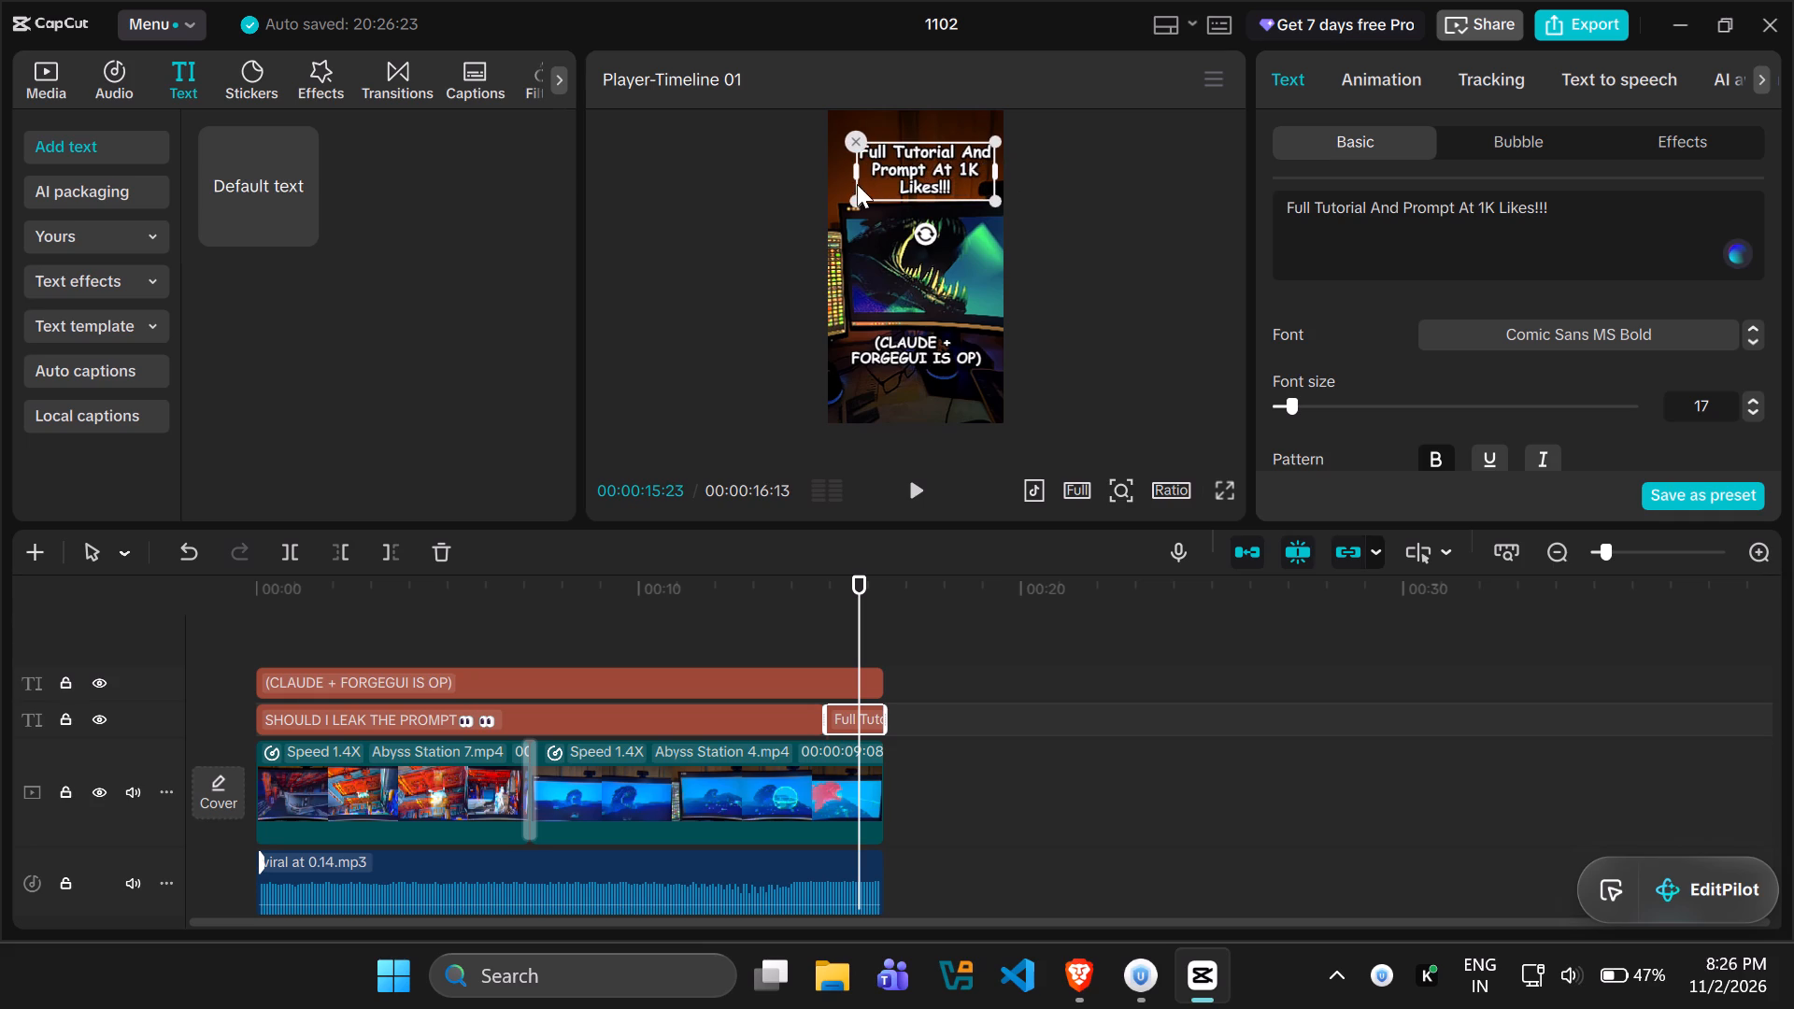
pyautogui.moveTo(857, 173); pyautogui.dragTo(832, 173)
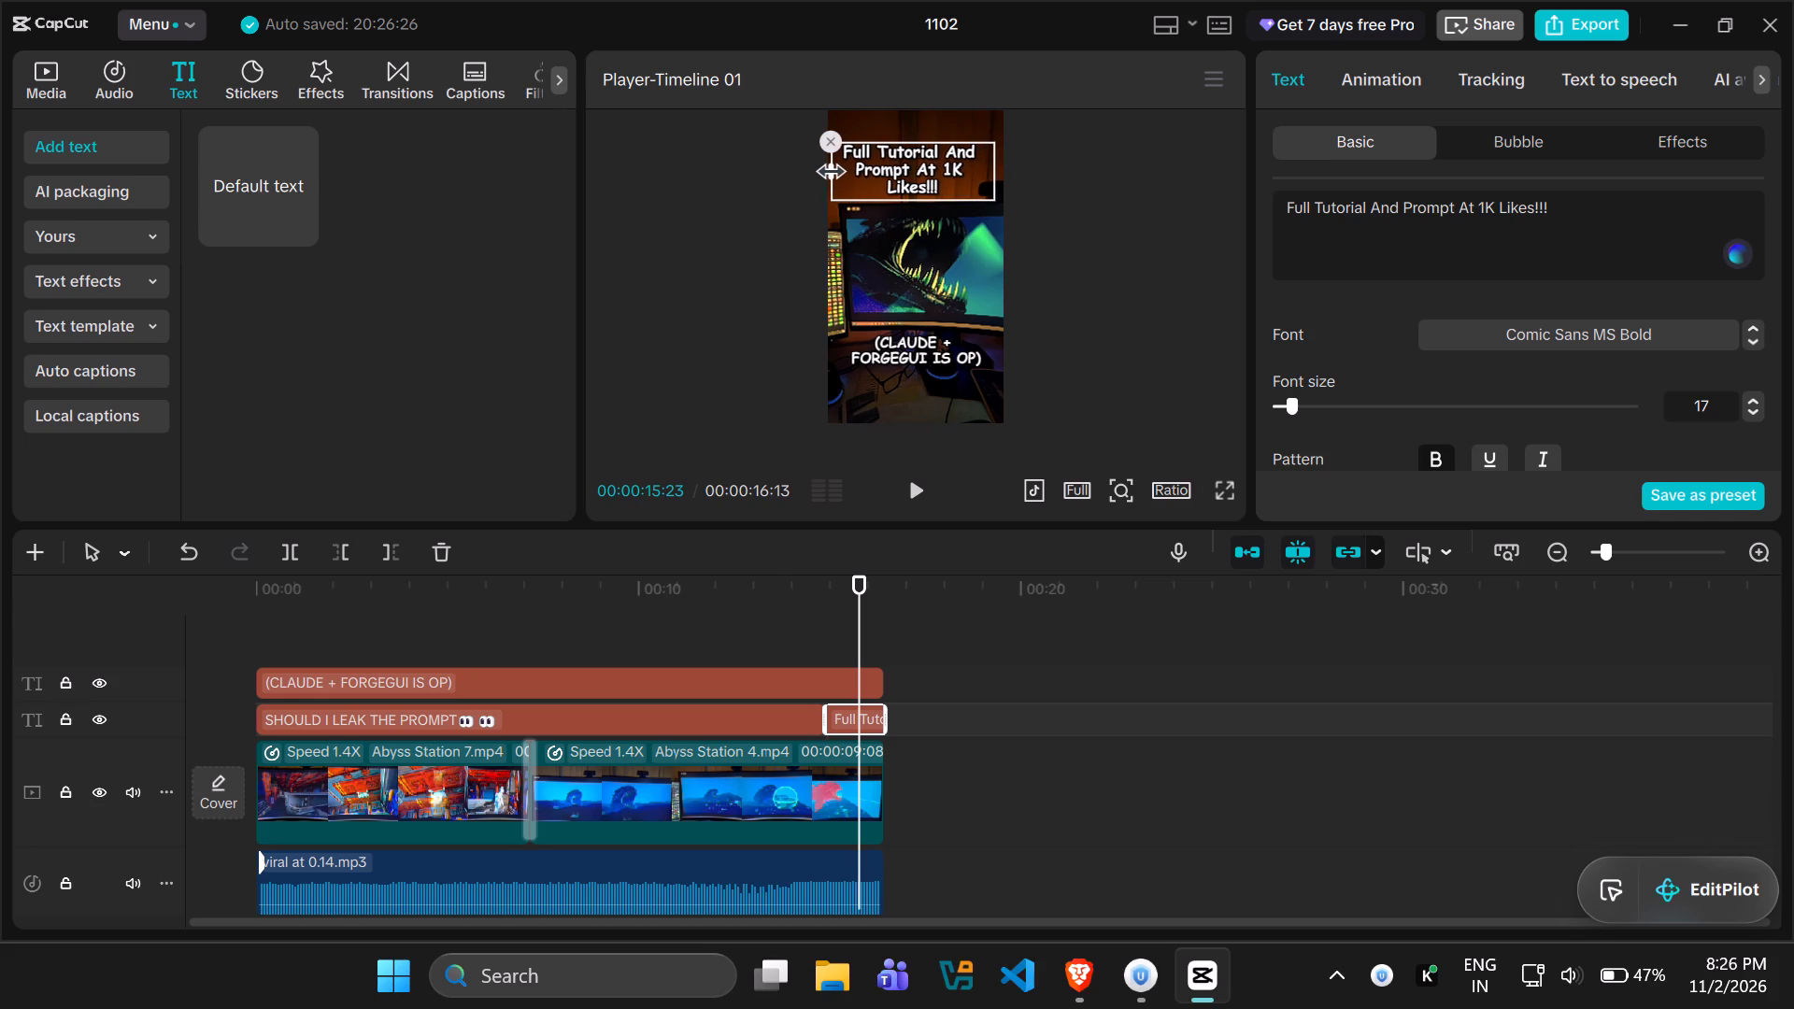
pyautogui.moveTo(832, 173); pyautogui.dragTo(830, 173)
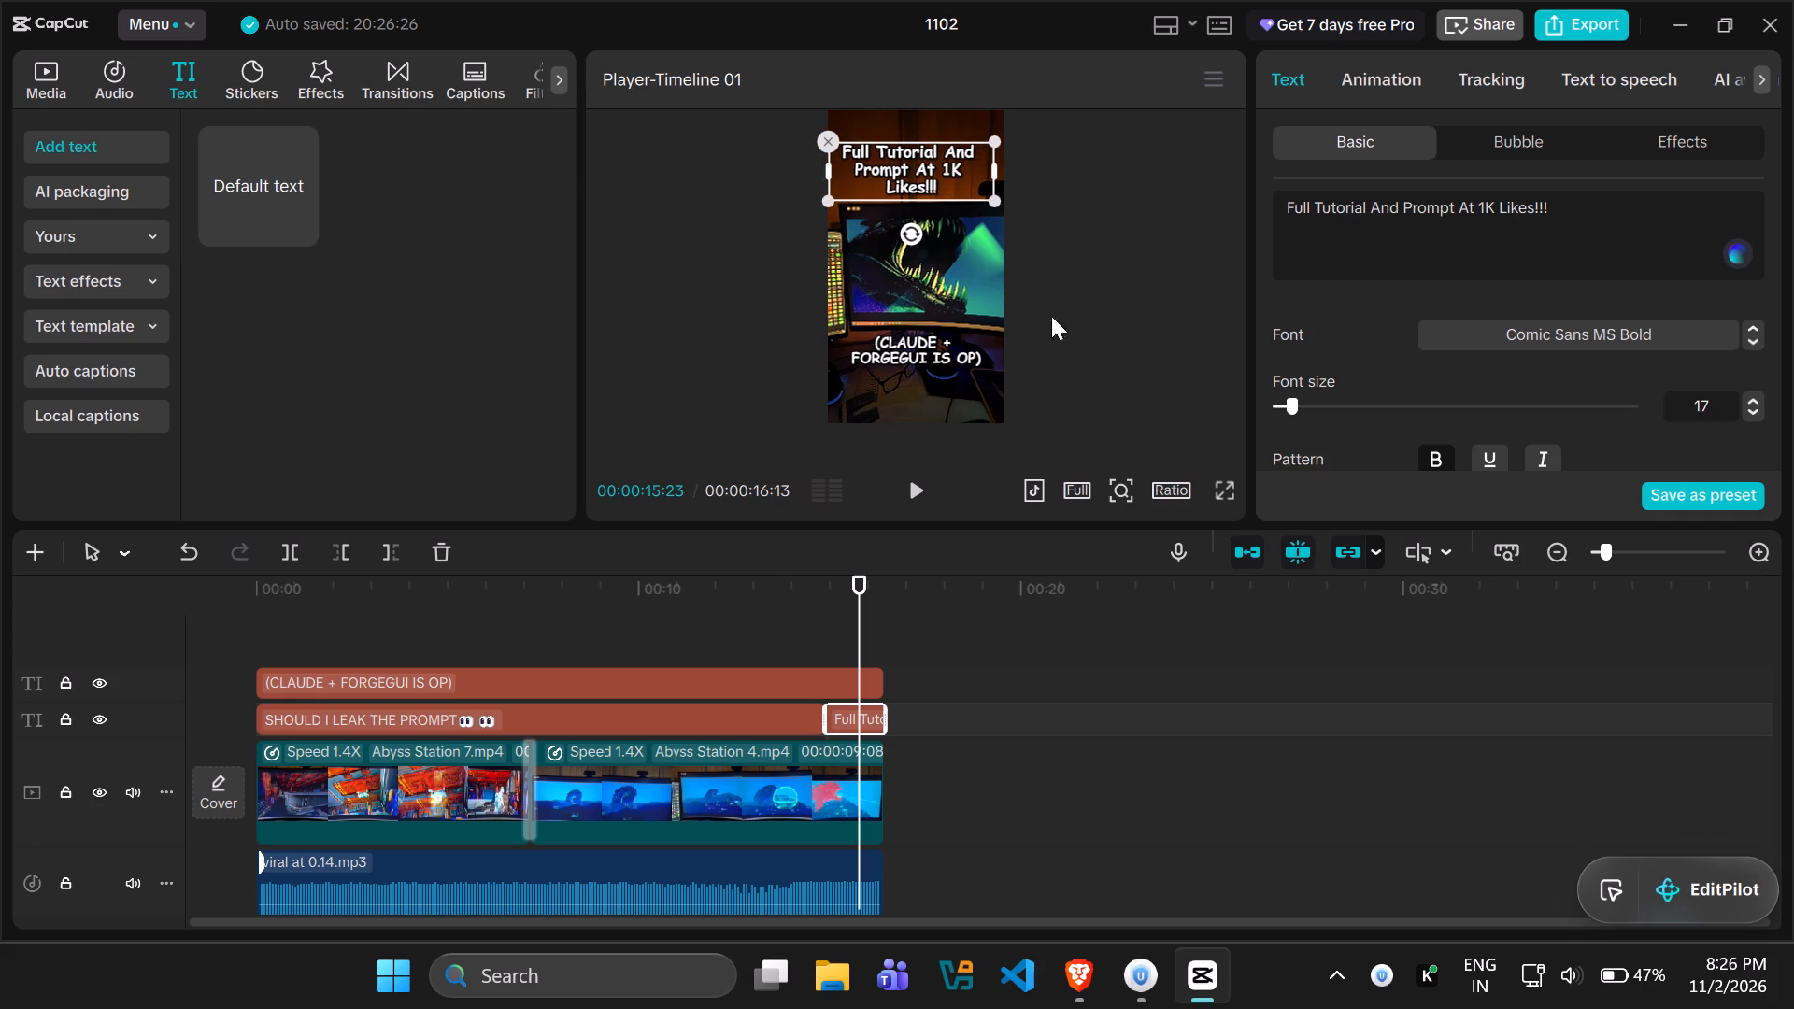
# Play the edited video from the start to review the finished edit.
pyautogui.scroll(-5, 929, 703)
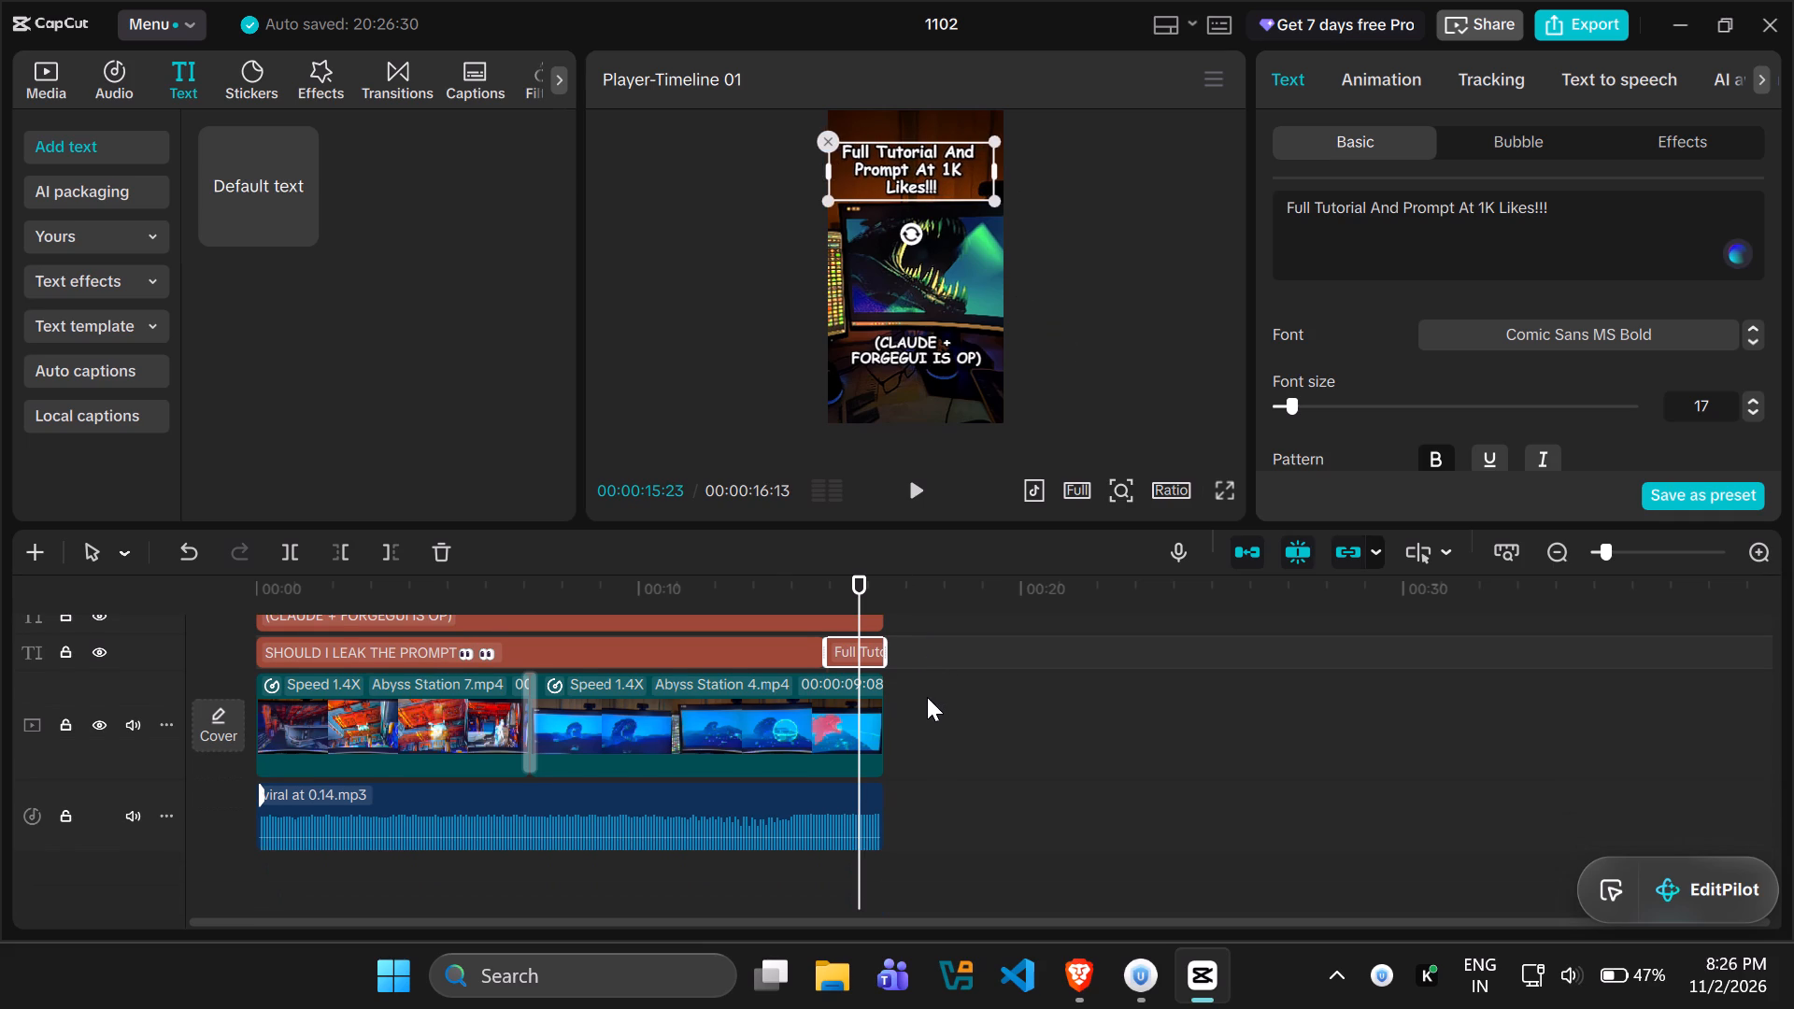
pyautogui.scroll(-1, 927, 697)
pyautogui.click(553, 874)
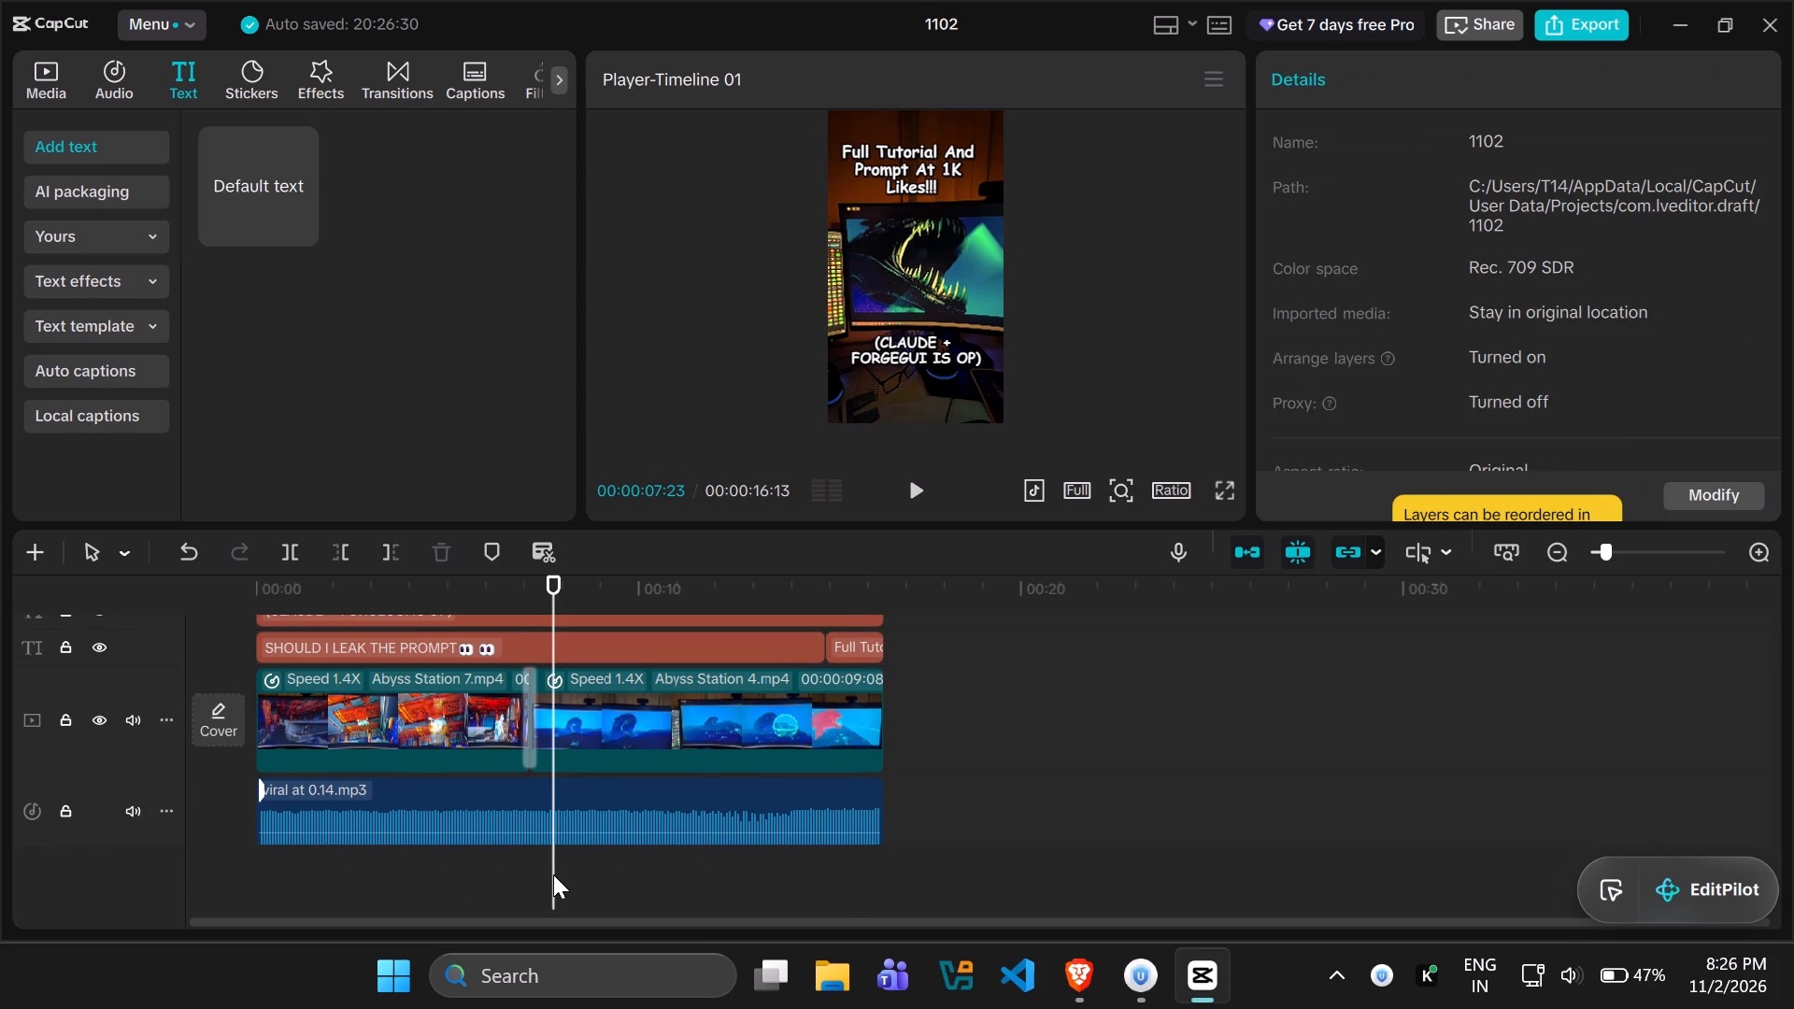
pyautogui.moveTo(542, 874); pyautogui.dragTo(406, 854)
pyautogui.moveTo(555, 576); pyautogui.dragTo(501, 577)
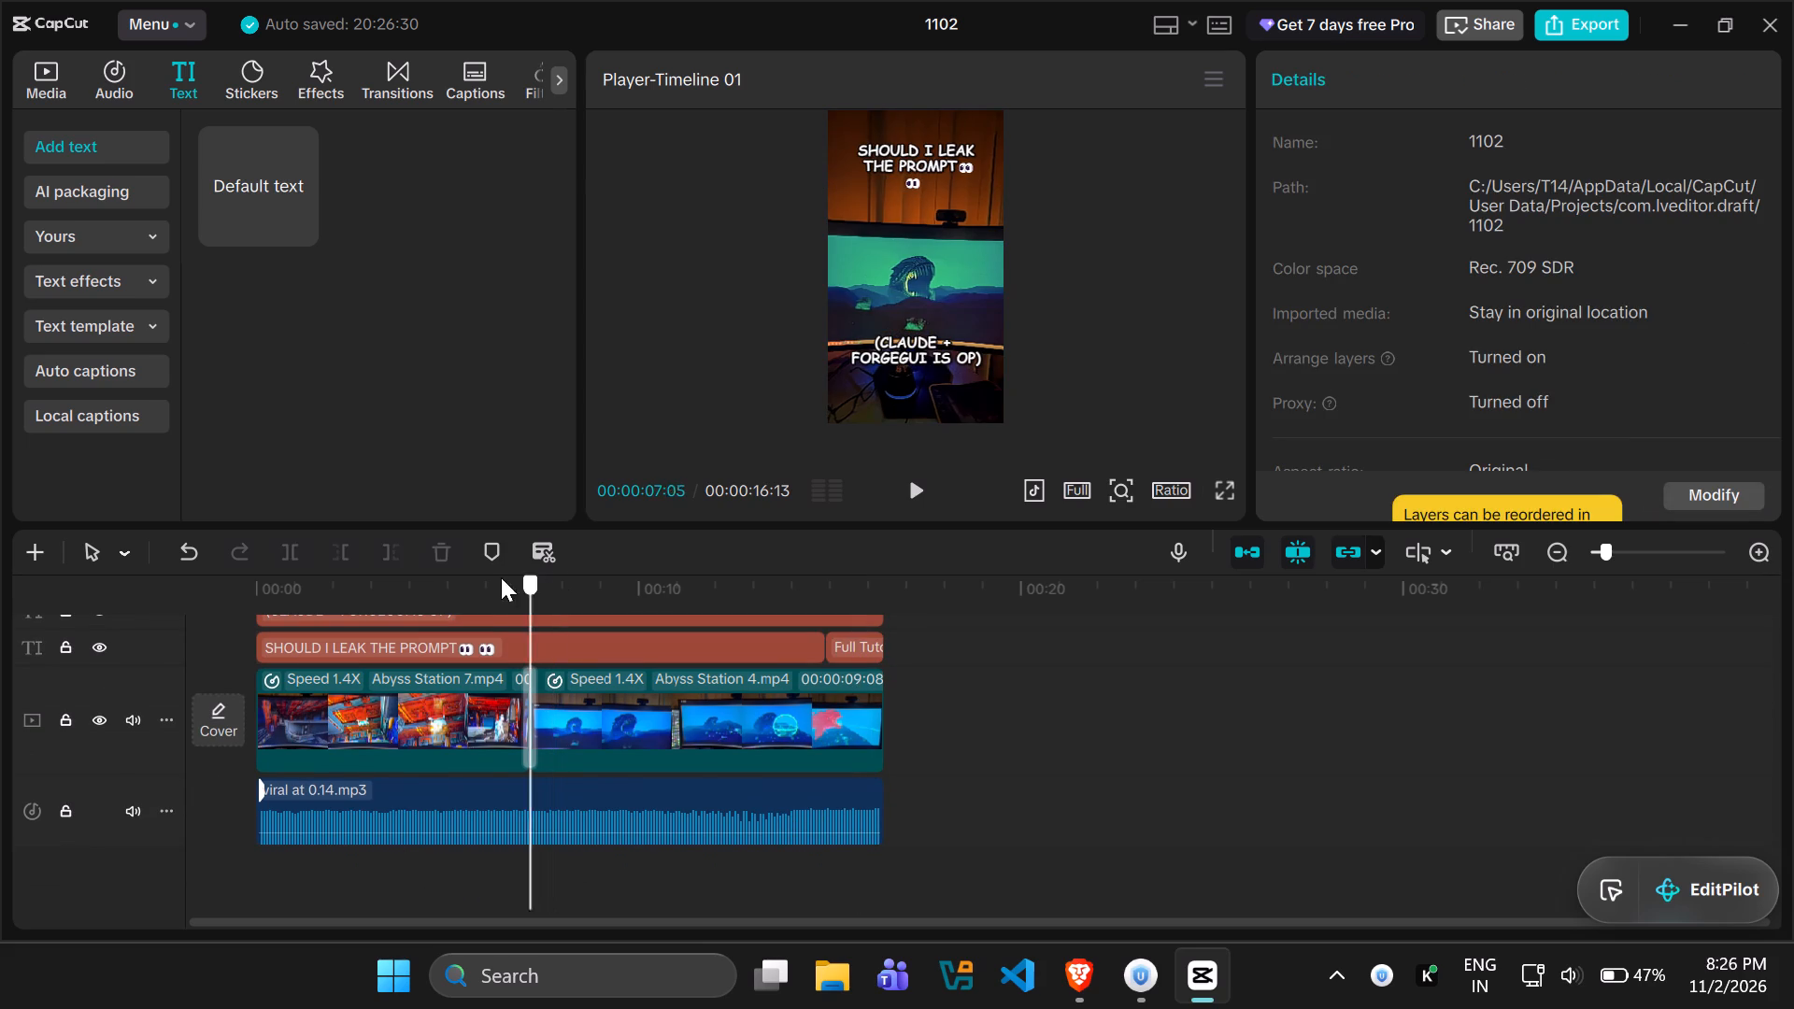
pyautogui.moveTo(501, 577); pyautogui.dragTo(119, 567)
pyautogui.press('space')
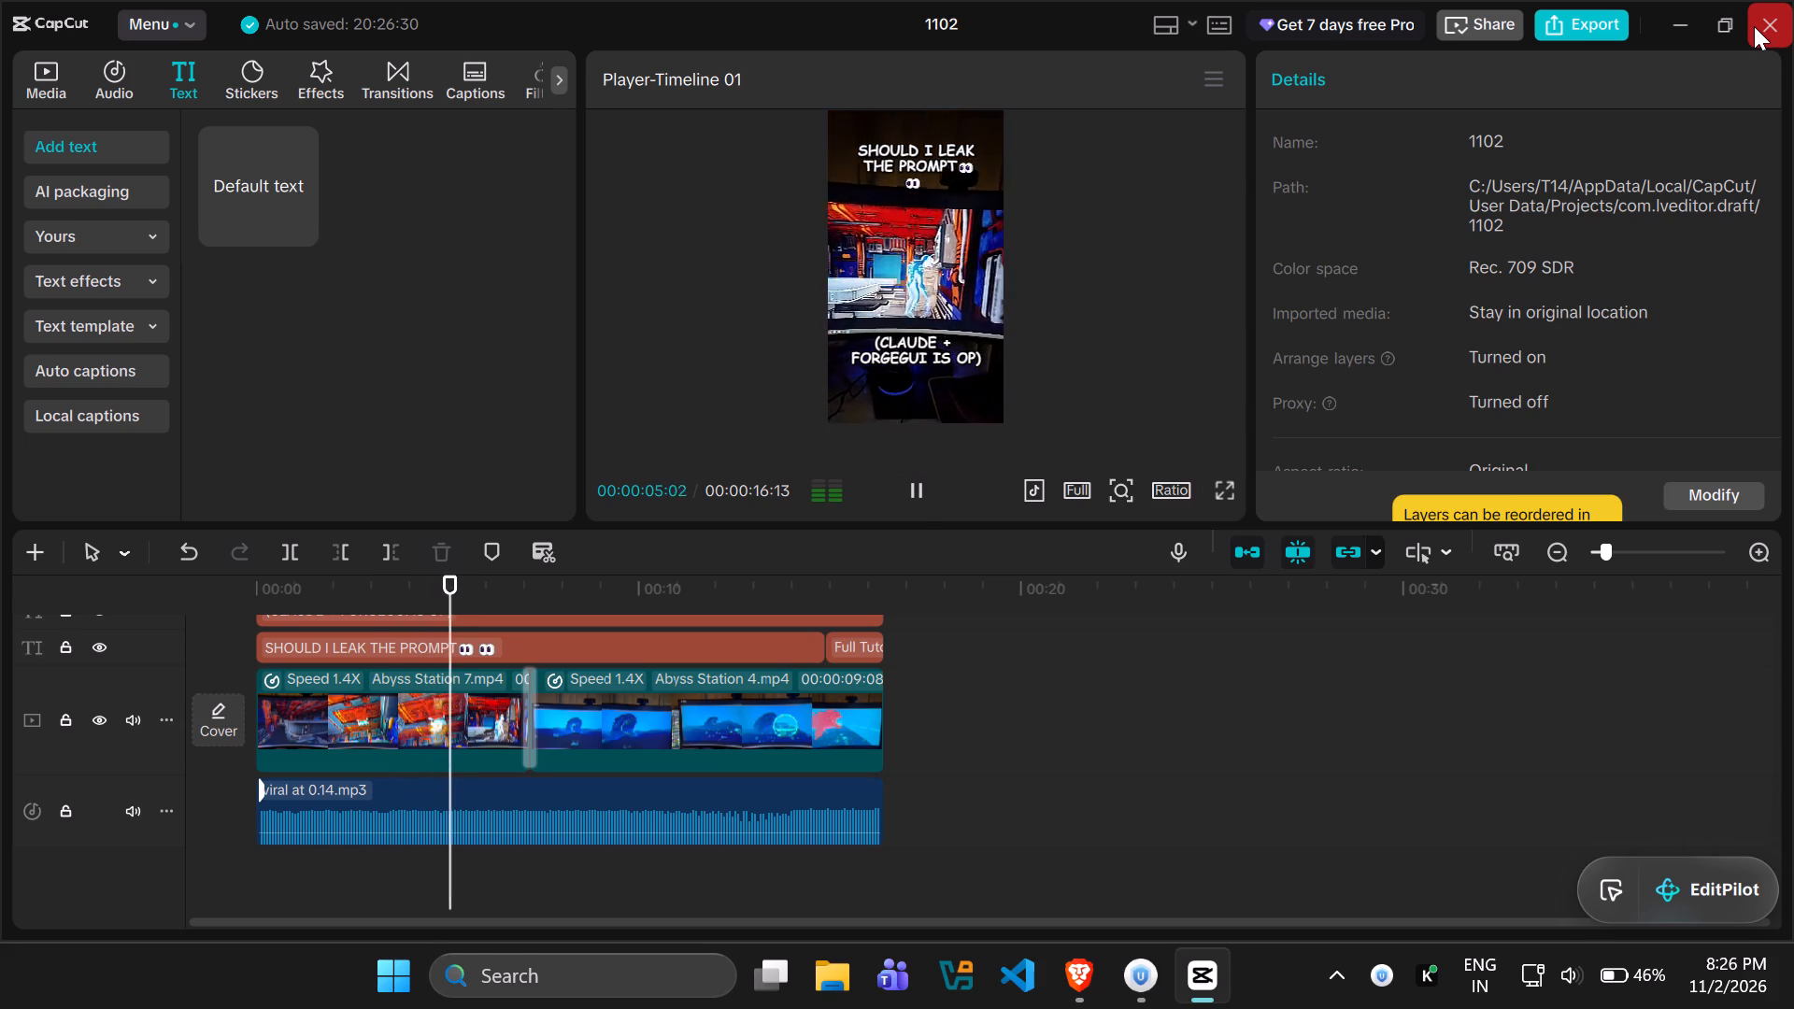
# Close the 1102 project.
pyautogui.click(1754, 26)
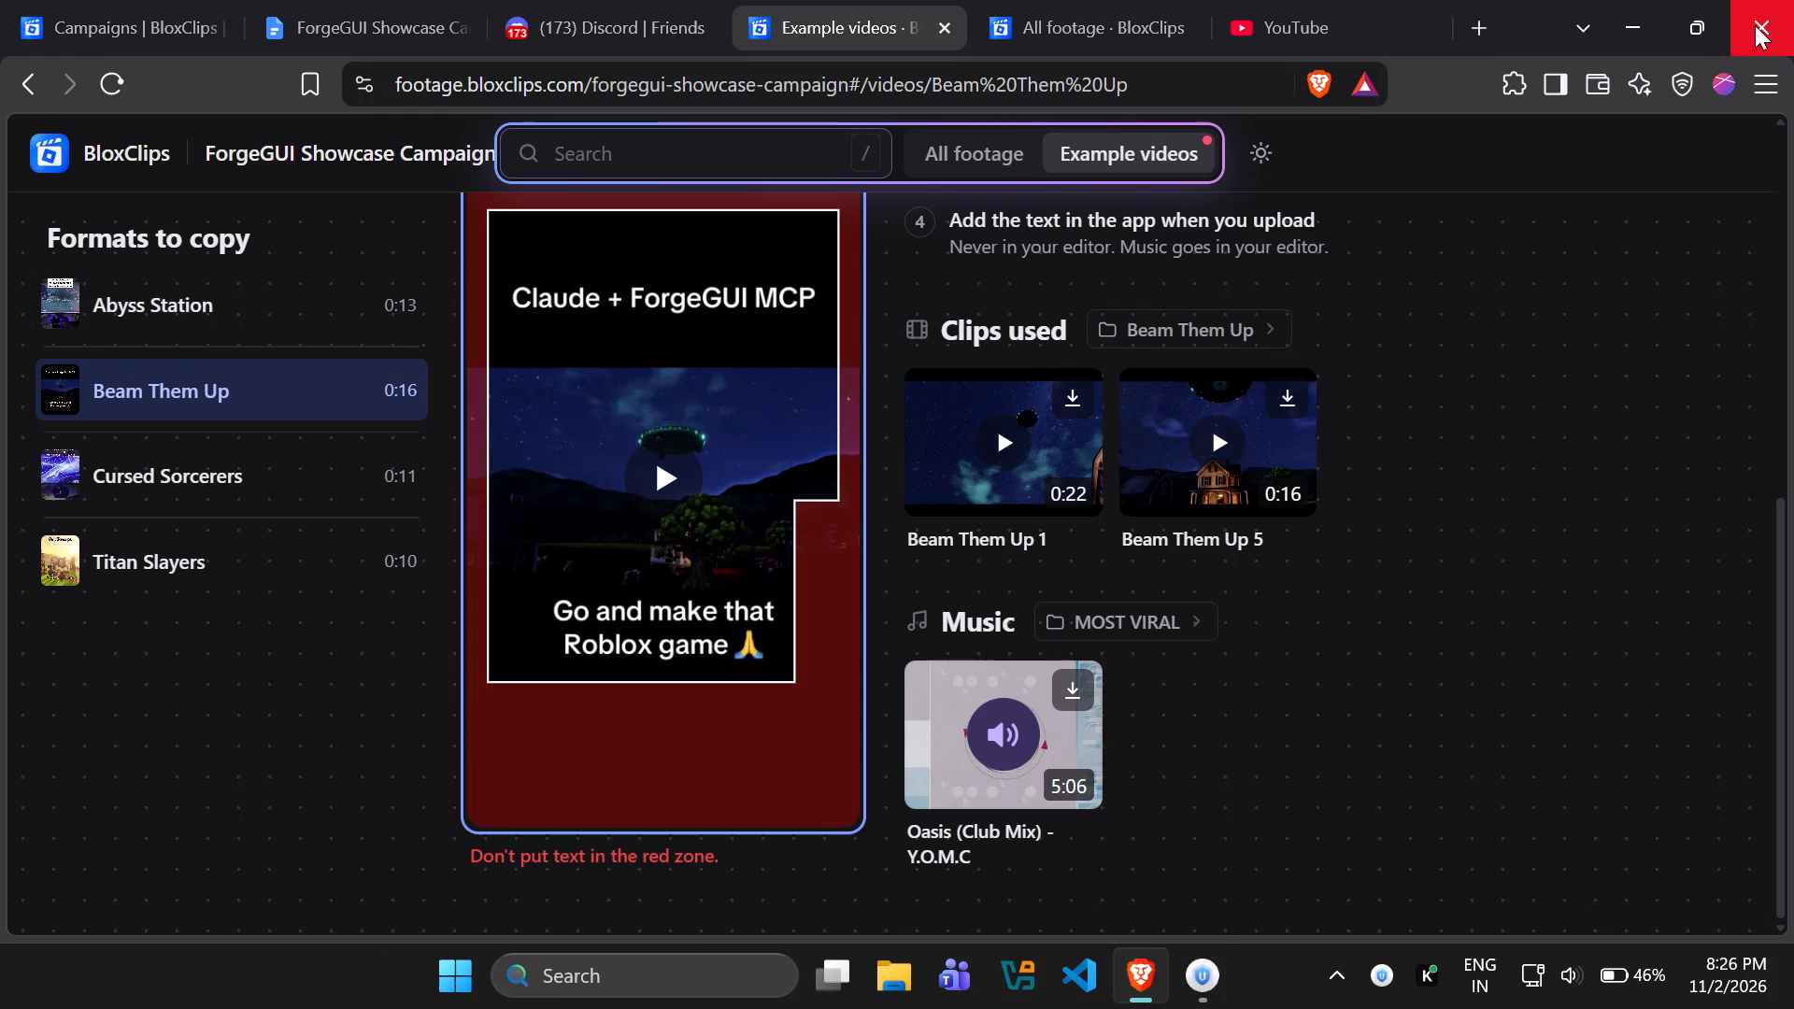
# Switch to the Brave browser and watch the Cursed Sorcerers example video on the BloxClips campaign page.
pyautogui.scroll(-5, 787, 609)
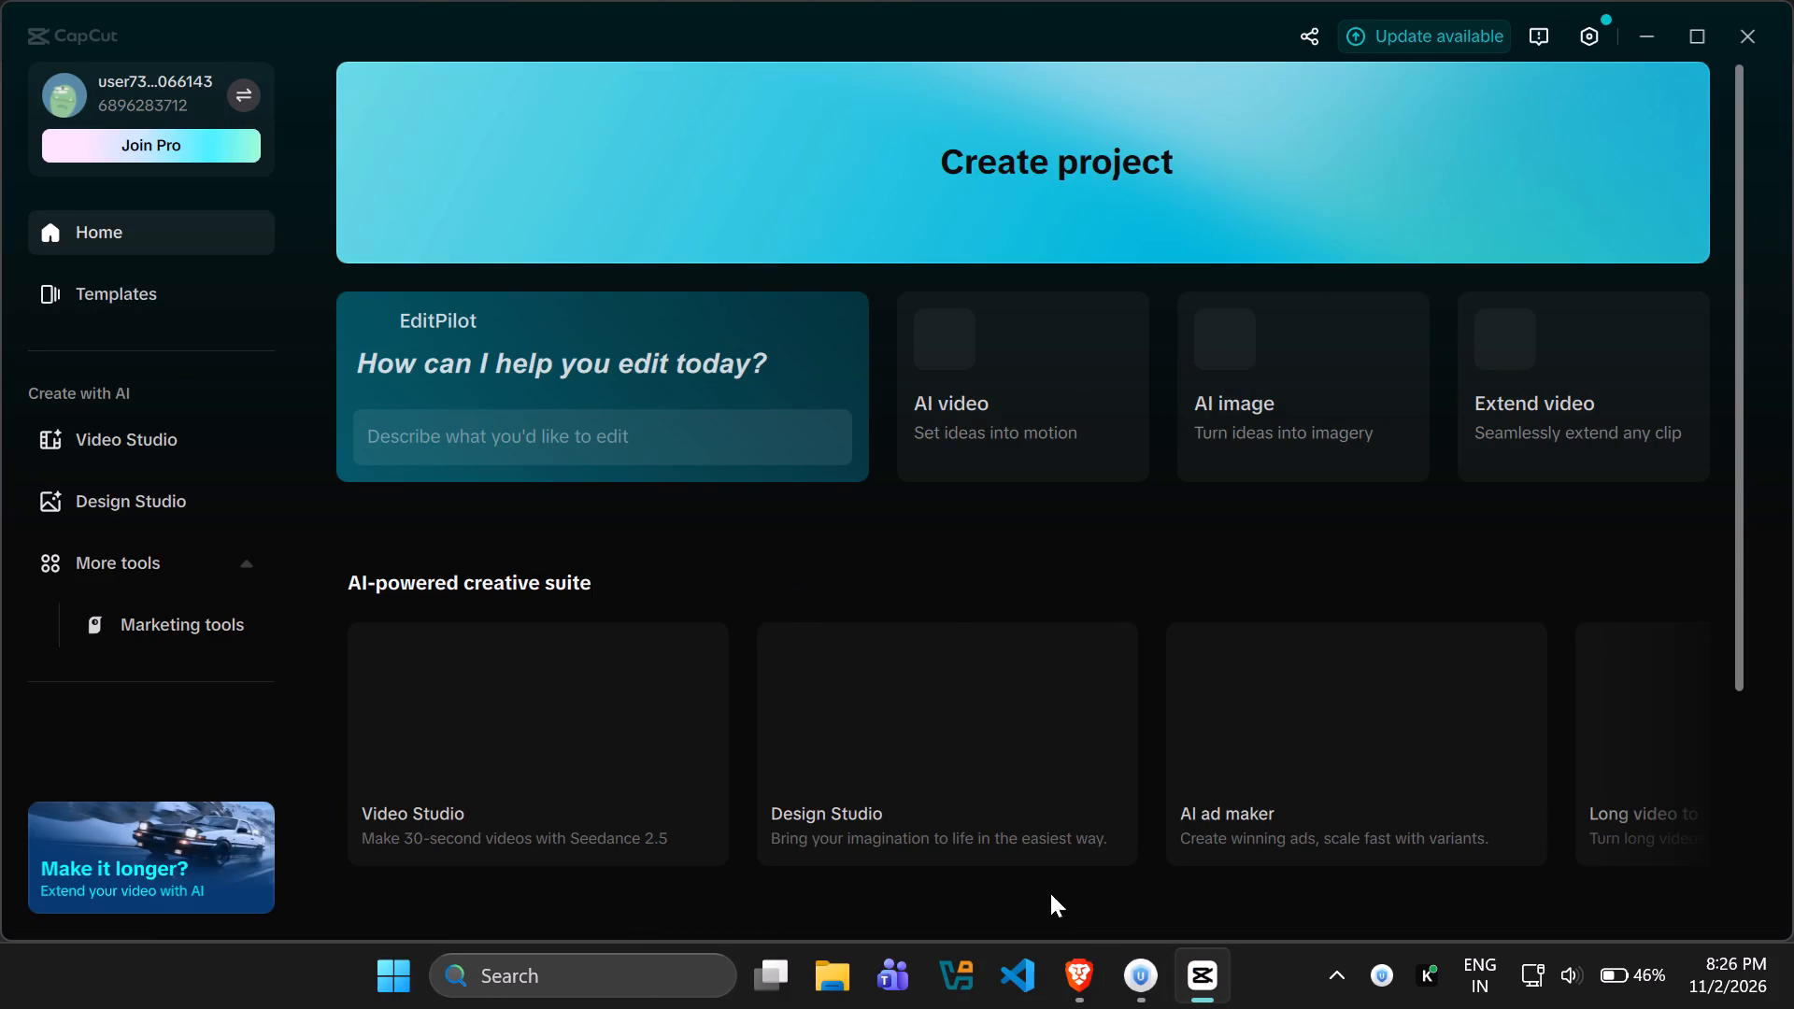
pyautogui.click(1082, 973)
pyautogui.scroll(1, 482, 459)
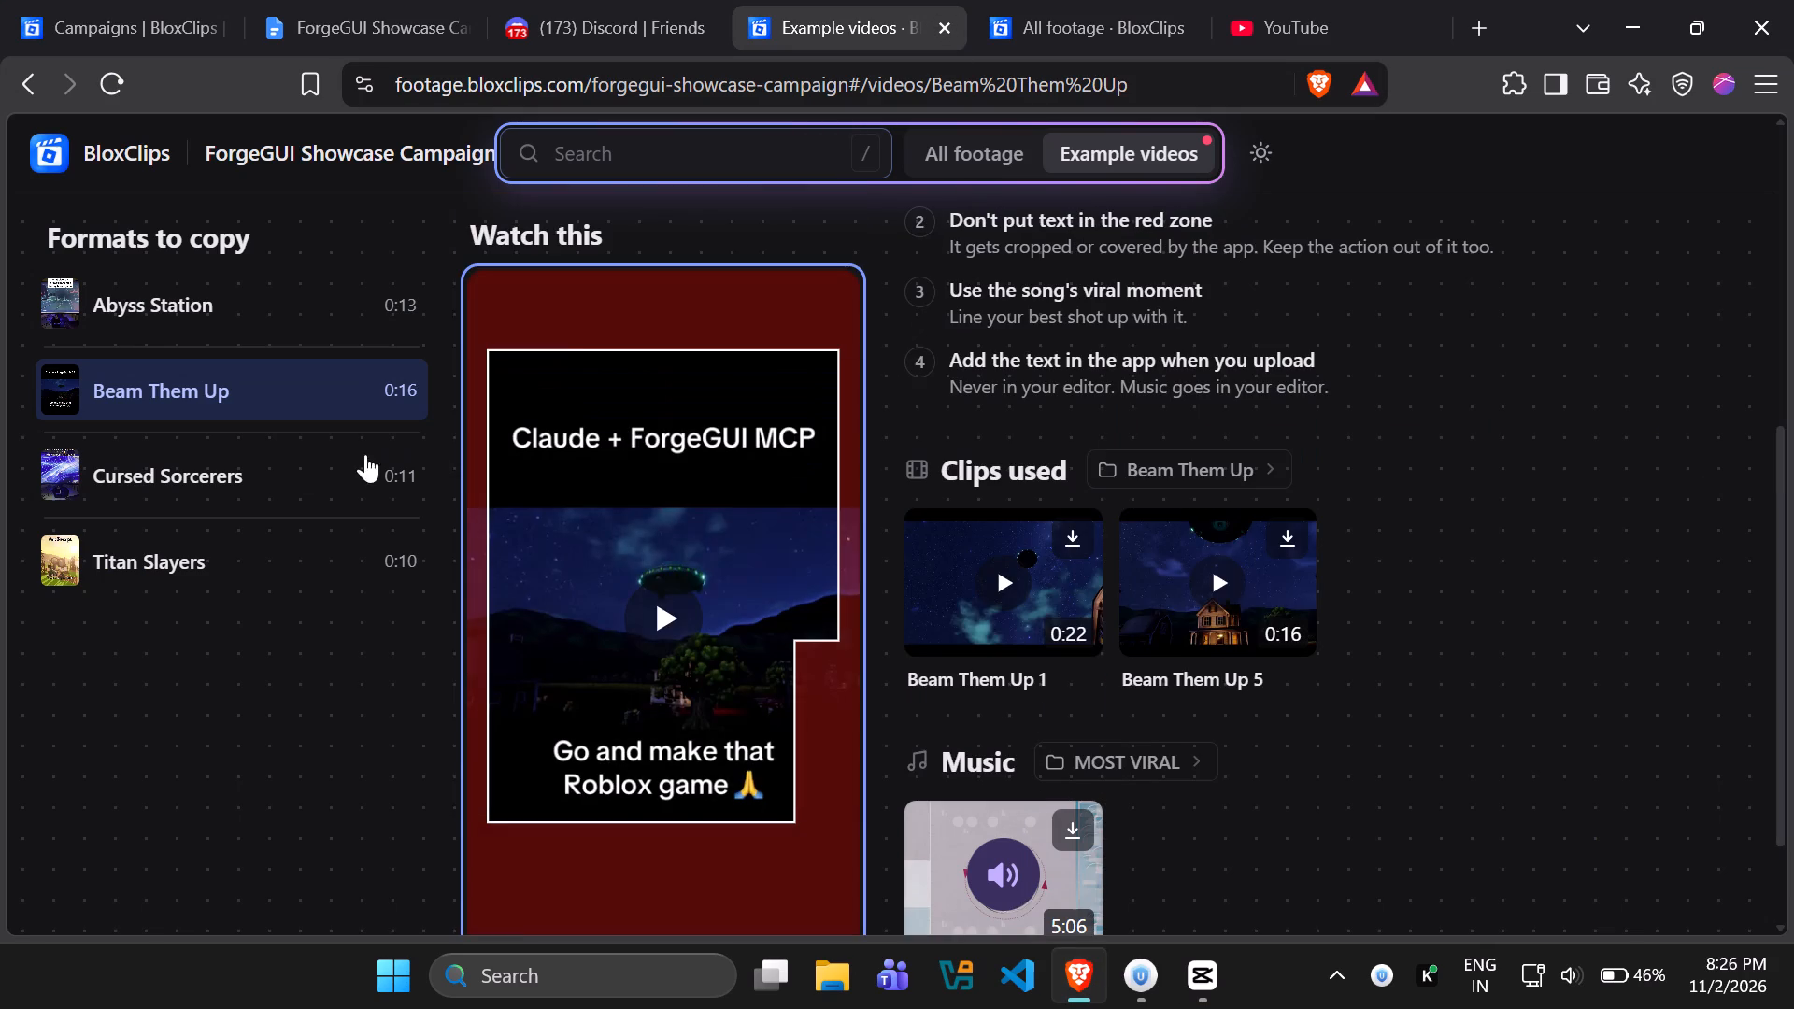
pyautogui.click(208, 476)
pyautogui.click(659, 605)
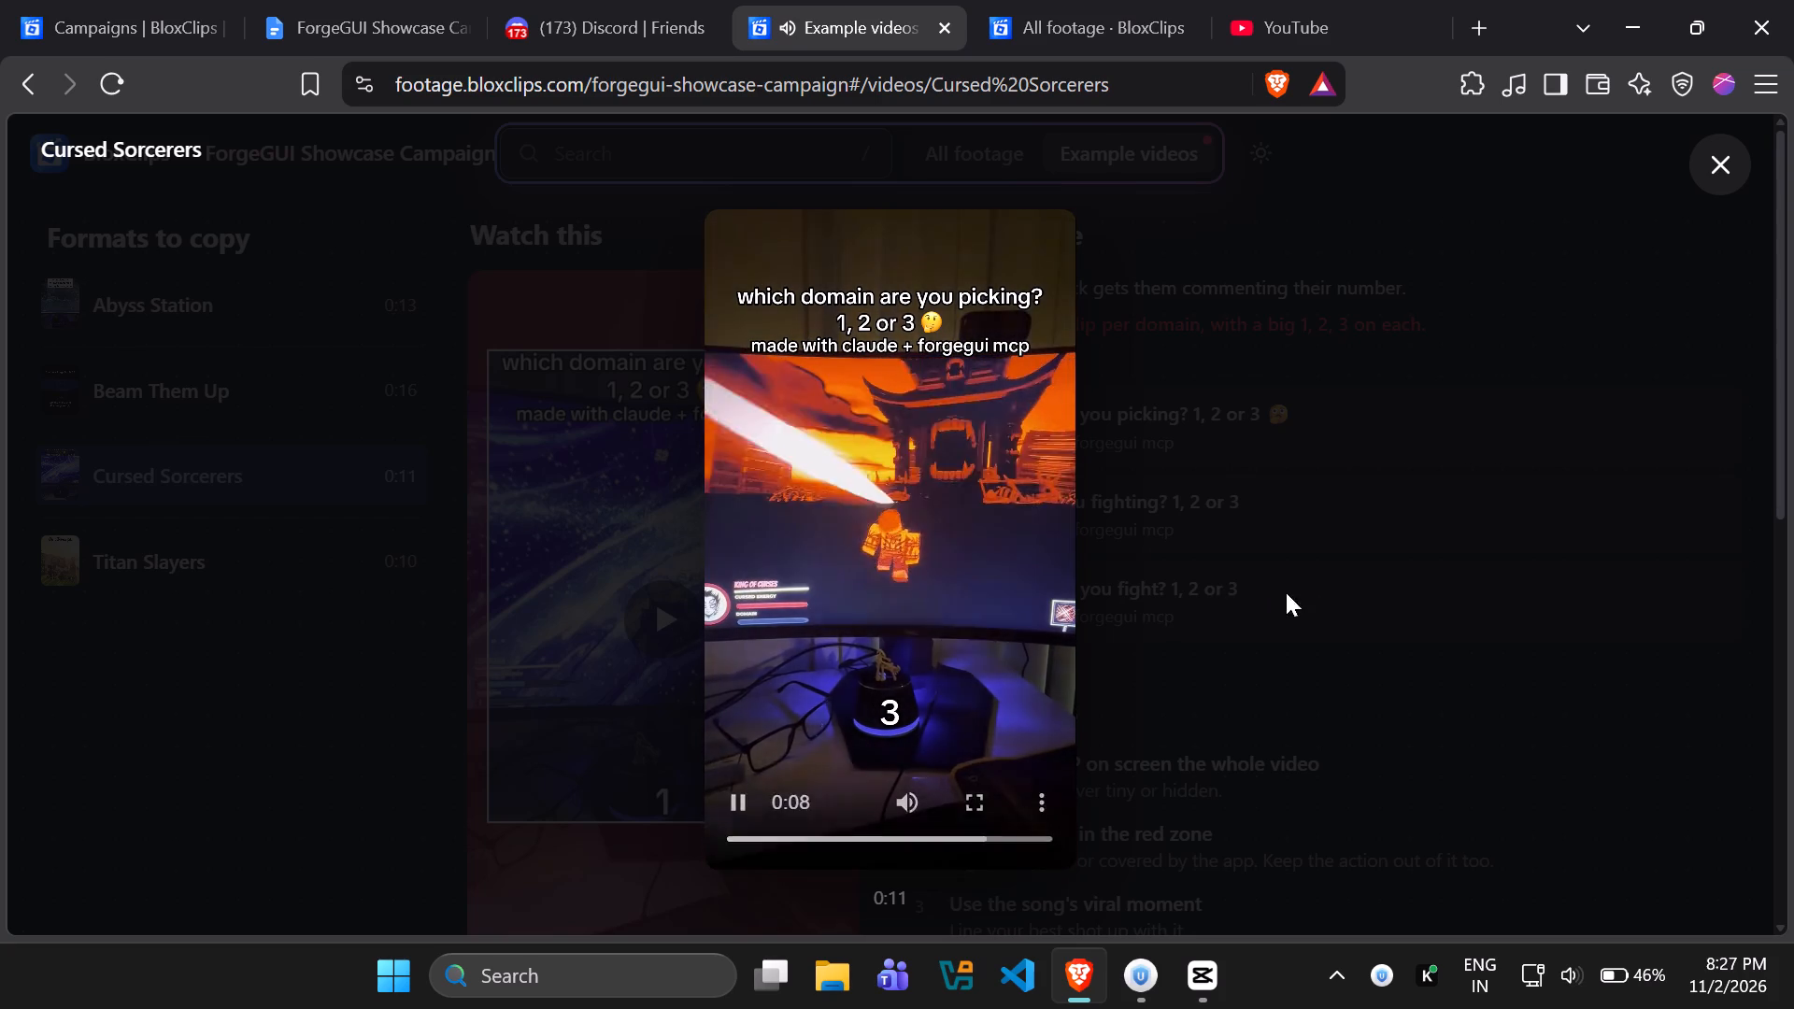
pyautogui.click(1360, 592)
# Examine the Cursed Sorcerers format's hooks, requirements and clips used, and preview its "Crush - iROVANE" music track.
pyautogui.scroll(-4, 1377, 665)
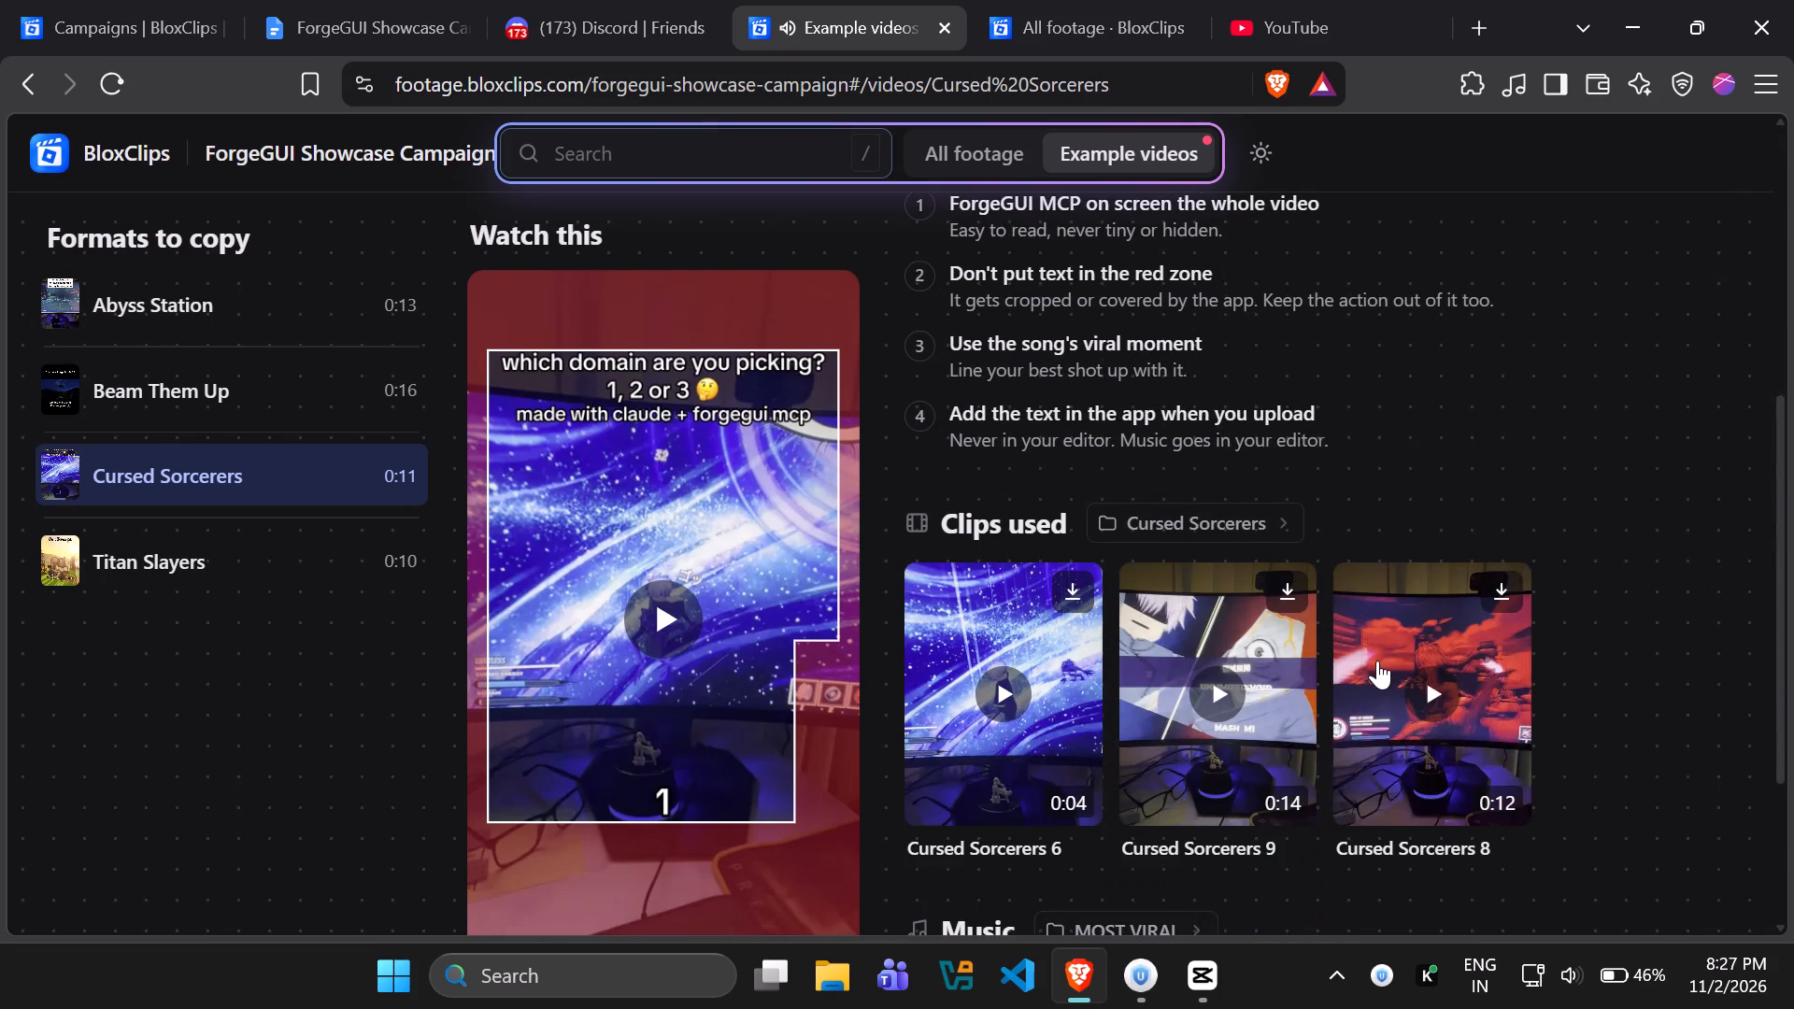
pyautogui.scroll(-3, 1377, 660)
pyautogui.click(993, 776)
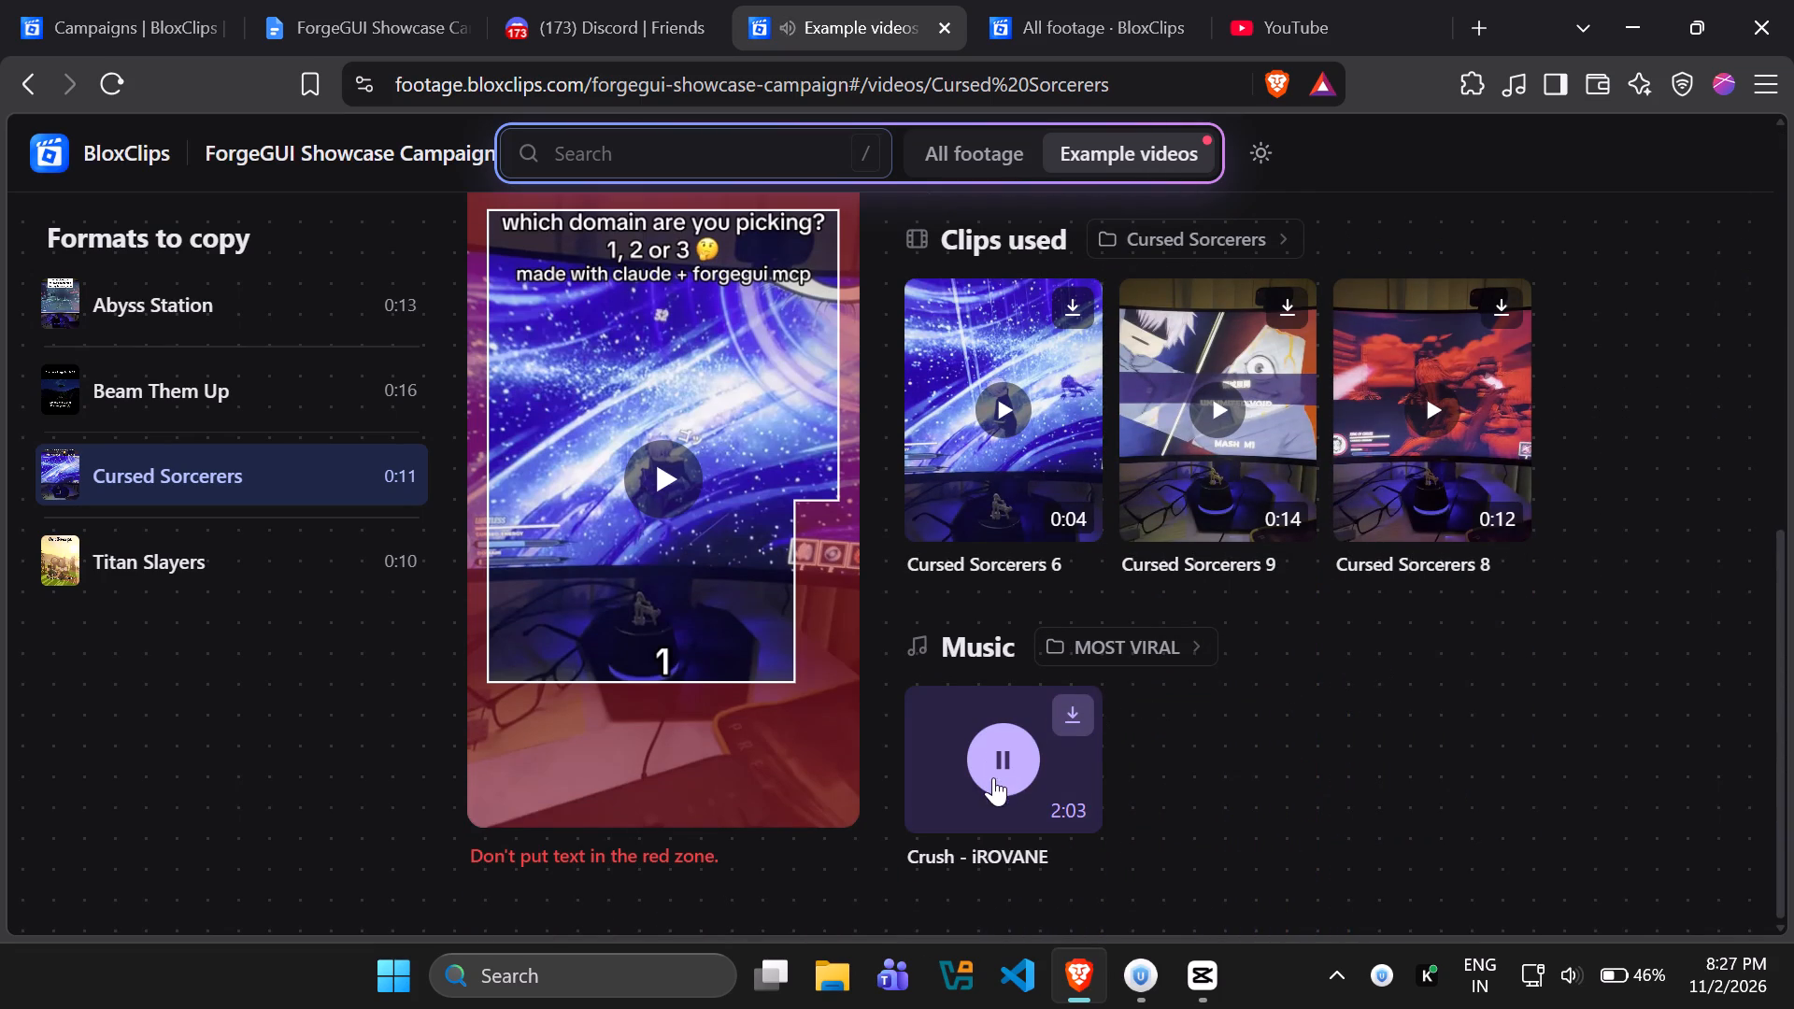
pyautogui.scroll(5, 1344, 730)
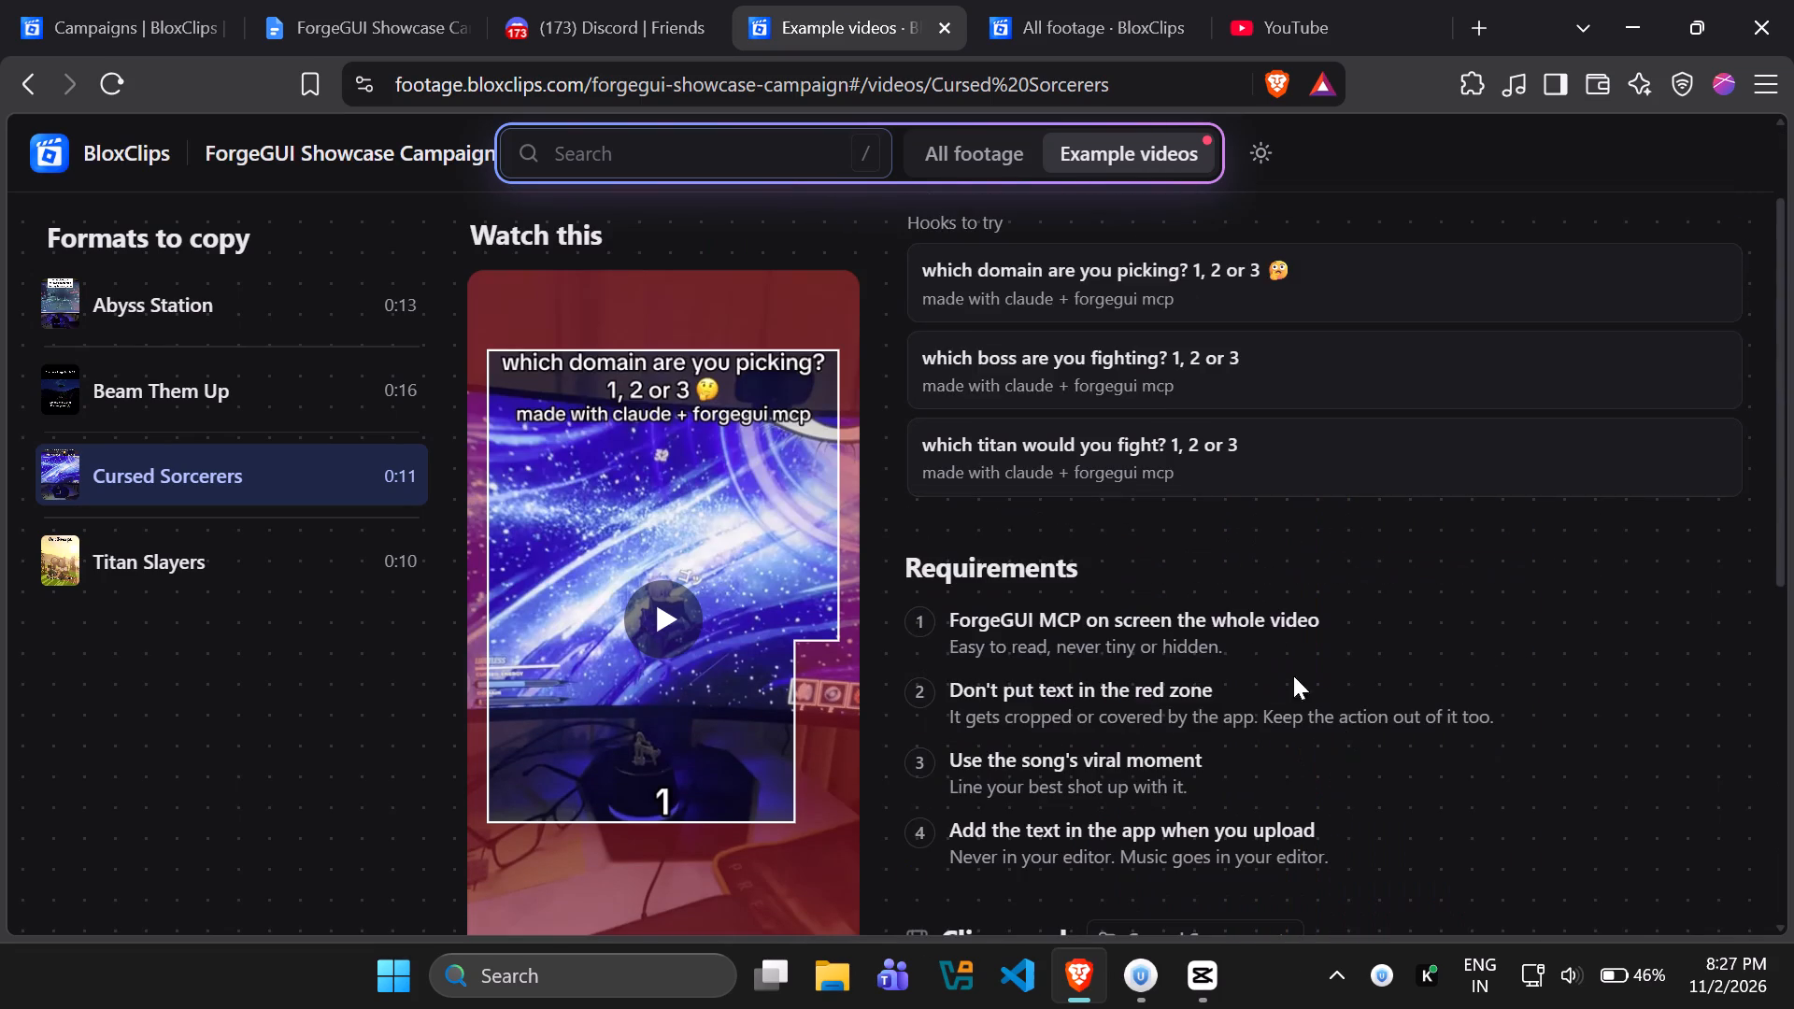
pyautogui.scroll(2, 978, 614)
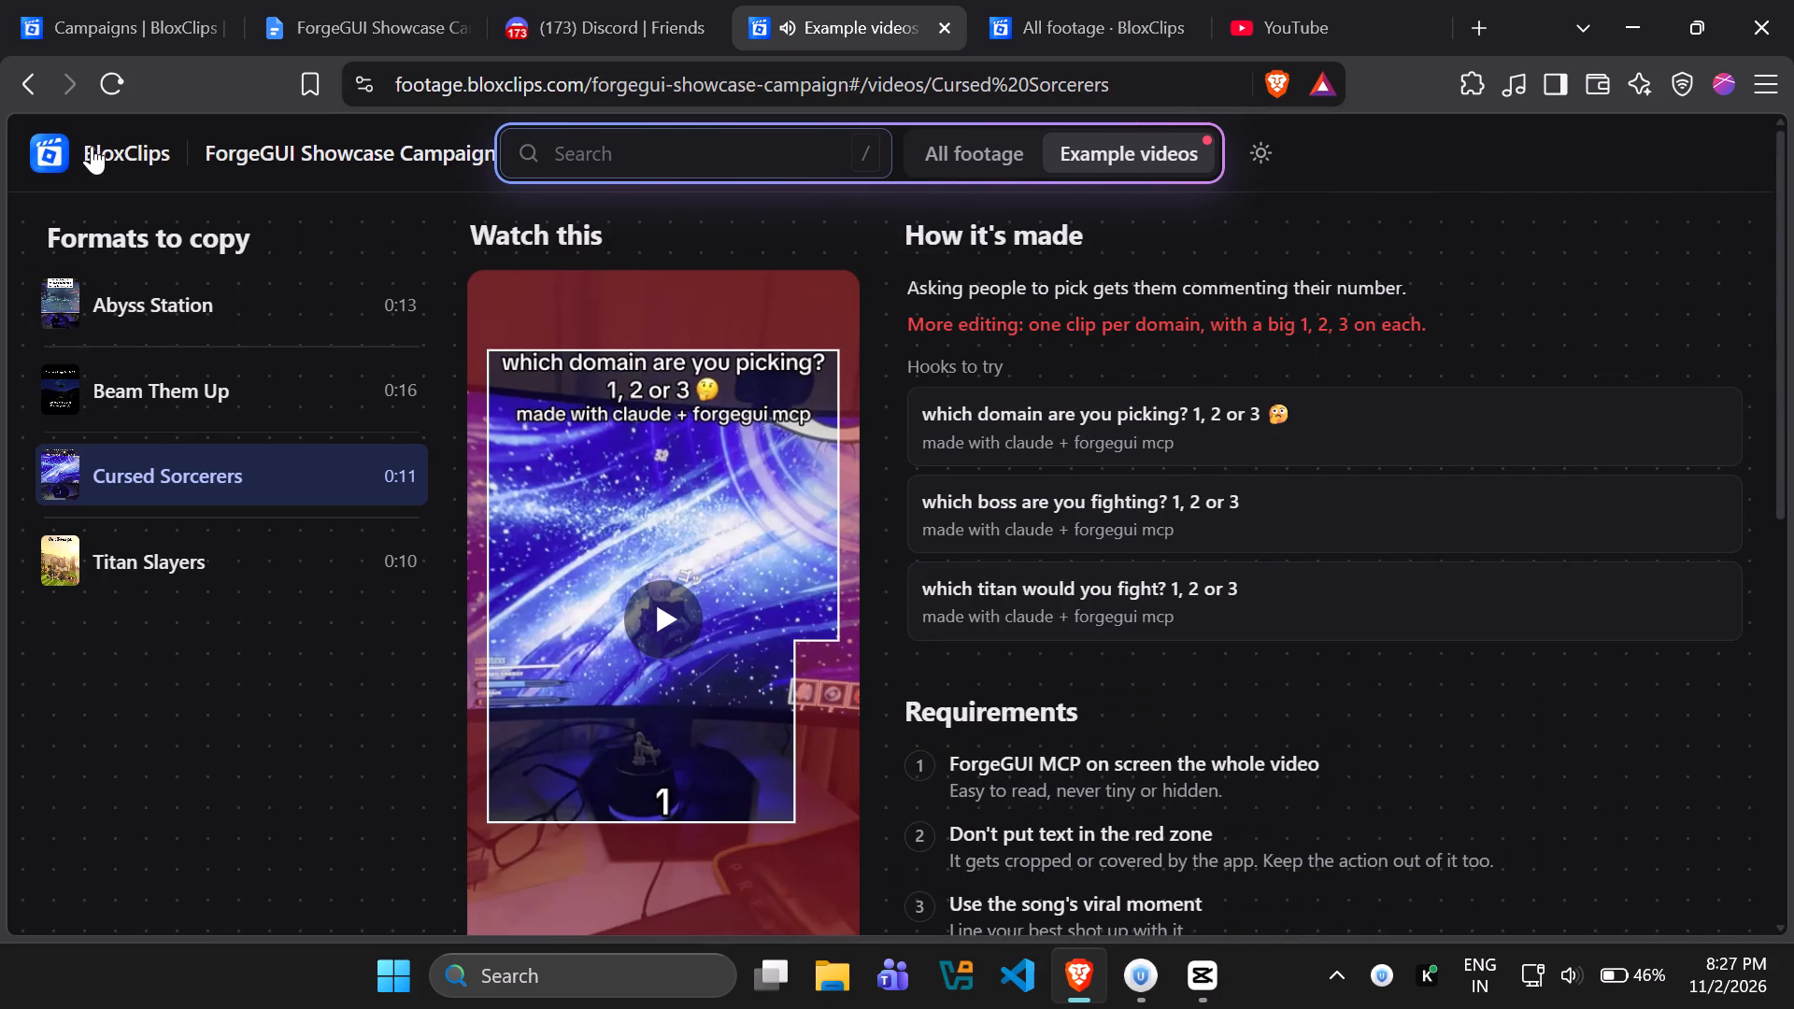
# Browse the Cursed Sorcerers clips in the Gameplay 4K footage and preview Cursed Sorcerers 9 and Cursed Sorcerers 6.
pyautogui.click(92, 146)
pyautogui.click(206, 246)
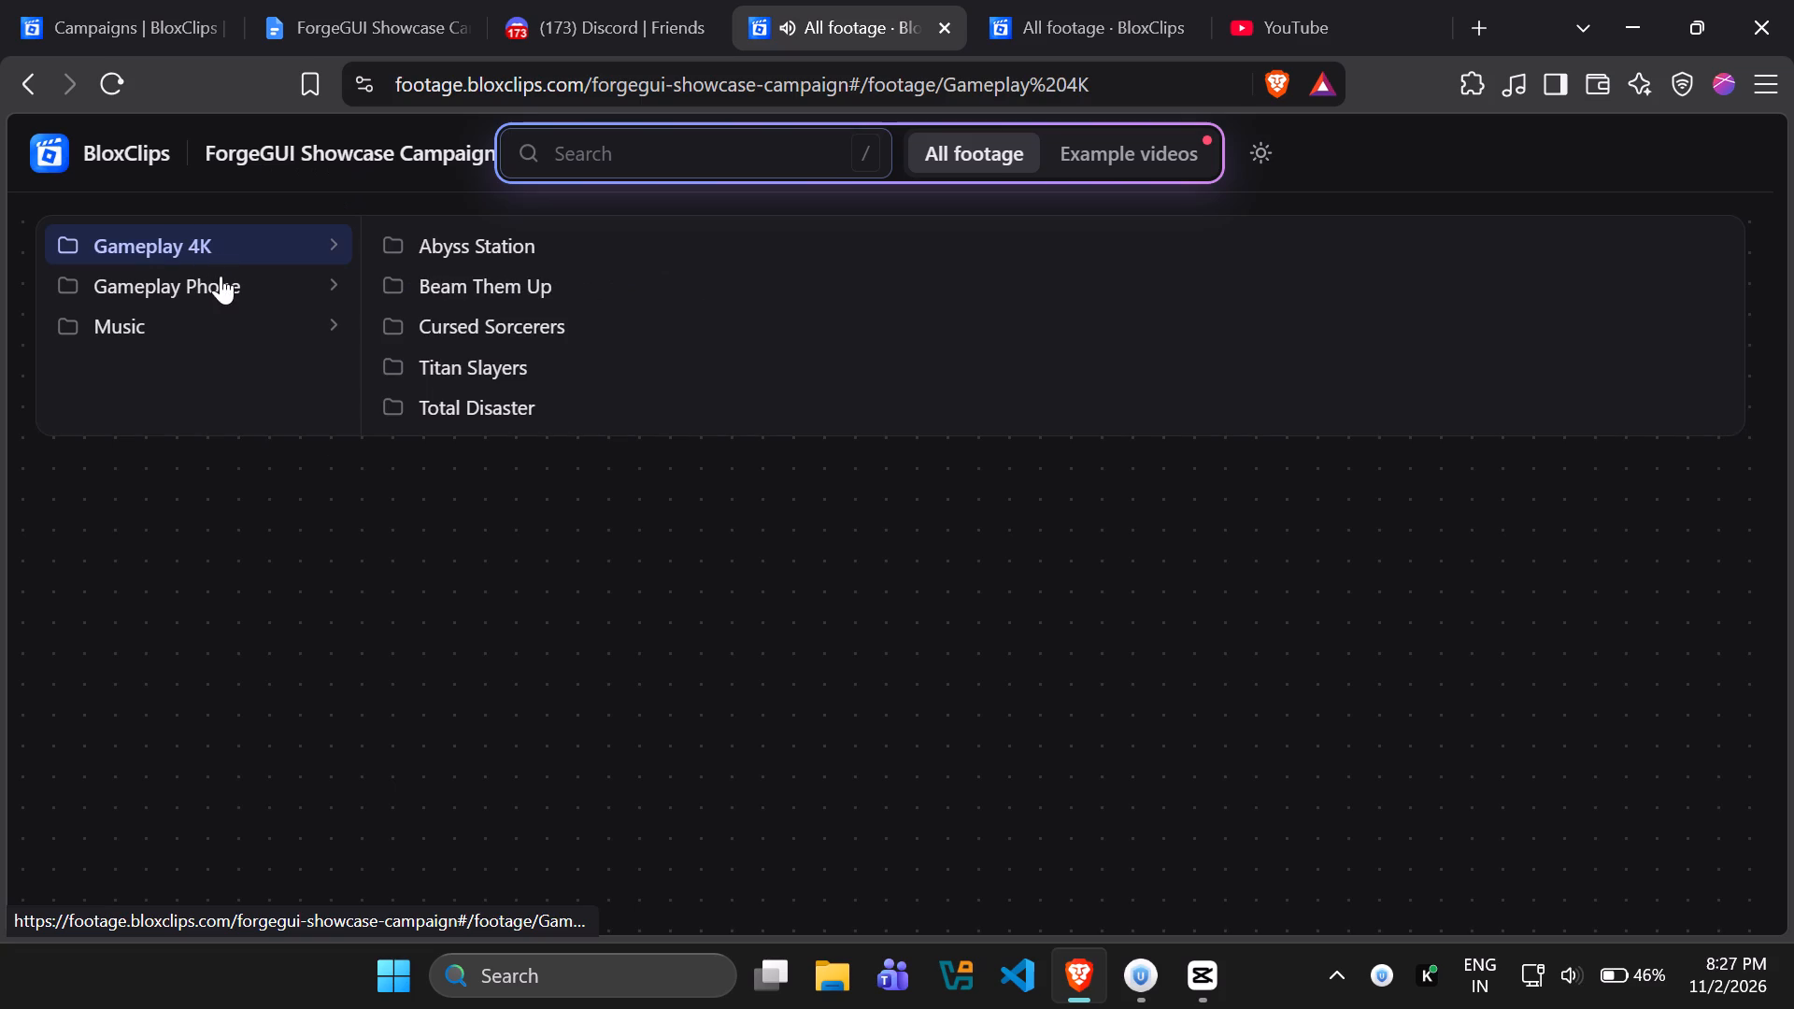
pyautogui.click(466, 335)
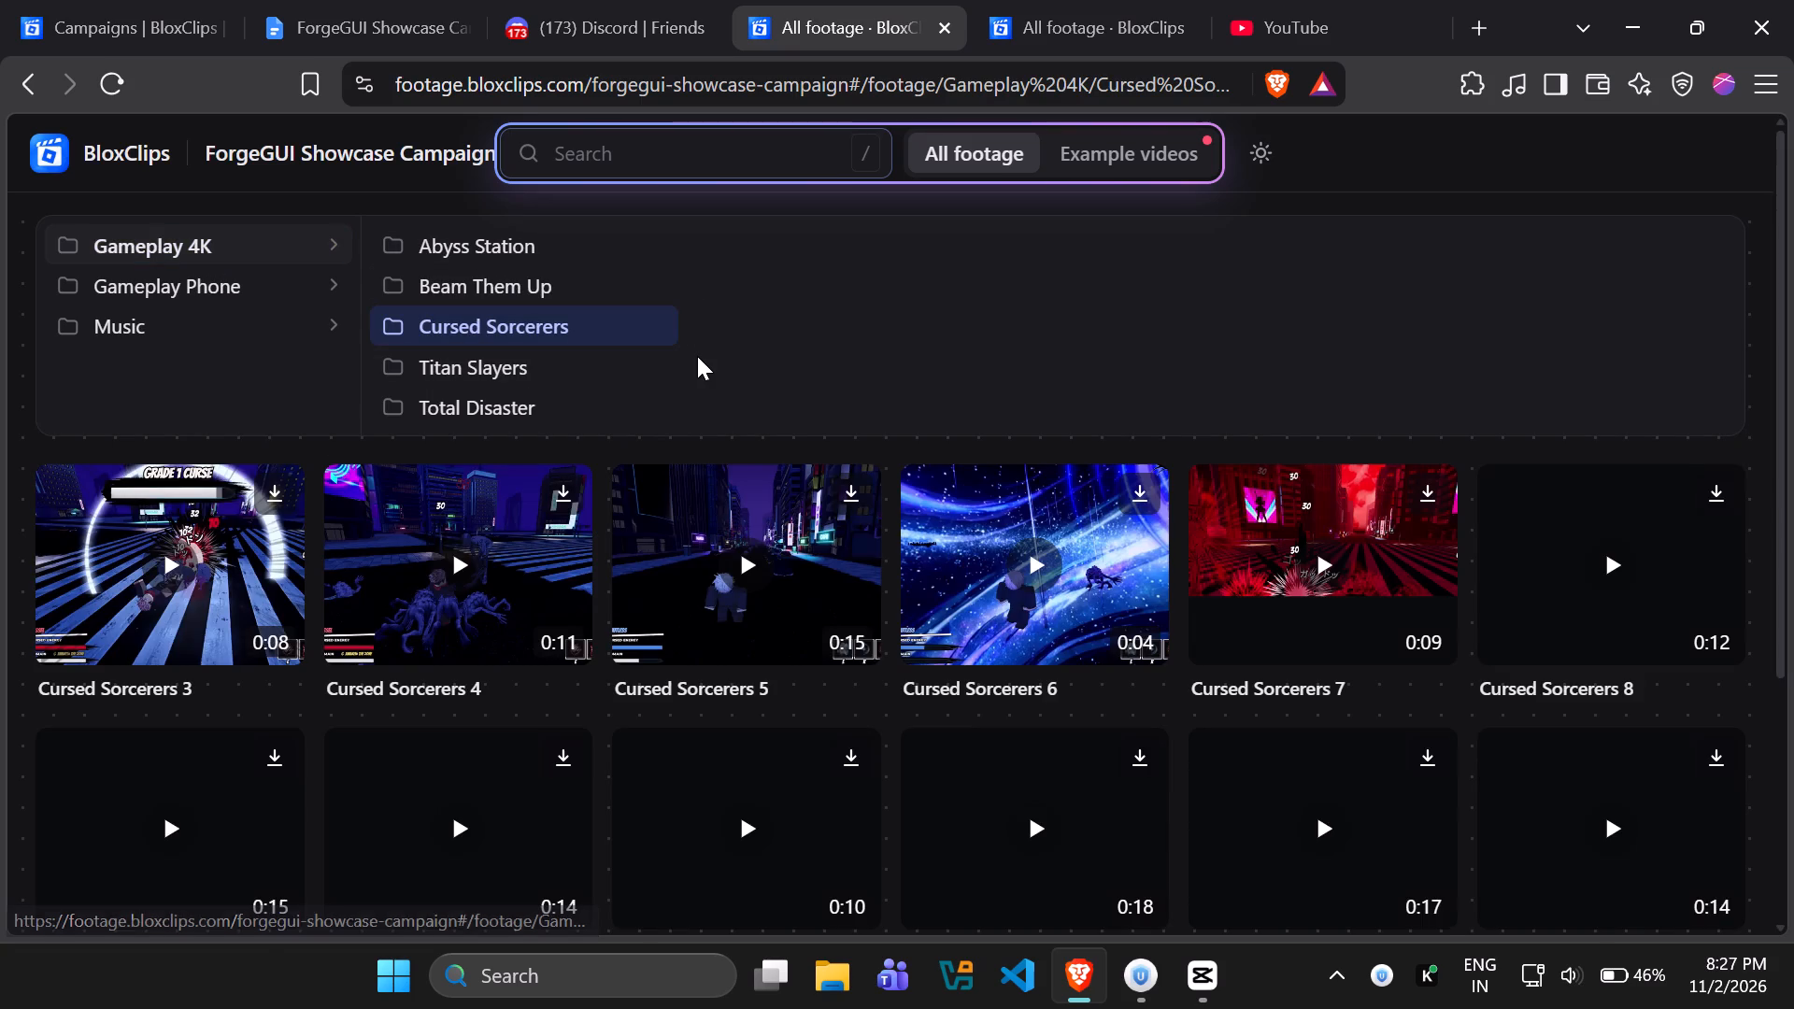
pyautogui.scroll(-1, 699, 353)
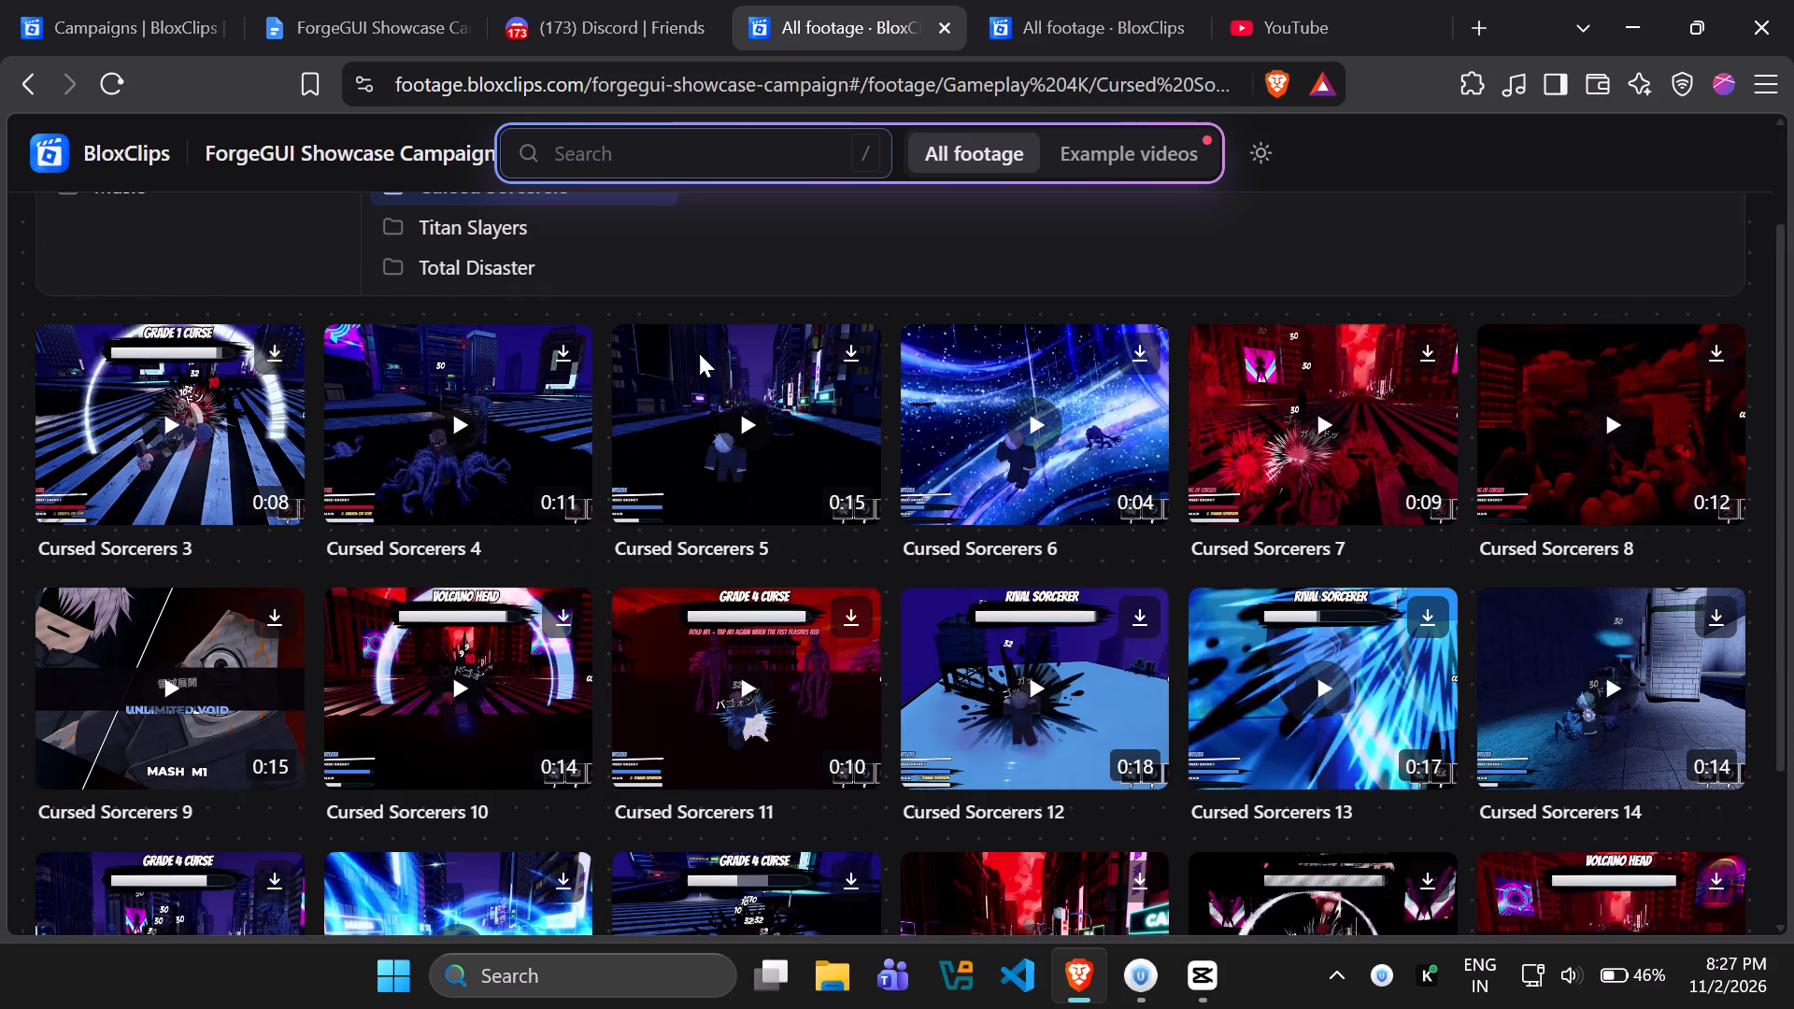
pyautogui.scroll(-1, 699, 353)
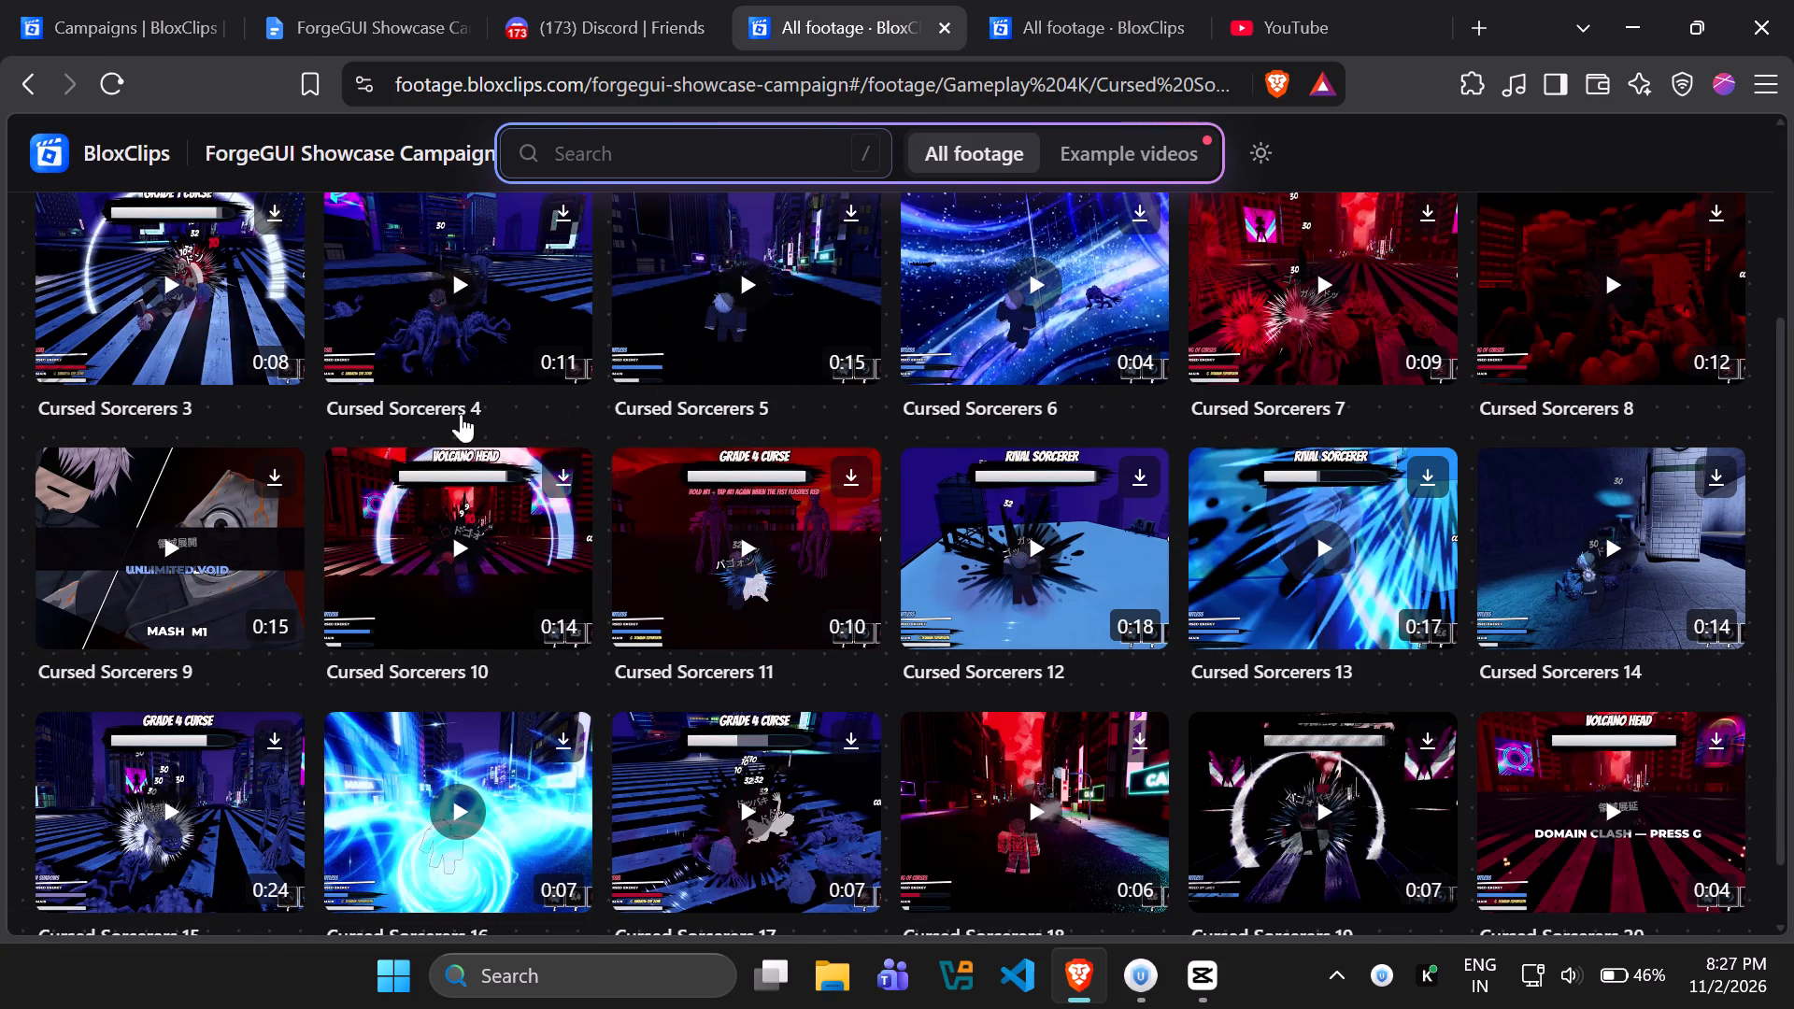
pyautogui.click(192, 540)
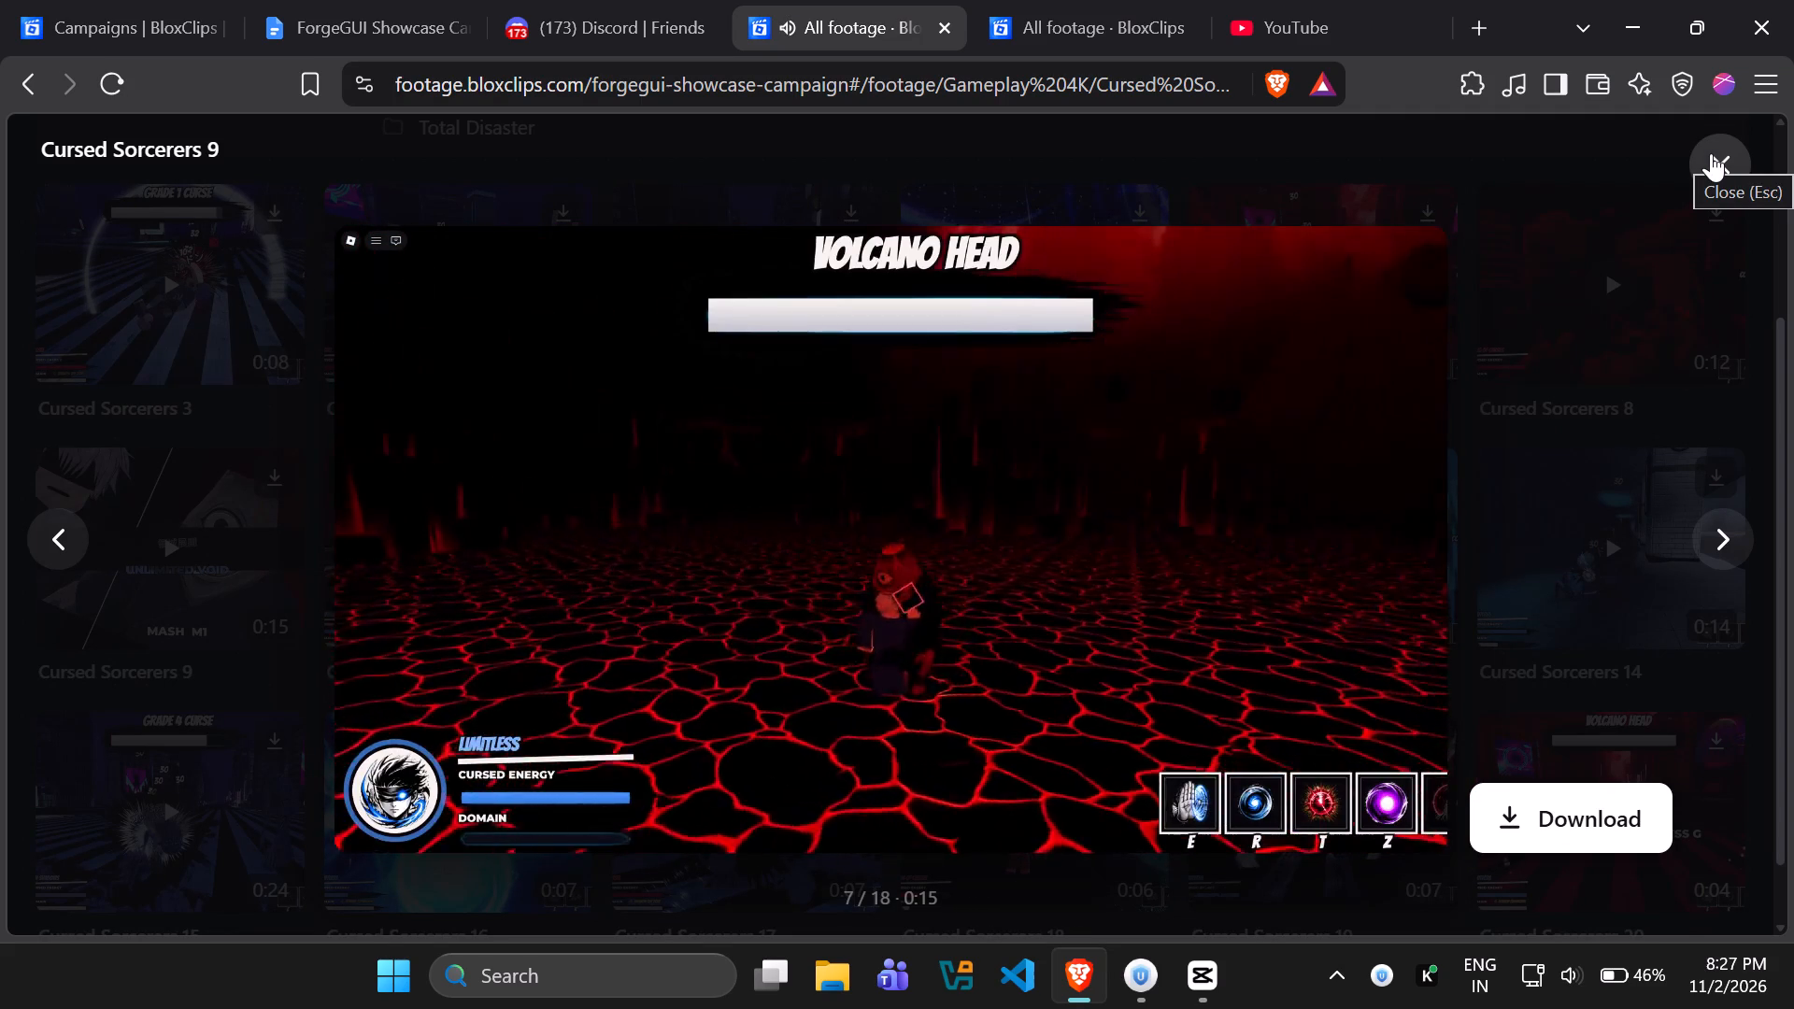
pyautogui.click(1711, 153)
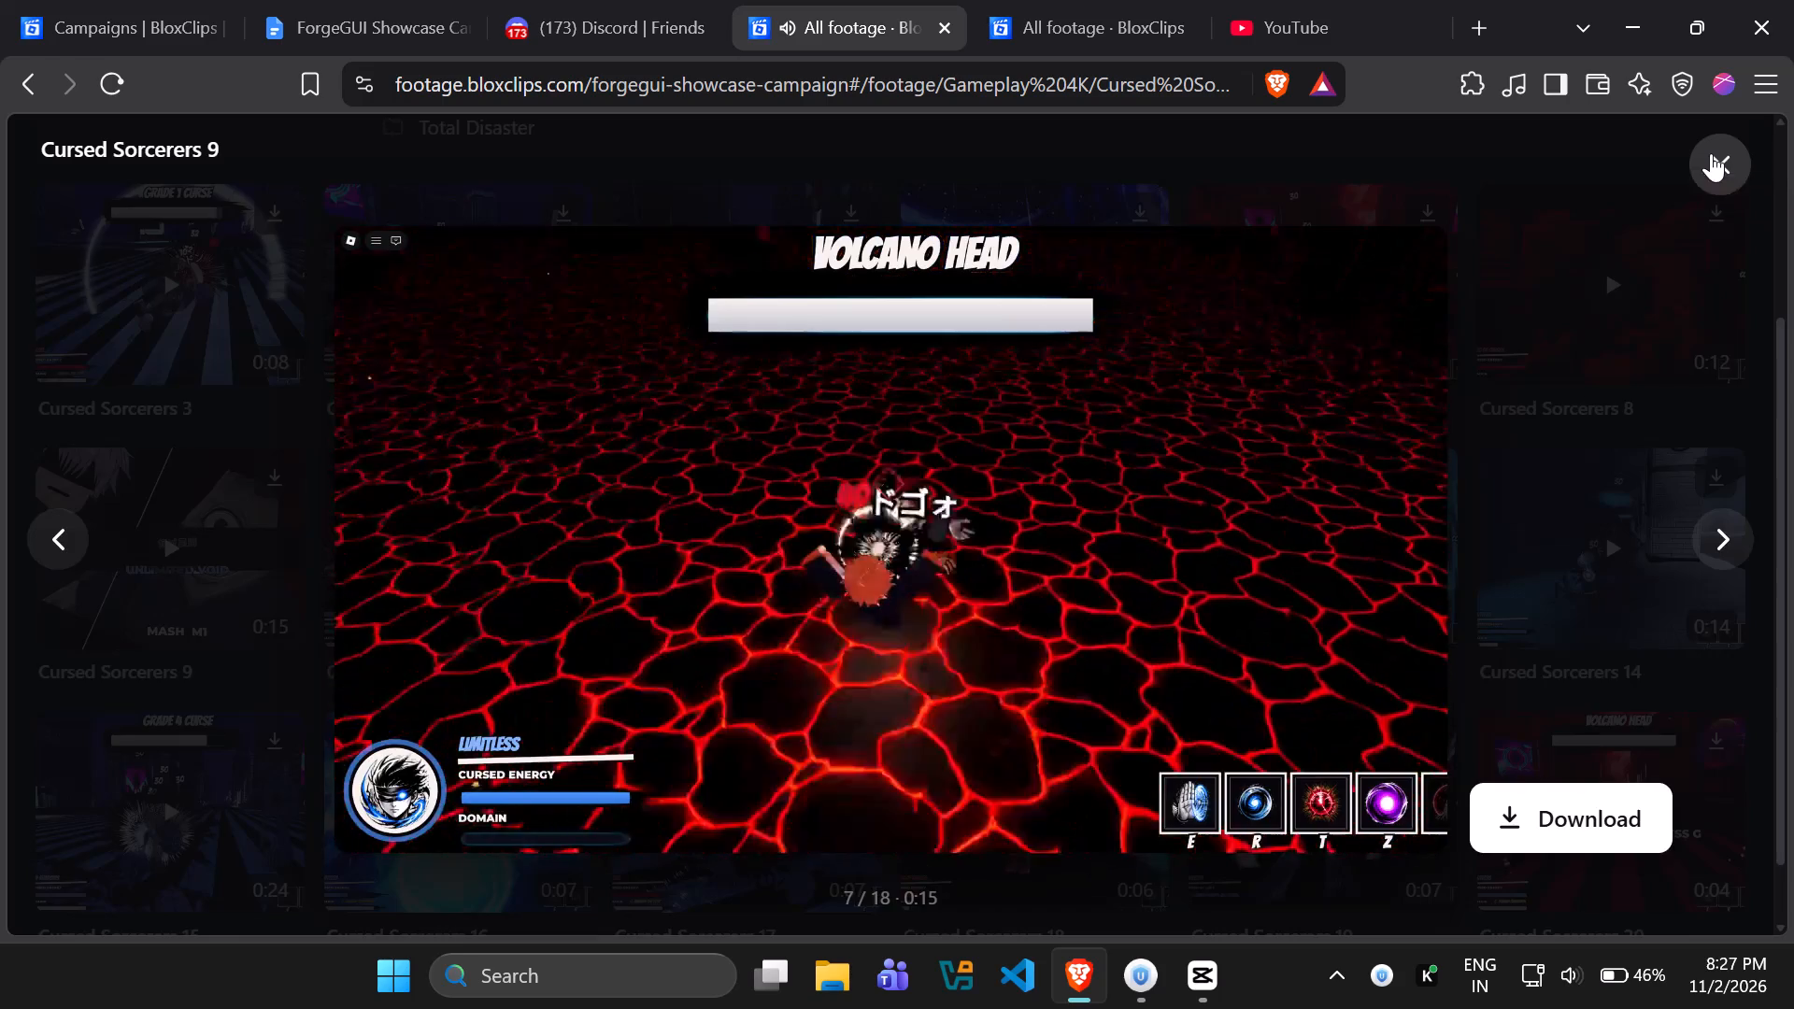
pyautogui.click(1066, 306)
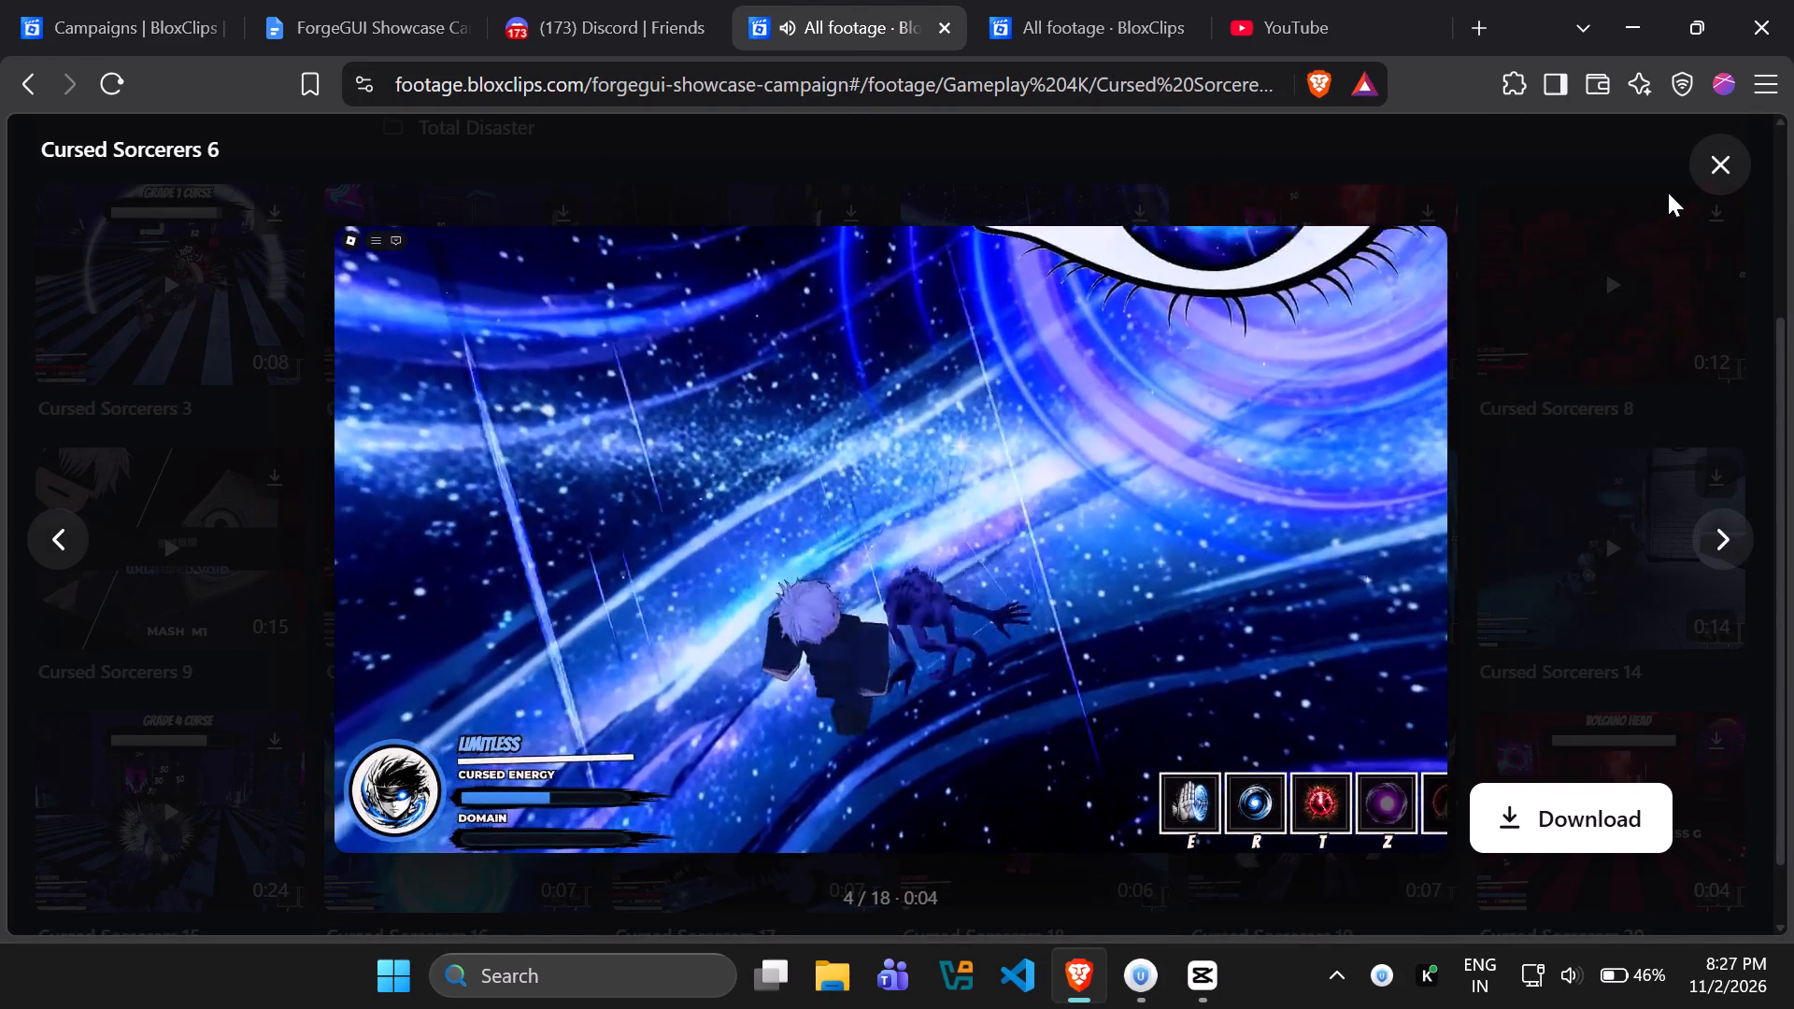
pyautogui.click(1704, 158)
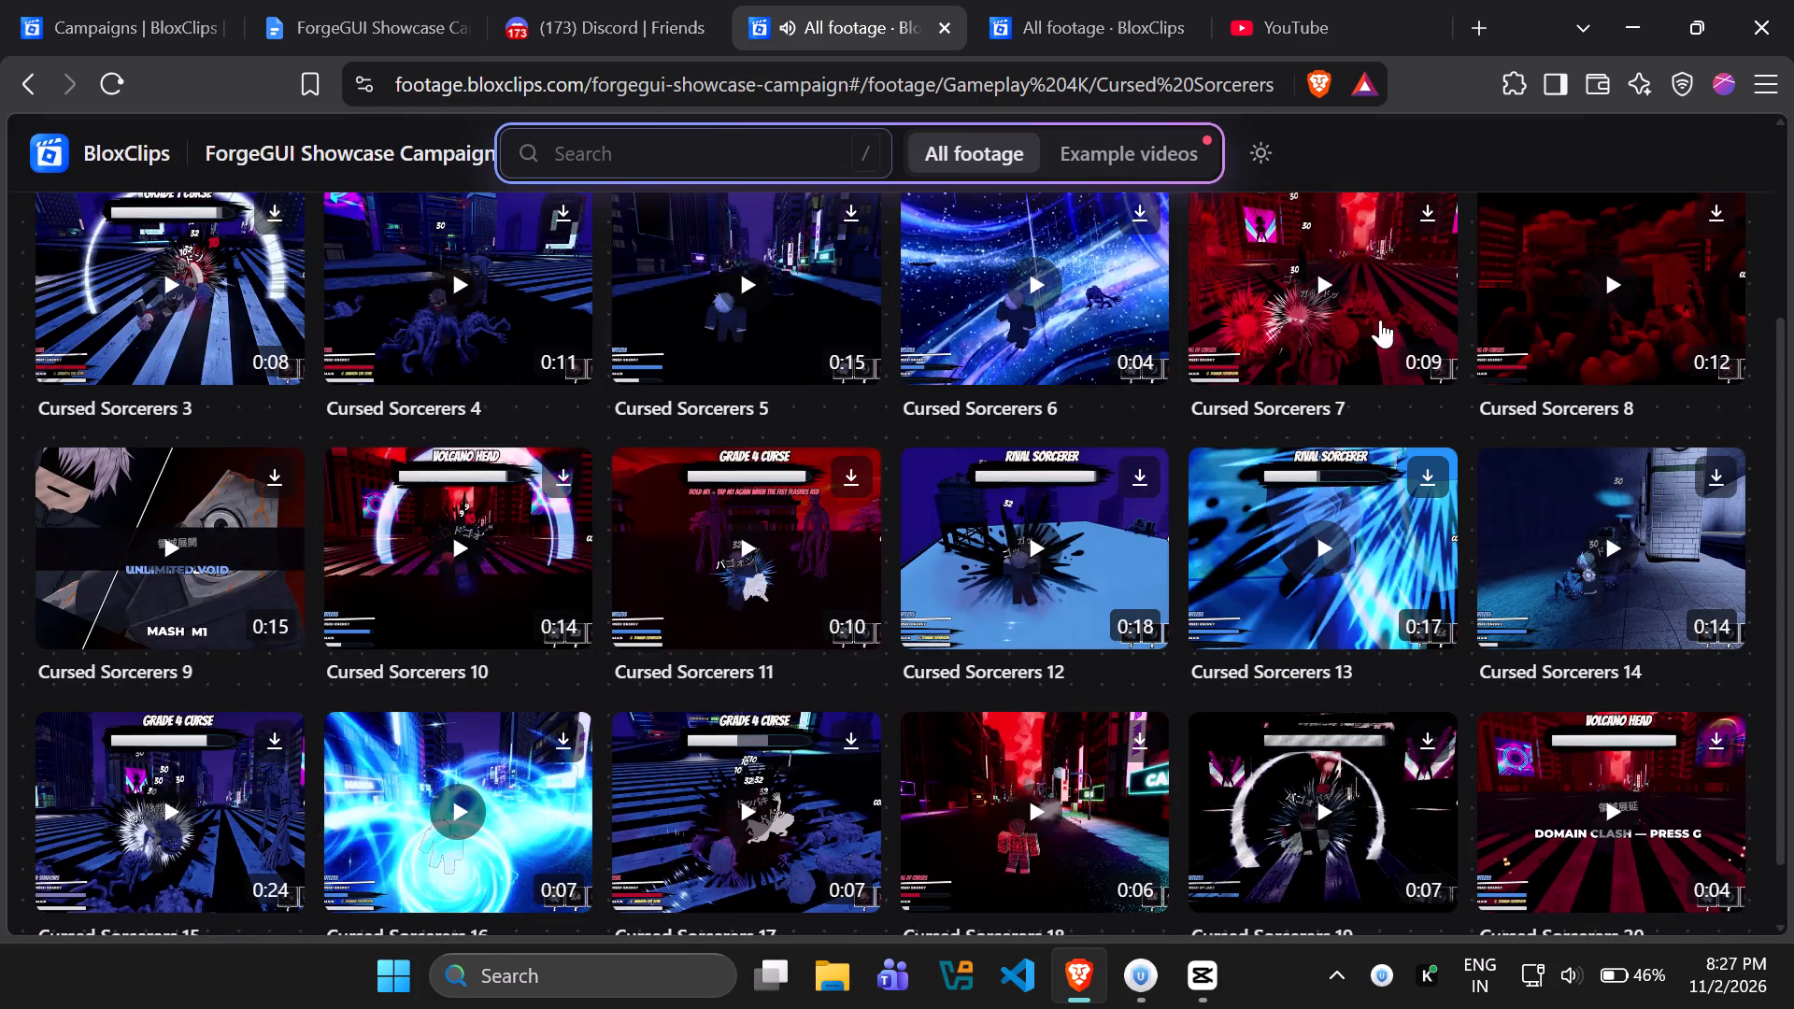
# Look through the Total Disaster clips in the Gameplay 4K footage.
pyautogui.scroll(5, 651, 605)
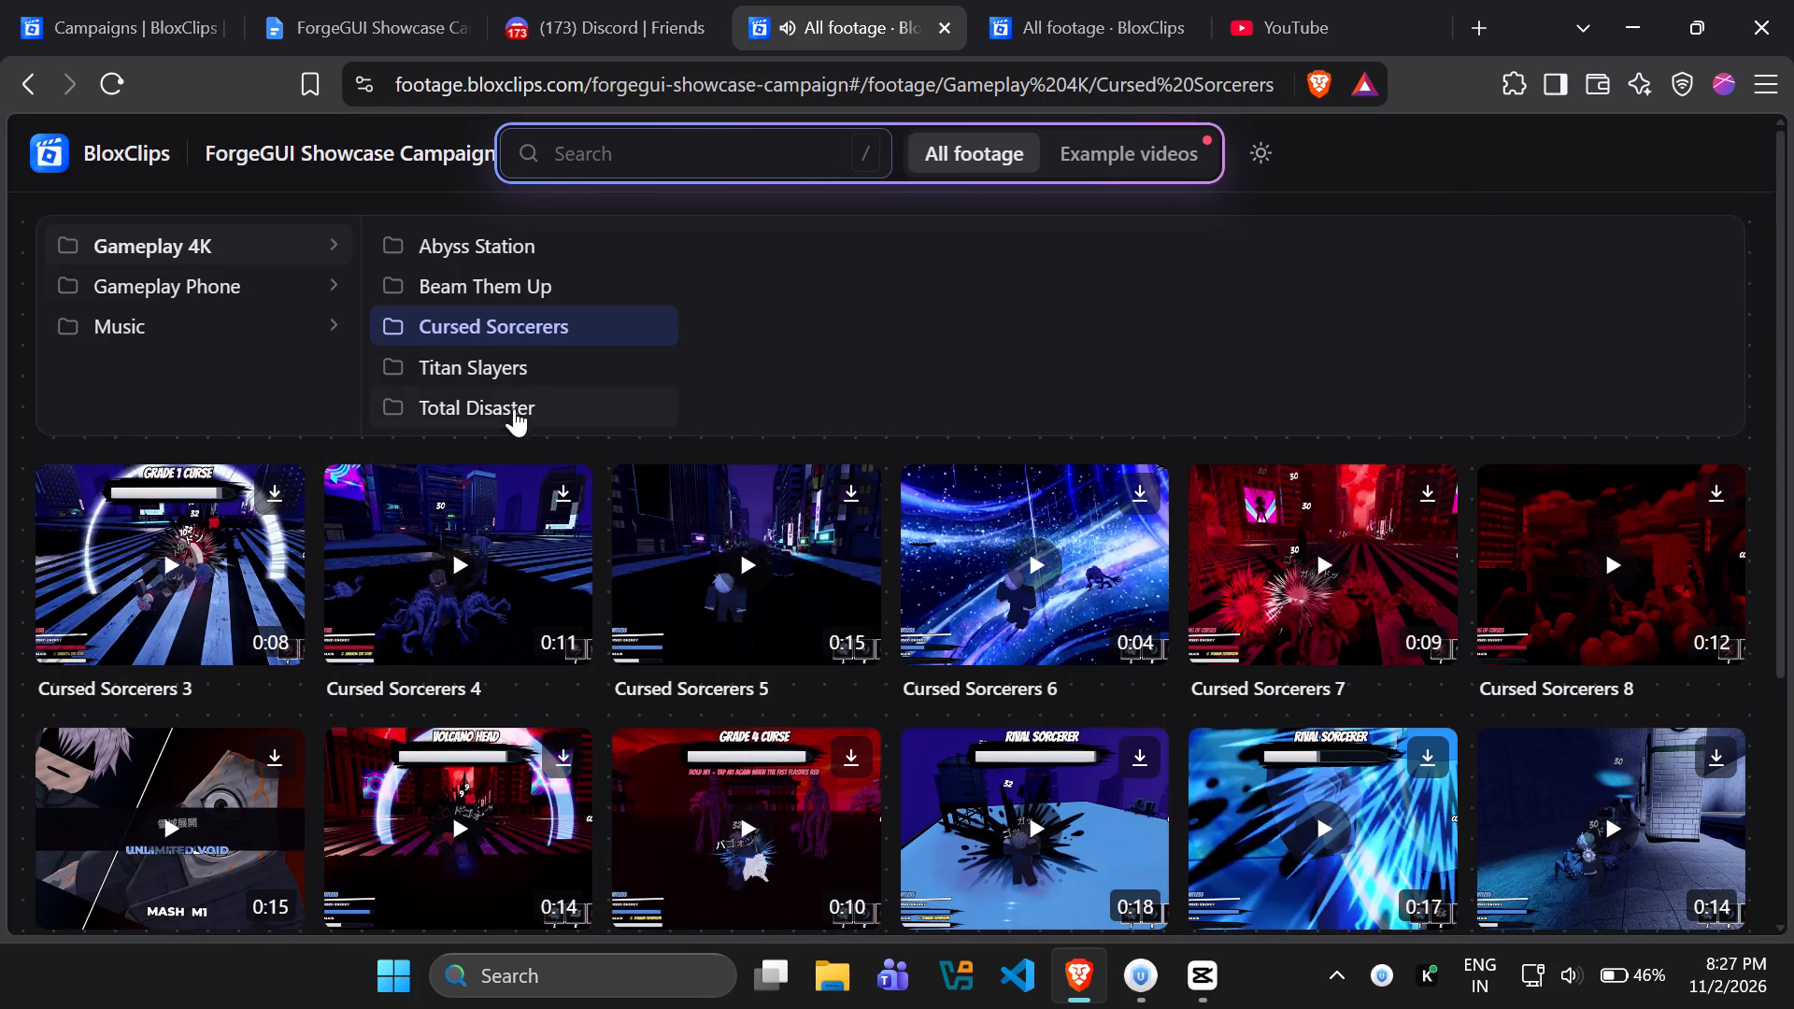
pyautogui.click(503, 404)
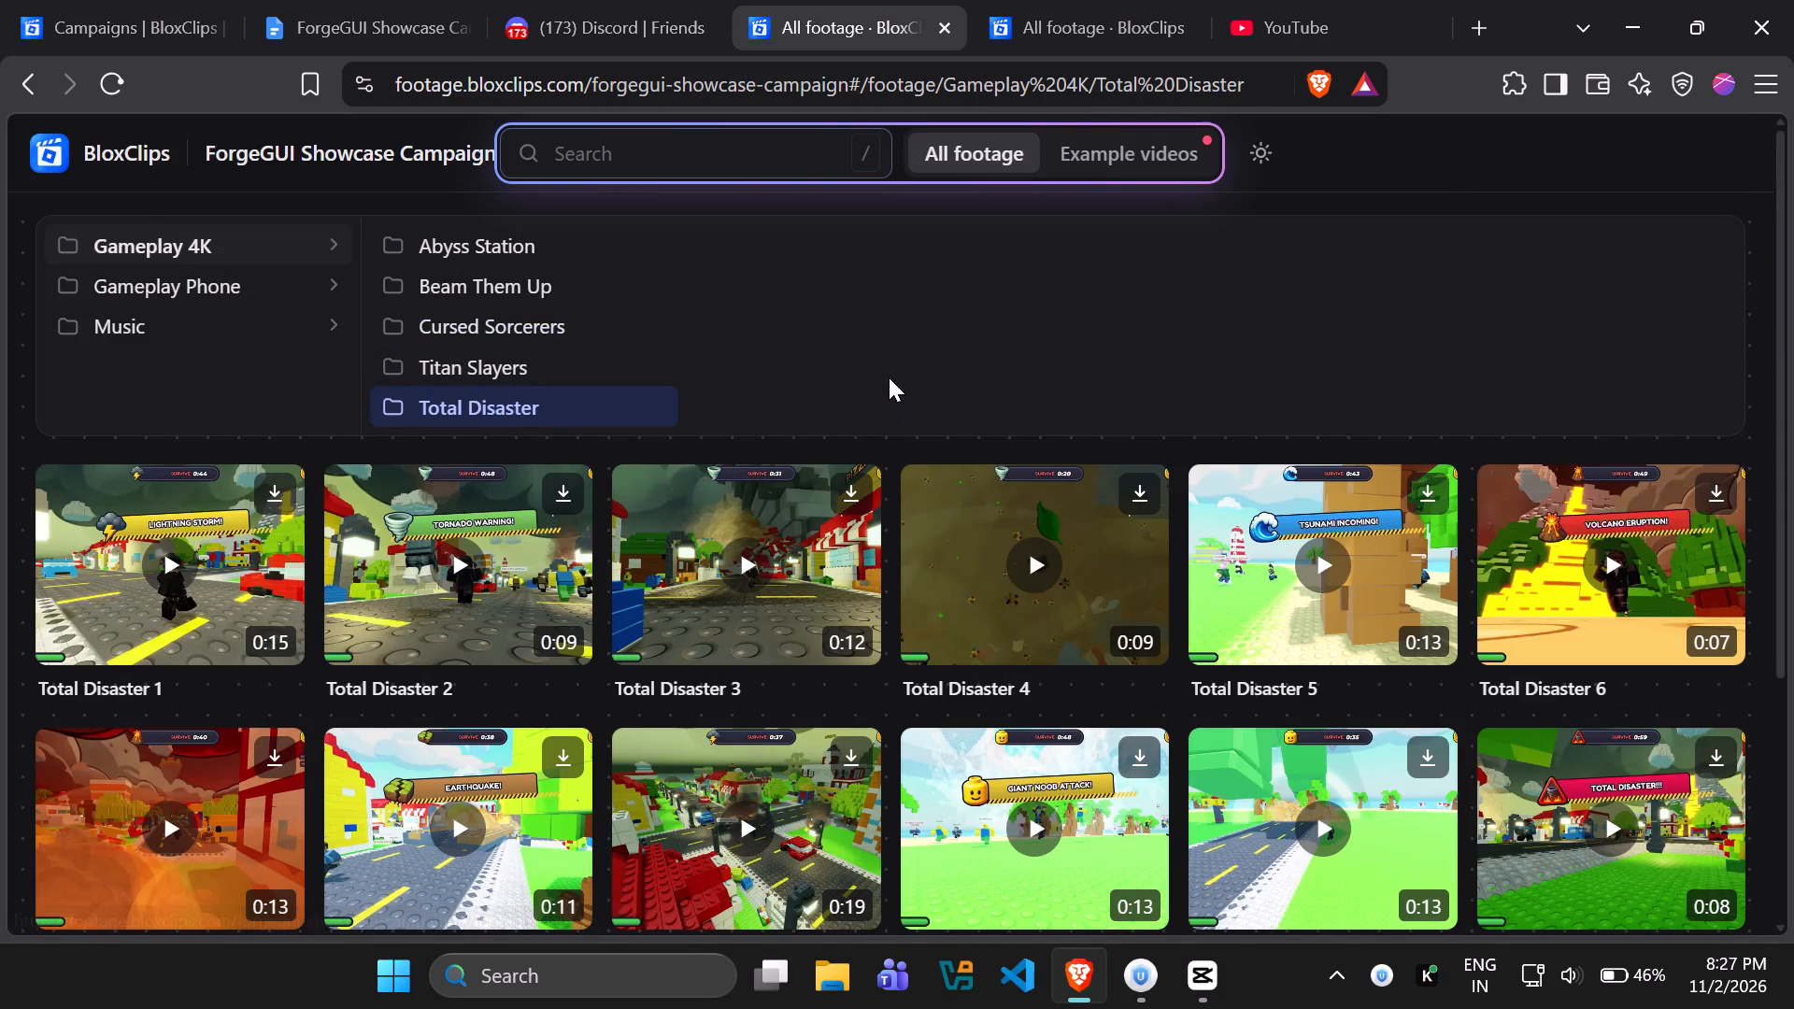
pyautogui.scroll(-4, 889, 377)
pyautogui.scroll(5, 793, 515)
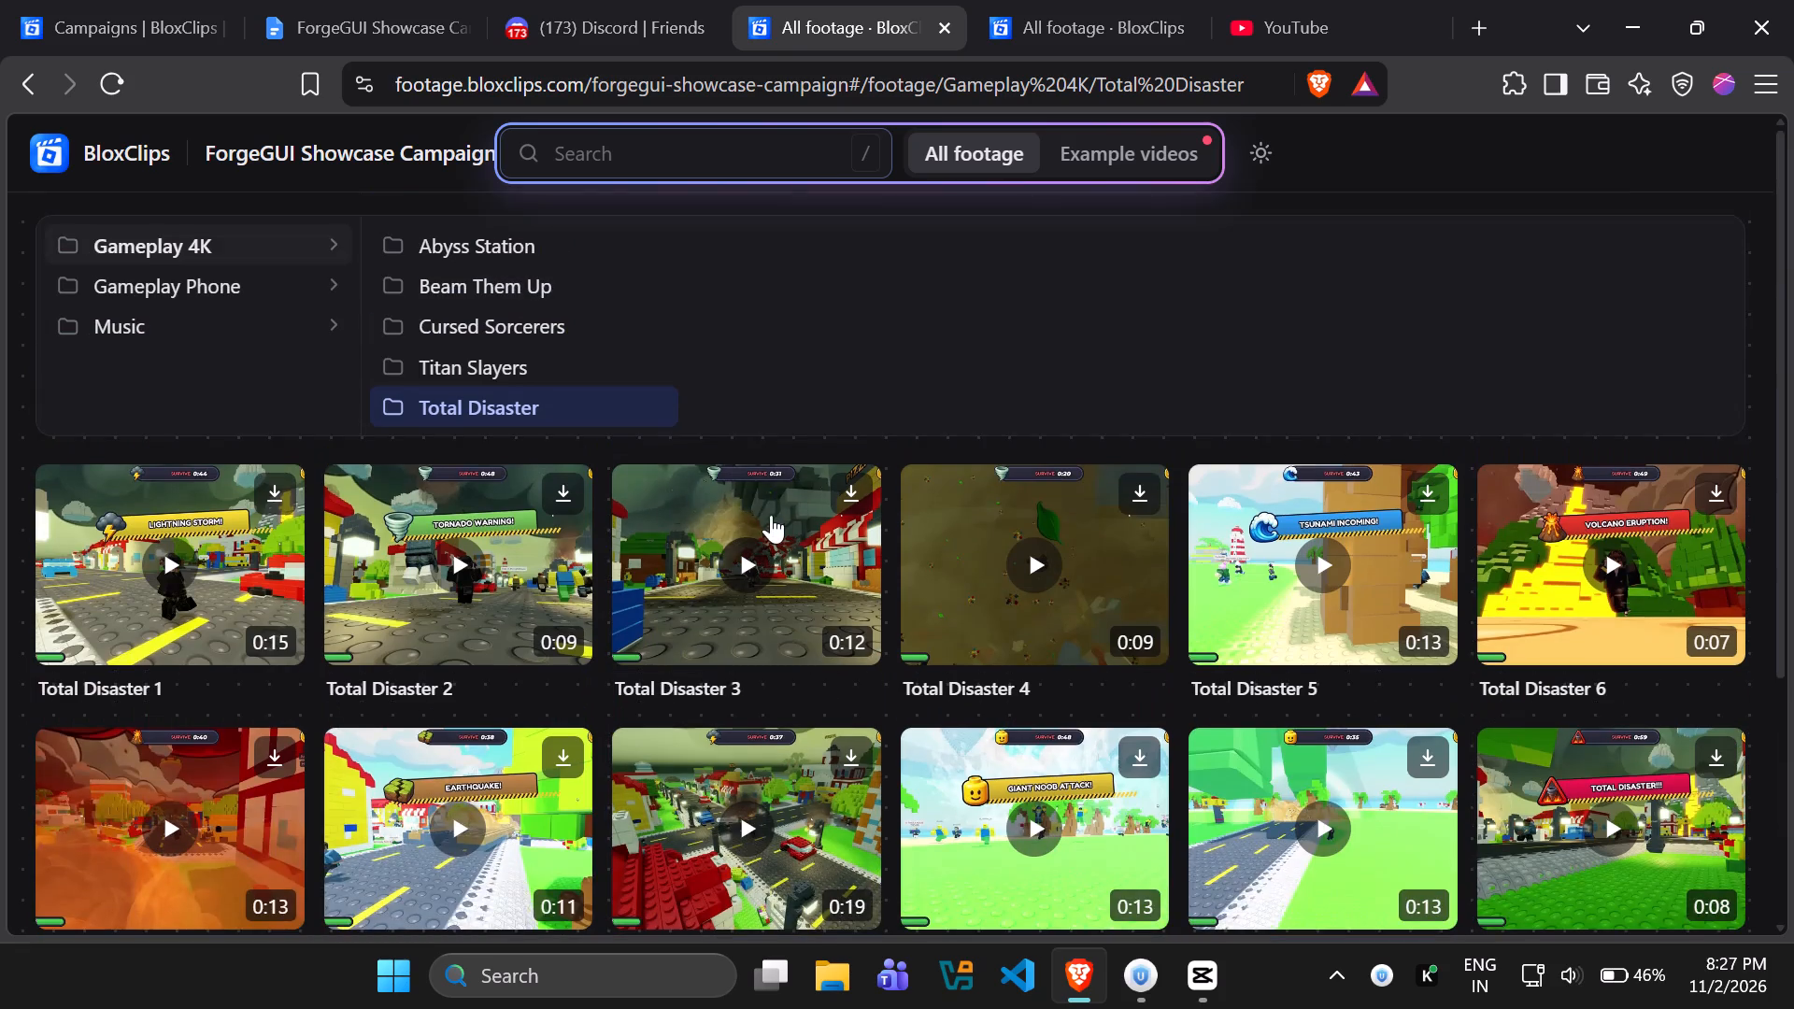
# Browse the Titan Slayers clips in the Gameplay 4K footage and preview Titan Slayers 1.
pyautogui.click(502, 373)
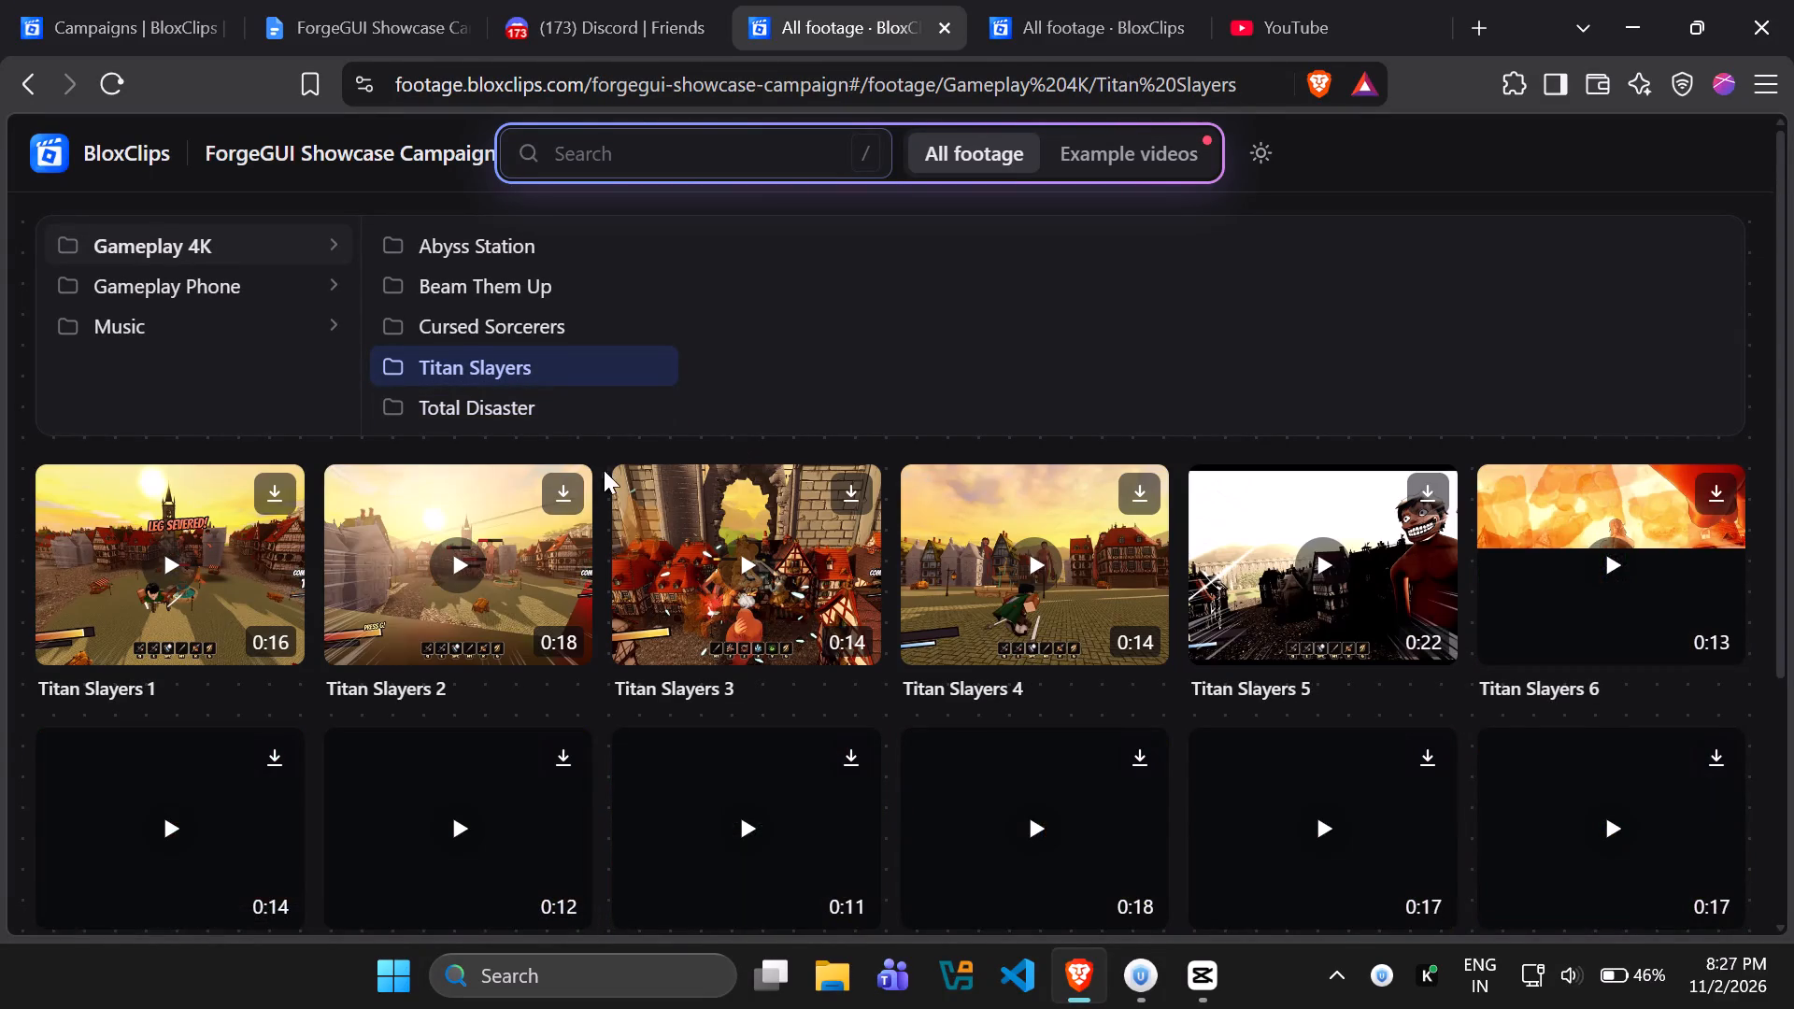
pyautogui.click(139, 566)
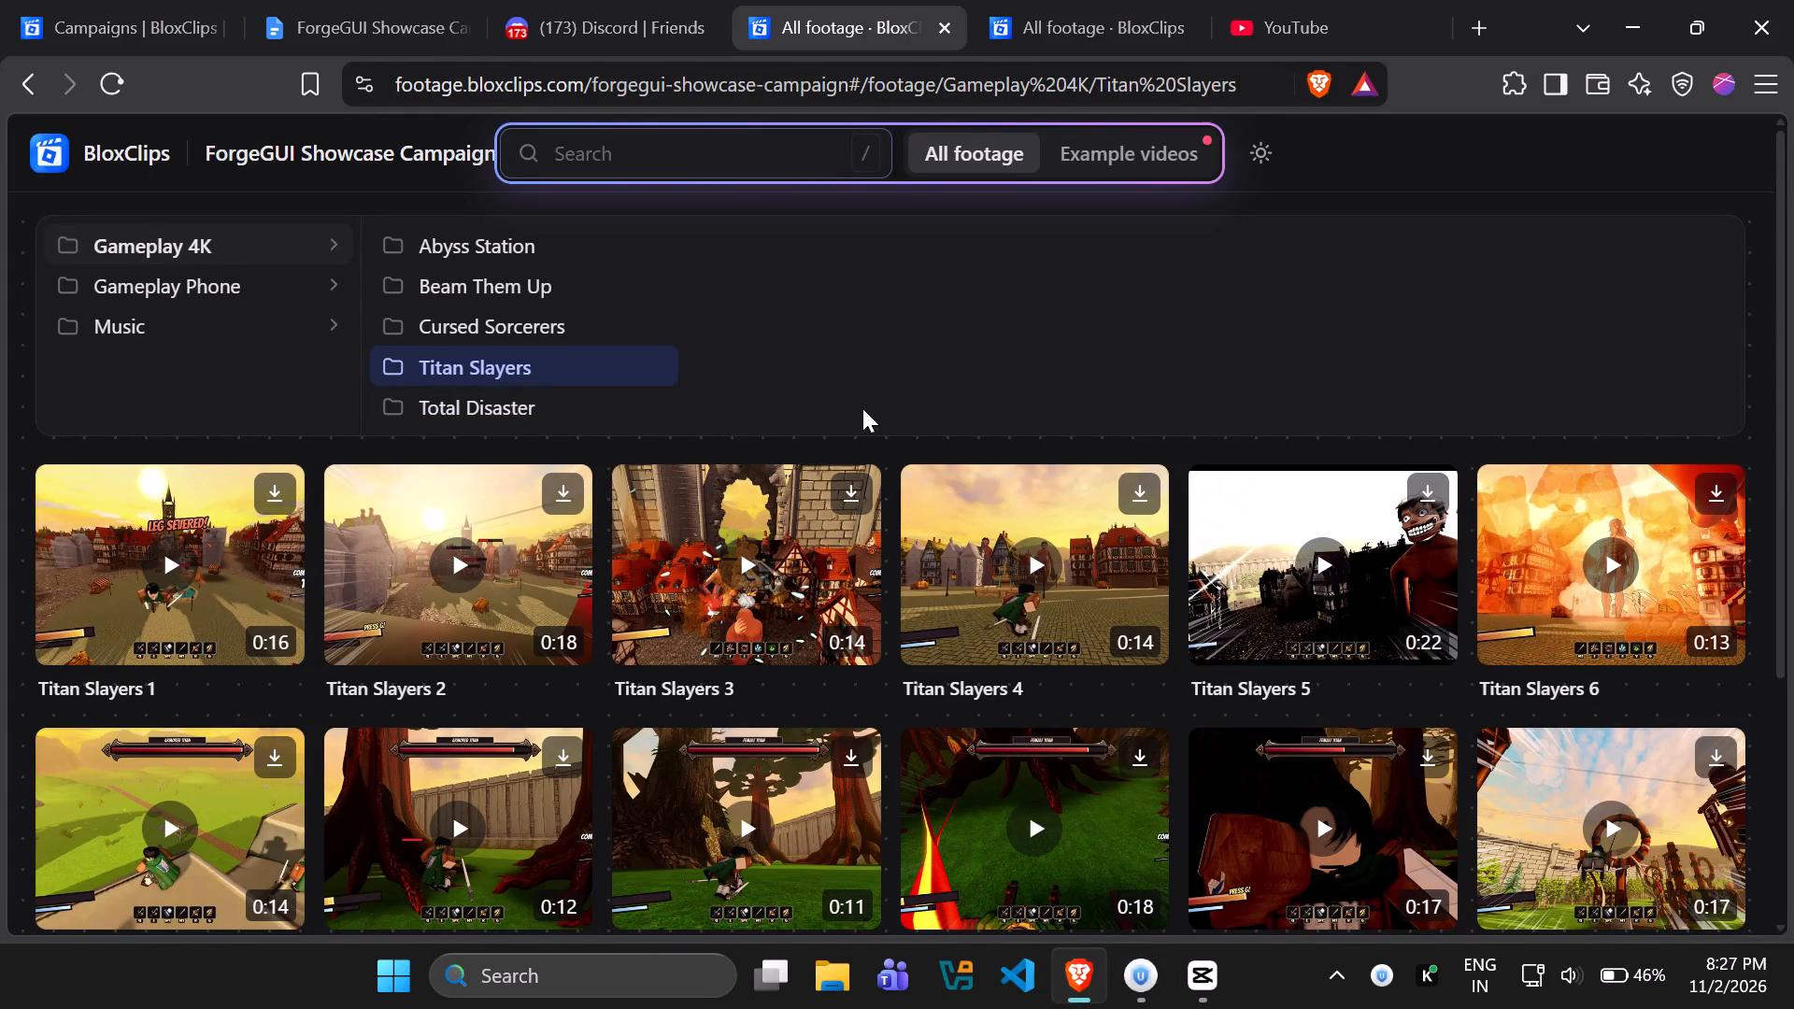
pyautogui.click(135, 568)
pyautogui.click(171, 576)
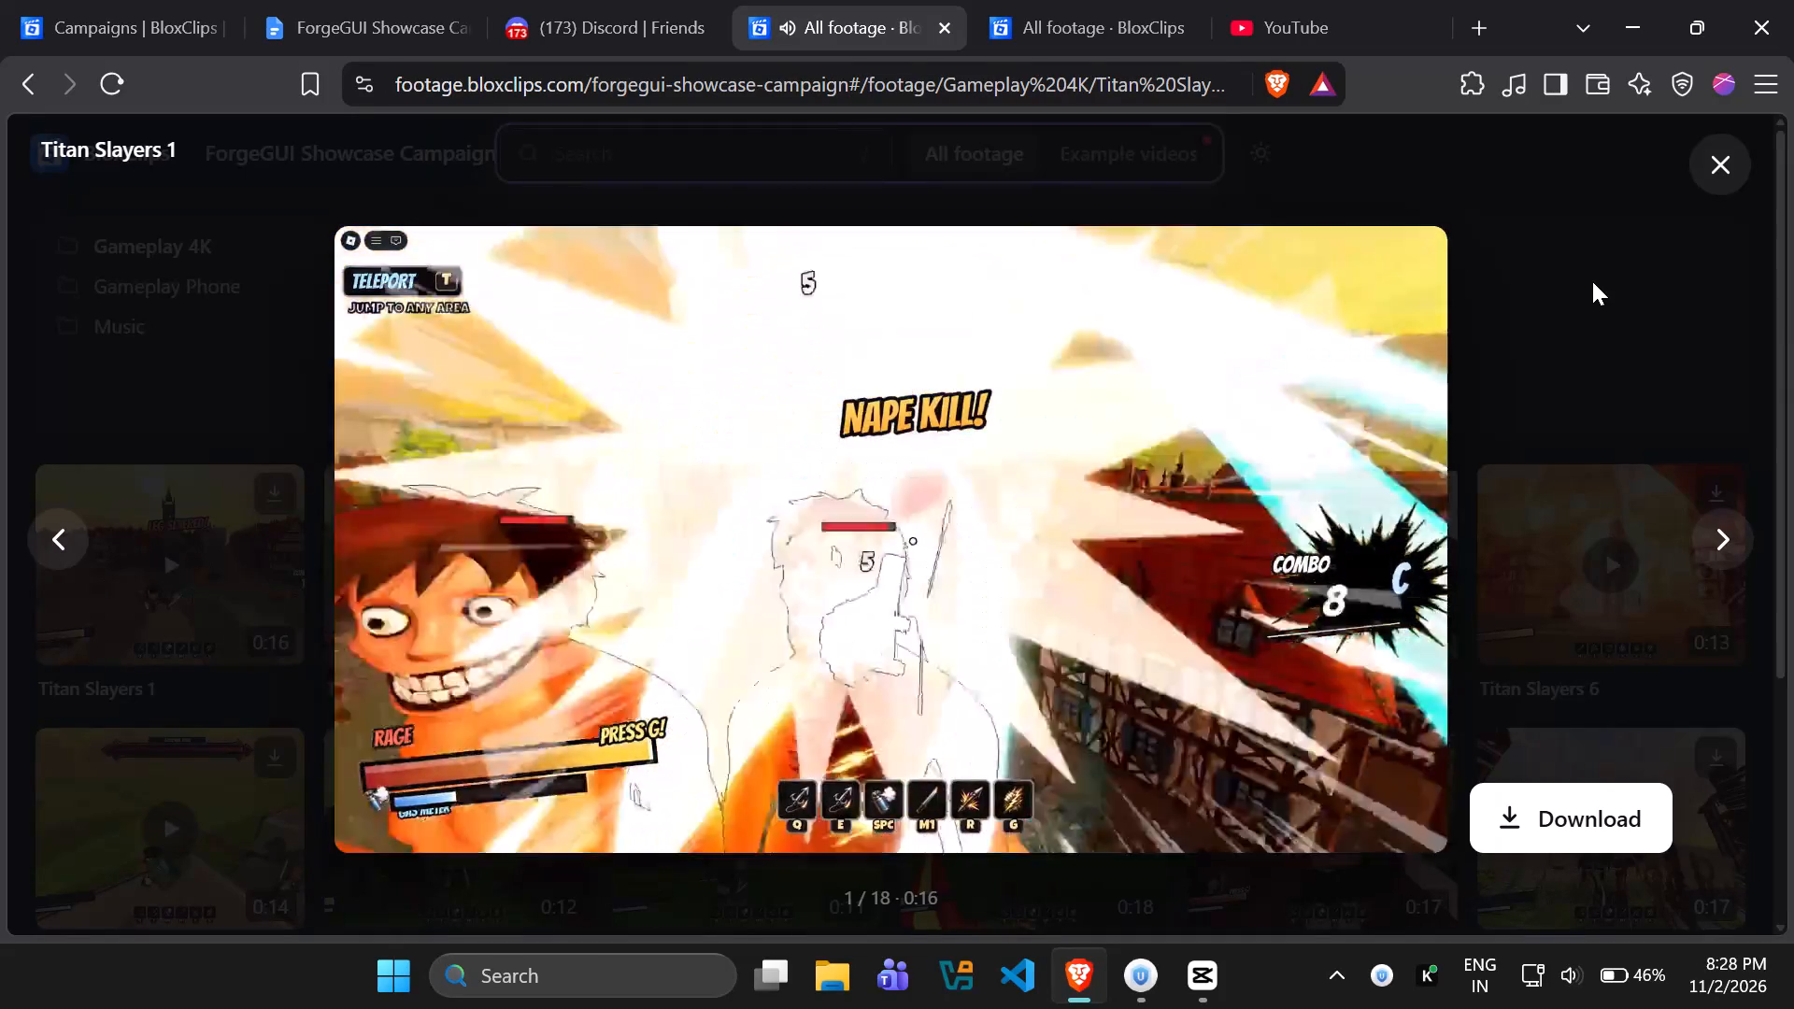
pyautogui.click(1688, 300)
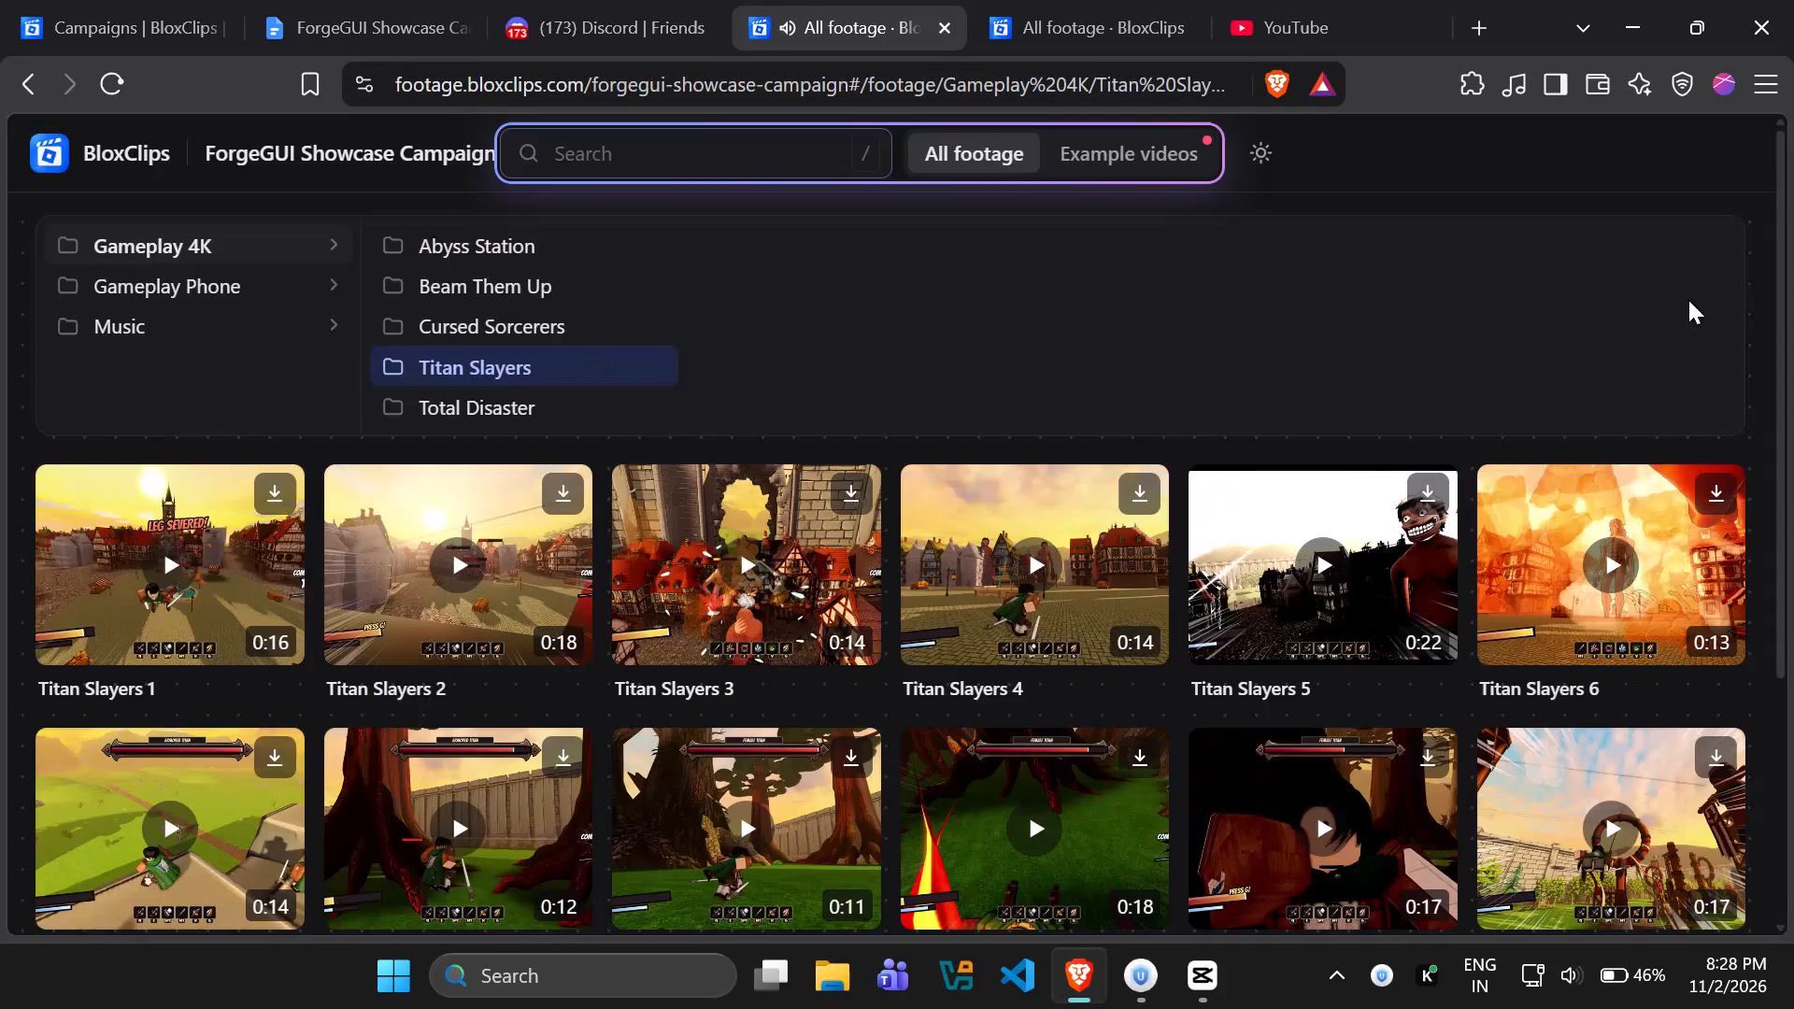
pyautogui.scroll(-2, 1302, 490)
pyautogui.scroll(4, 904, 466)
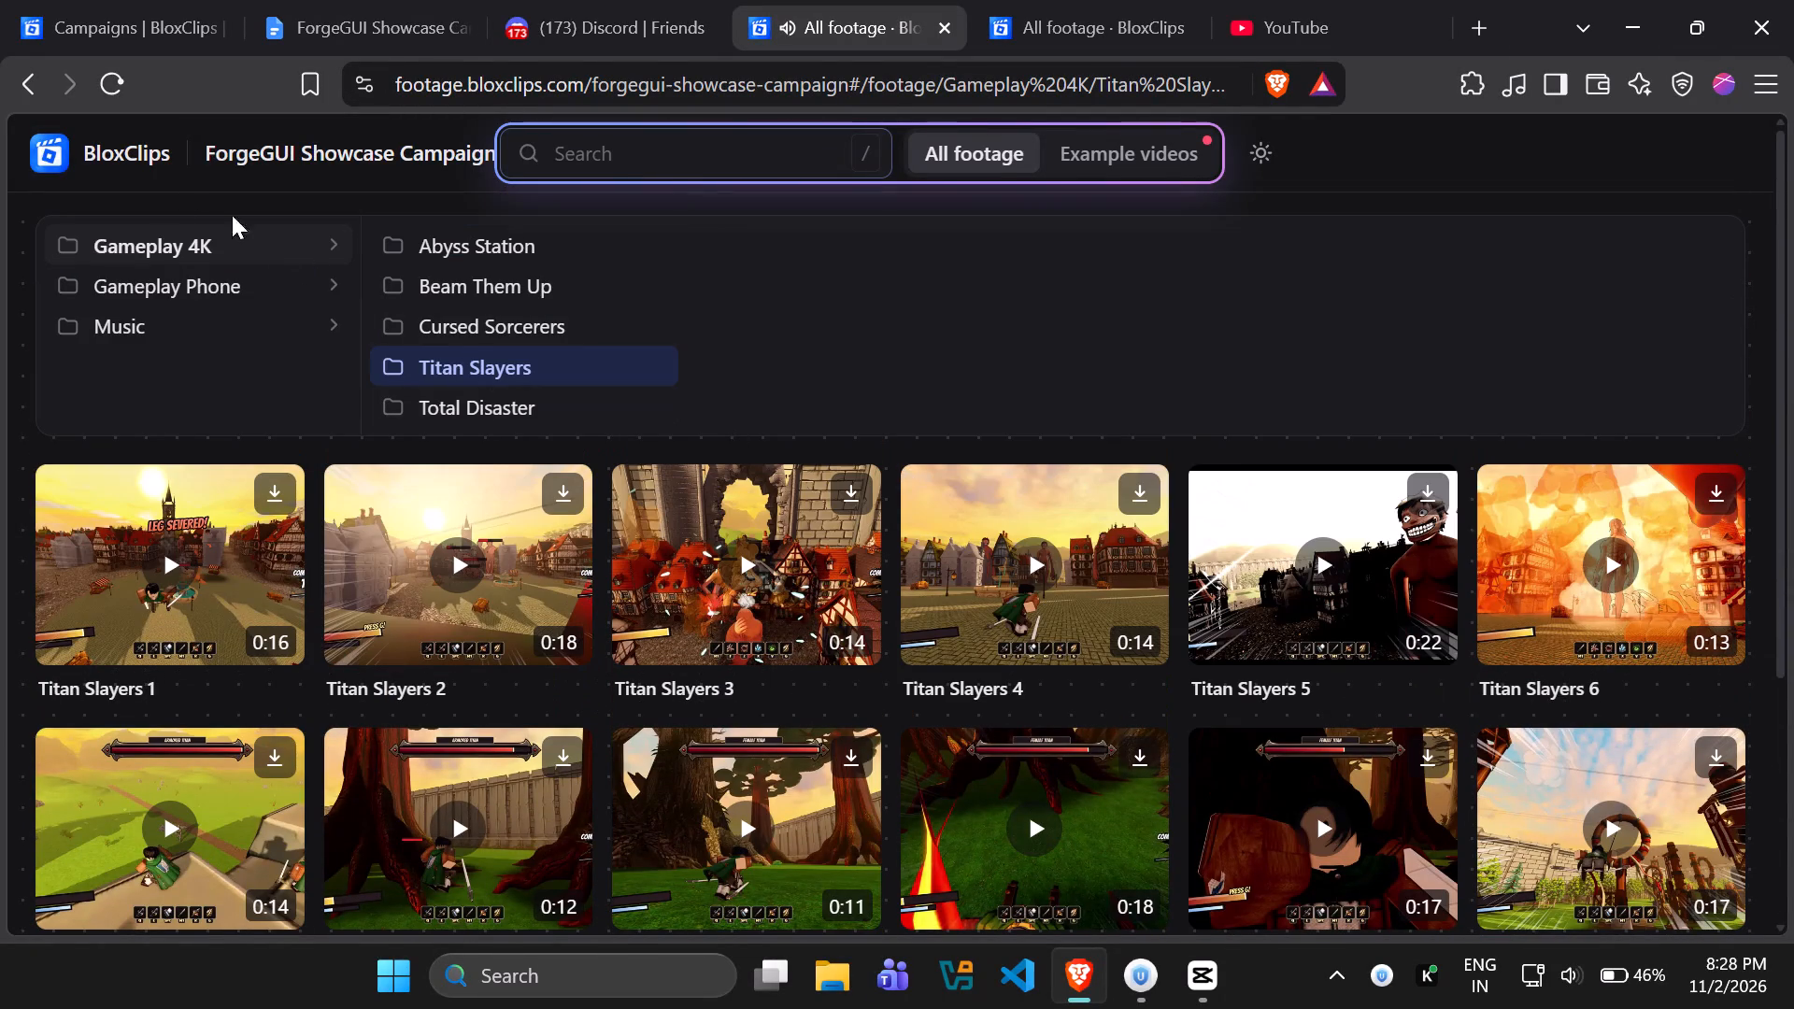
# Browse the Abyss Station clips in the Gameplay Phone footage and preview Abyss Station 4 and Abyss Station 5.
pyautogui.click(33, 86)
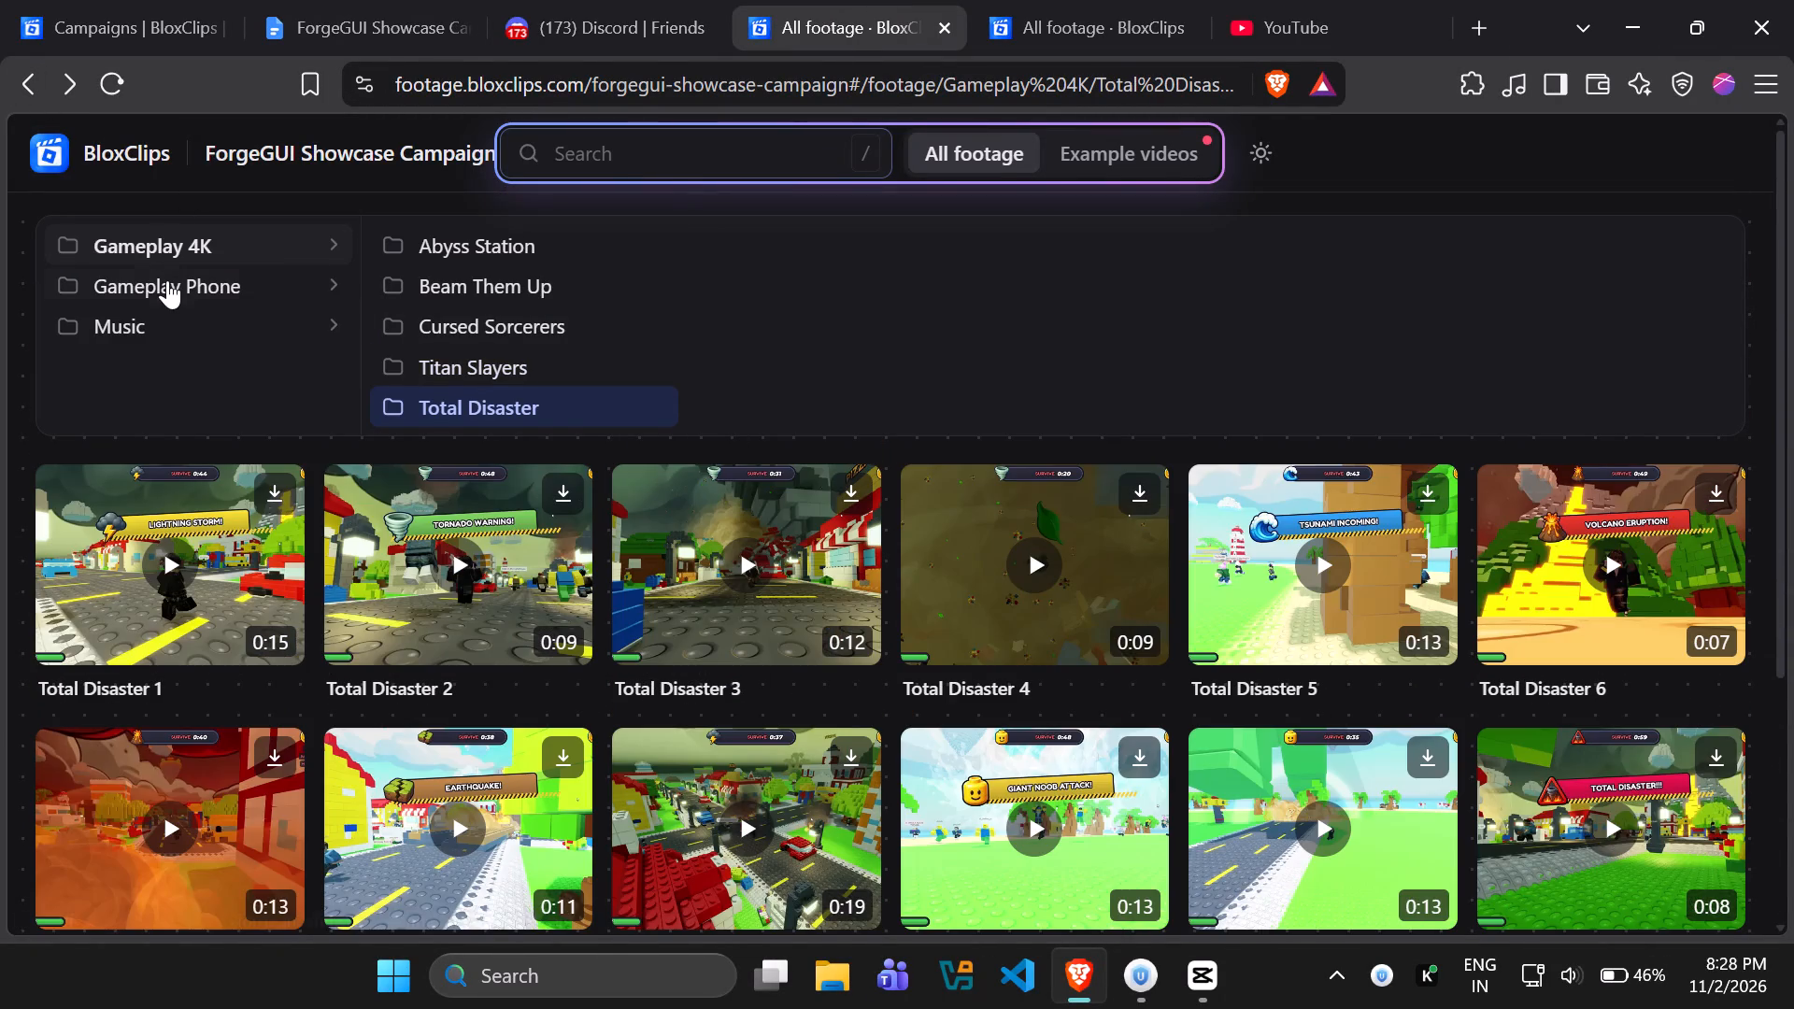
pyautogui.click(167, 280)
pyautogui.click(451, 240)
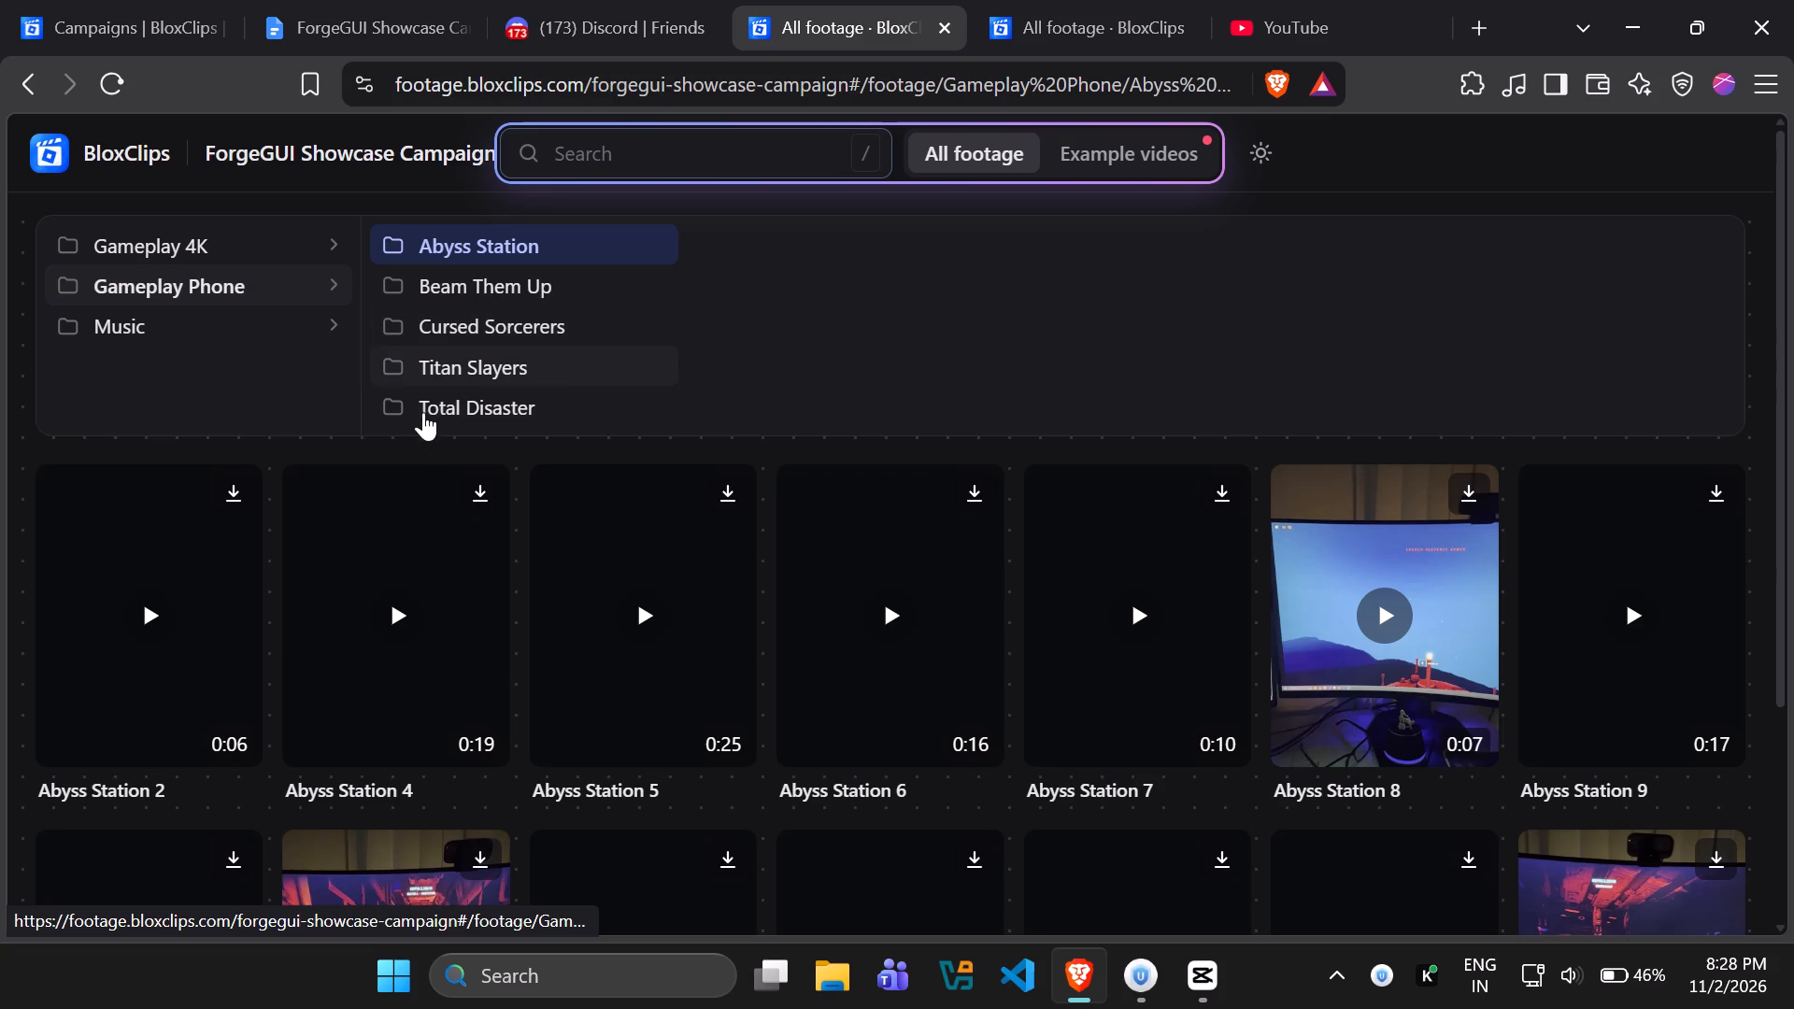
pyautogui.click(402, 615)
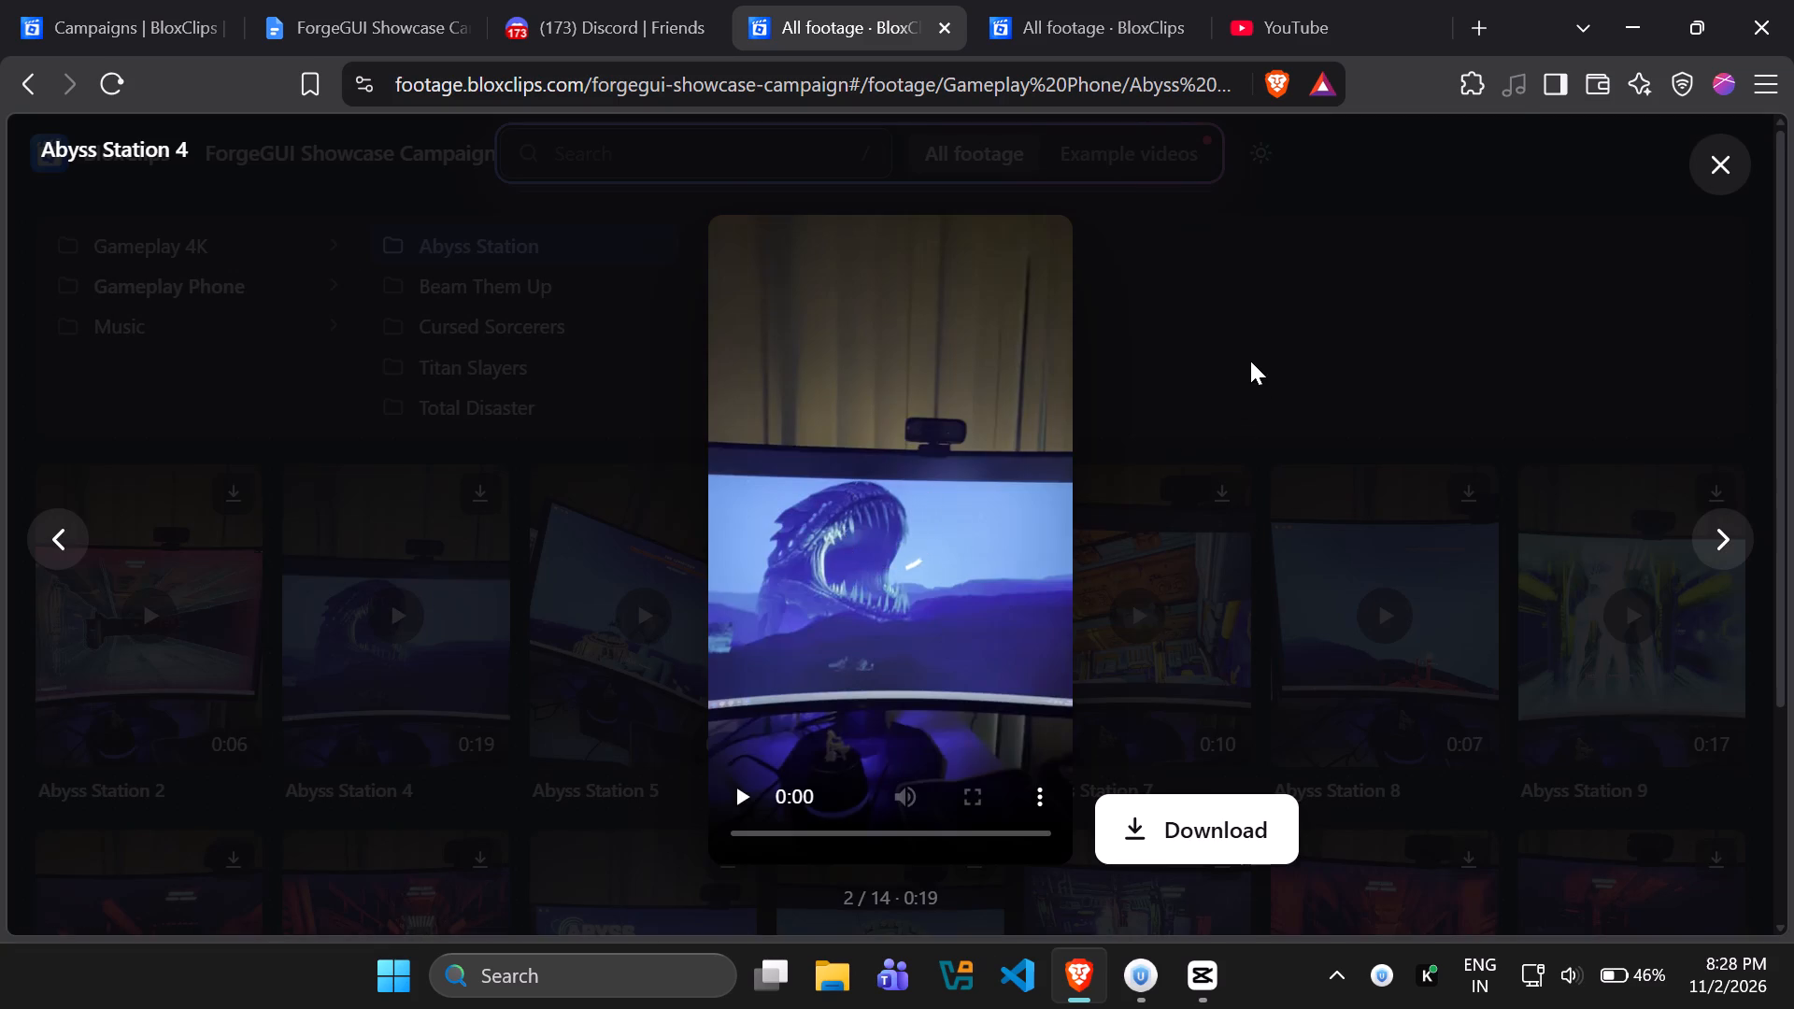
pyautogui.click(1253, 353)
pyautogui.click(610, 602)
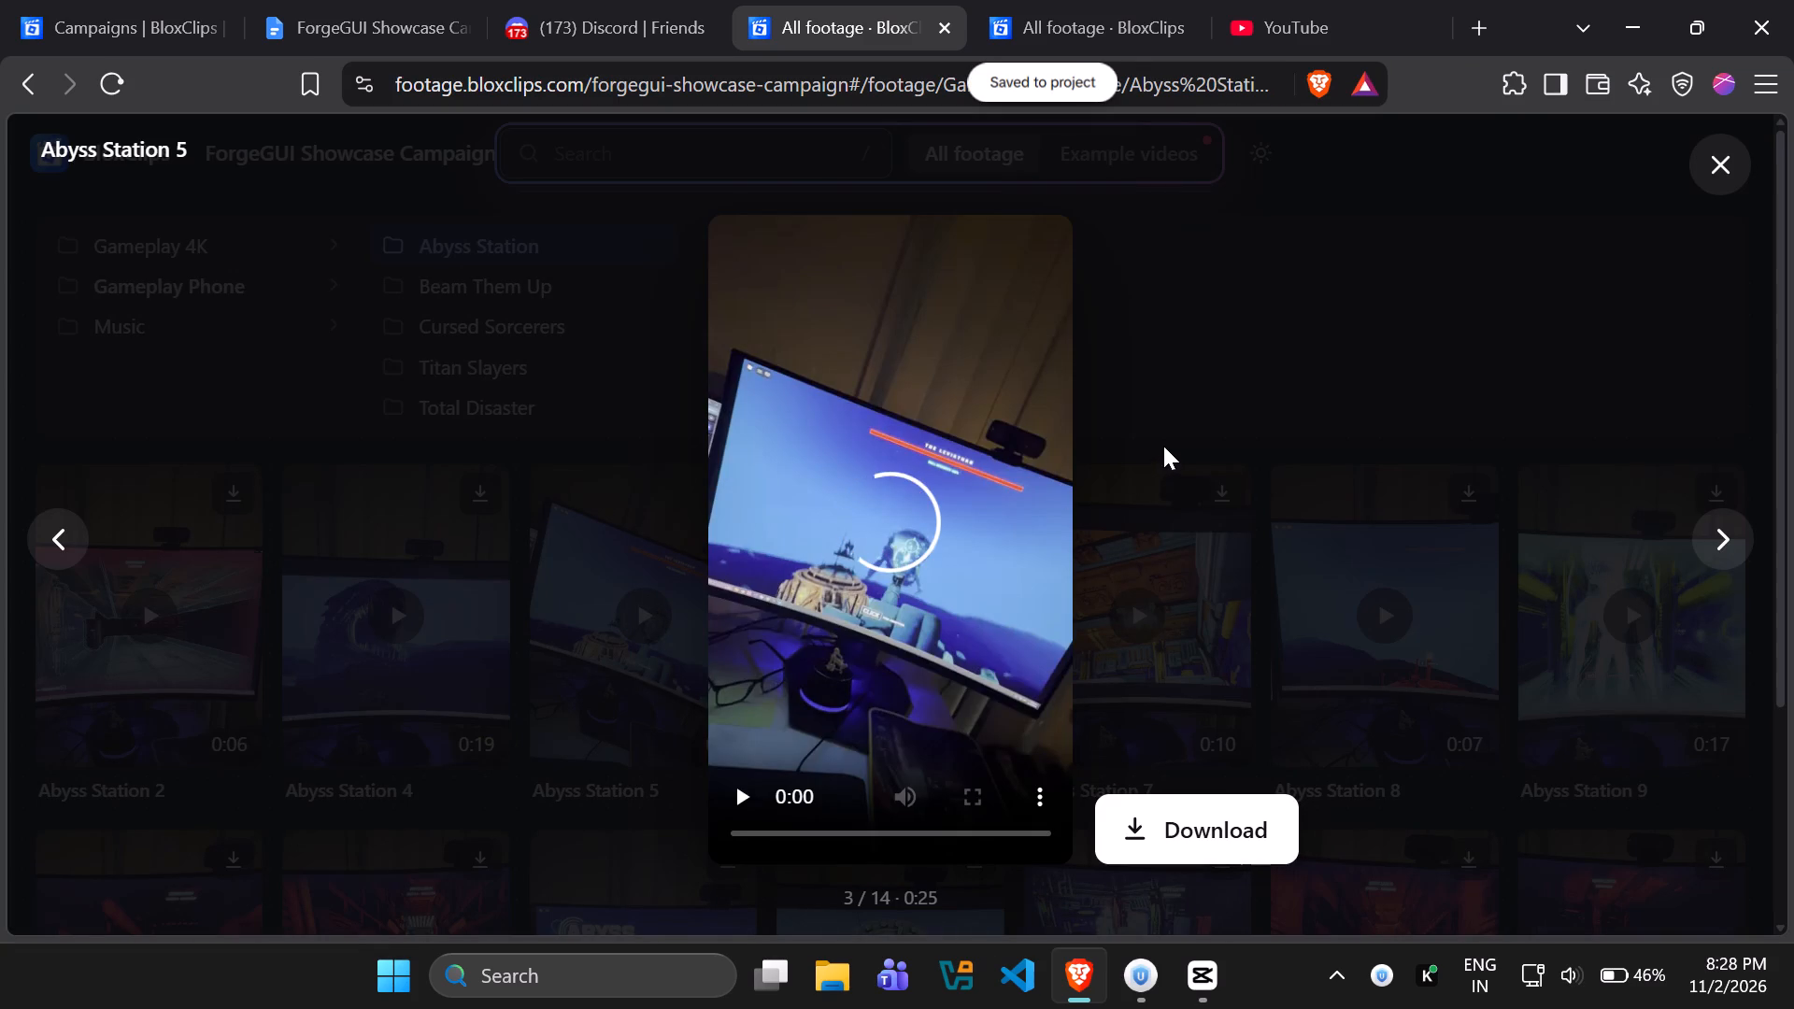
pyautogui.click(1214, 383)
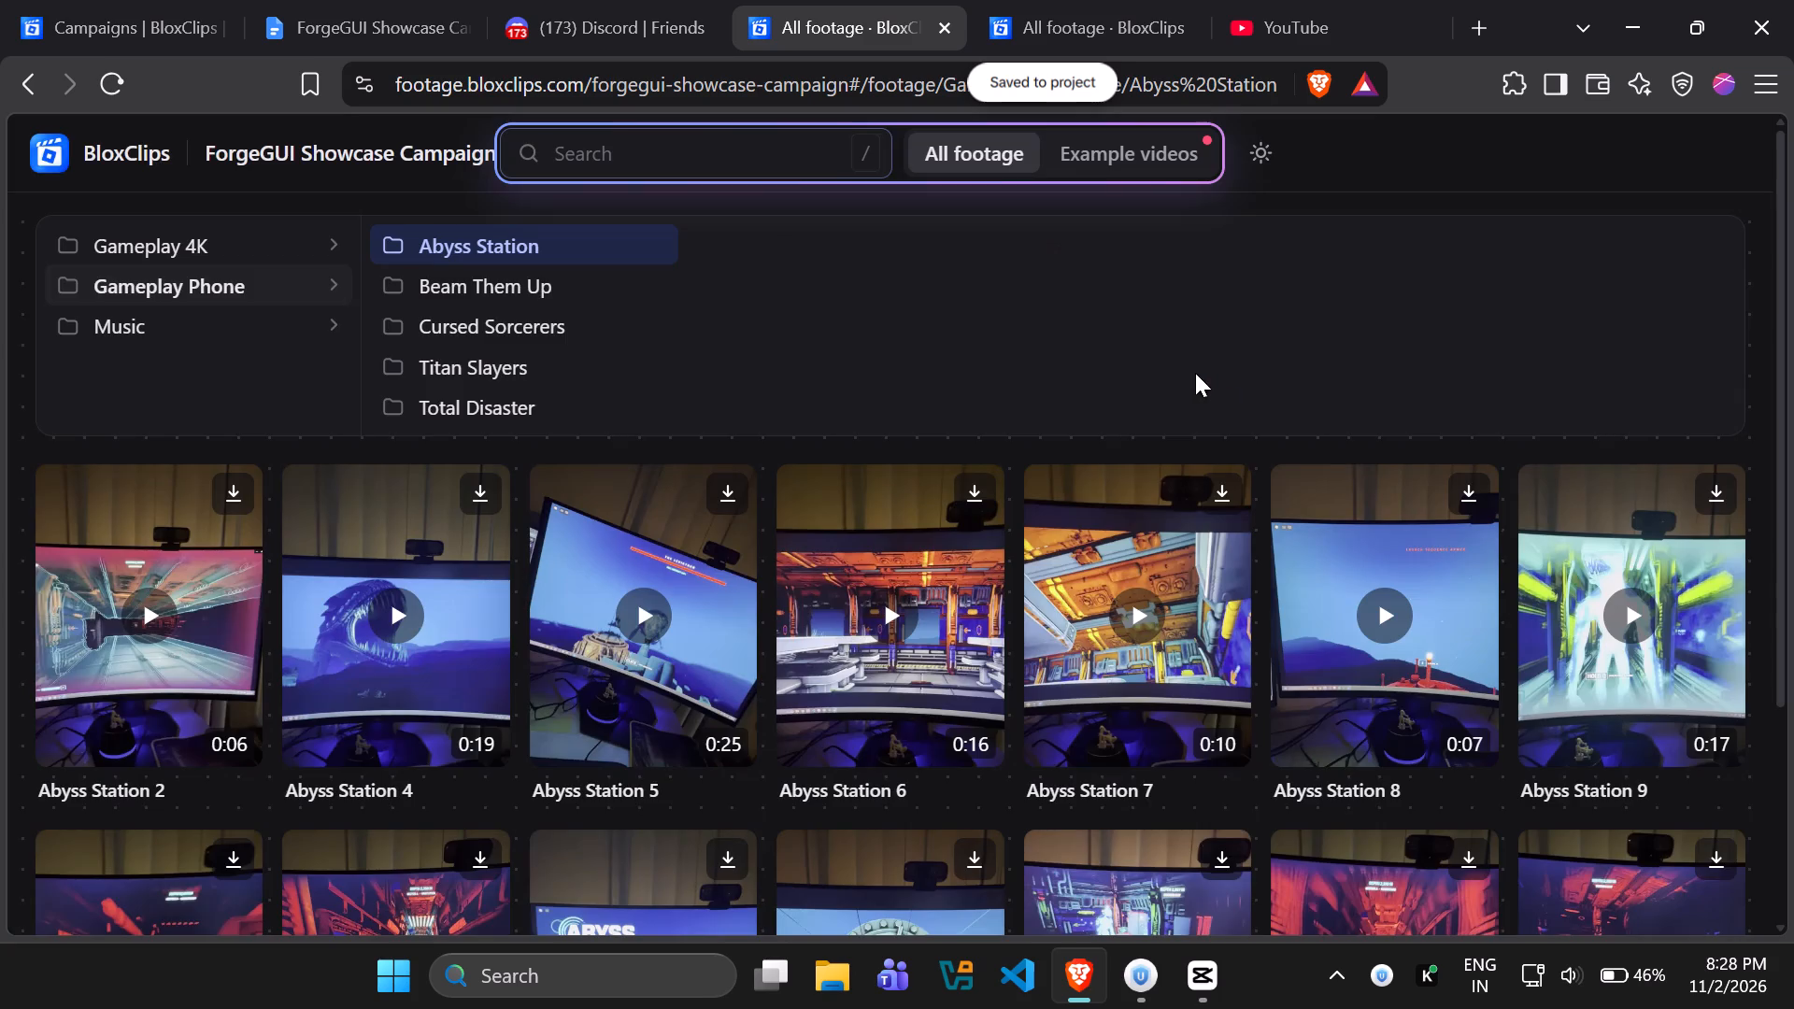
pyautogui.click(32, 85)
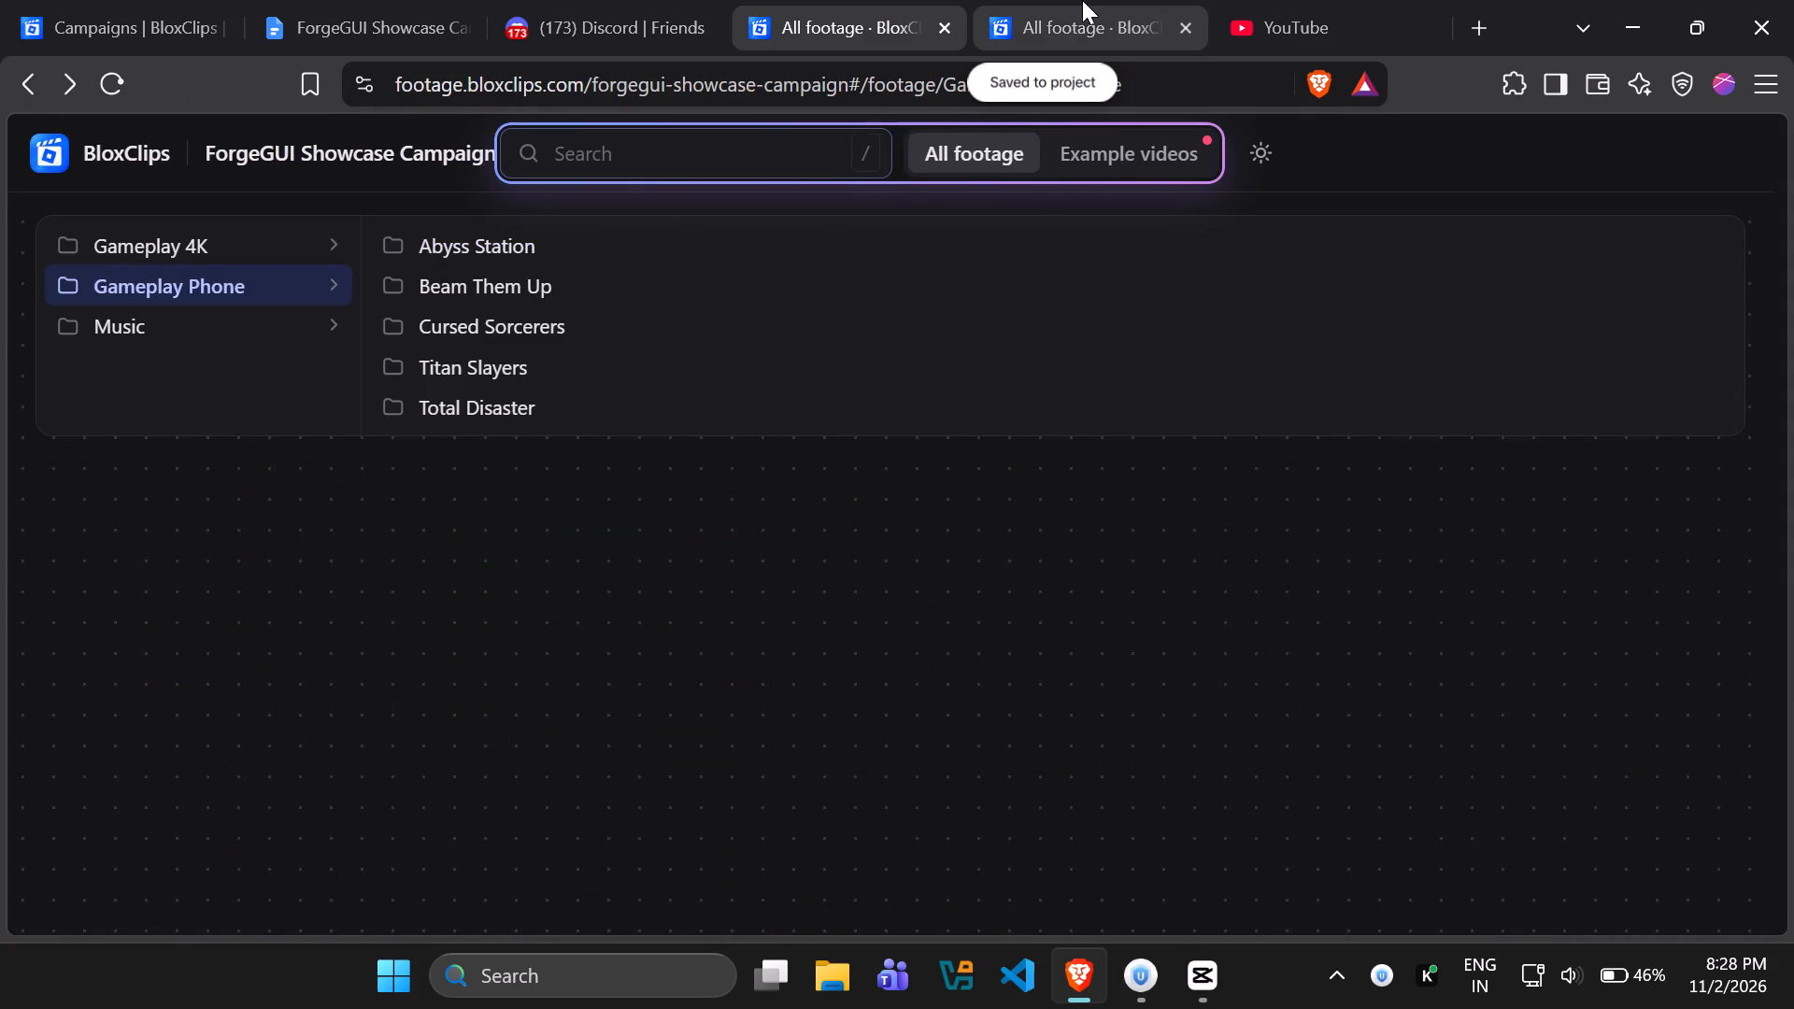
# Check the Gameplay 4K folders in the second All footage tab and close that tab.
pyautogui.click(1075, 0)
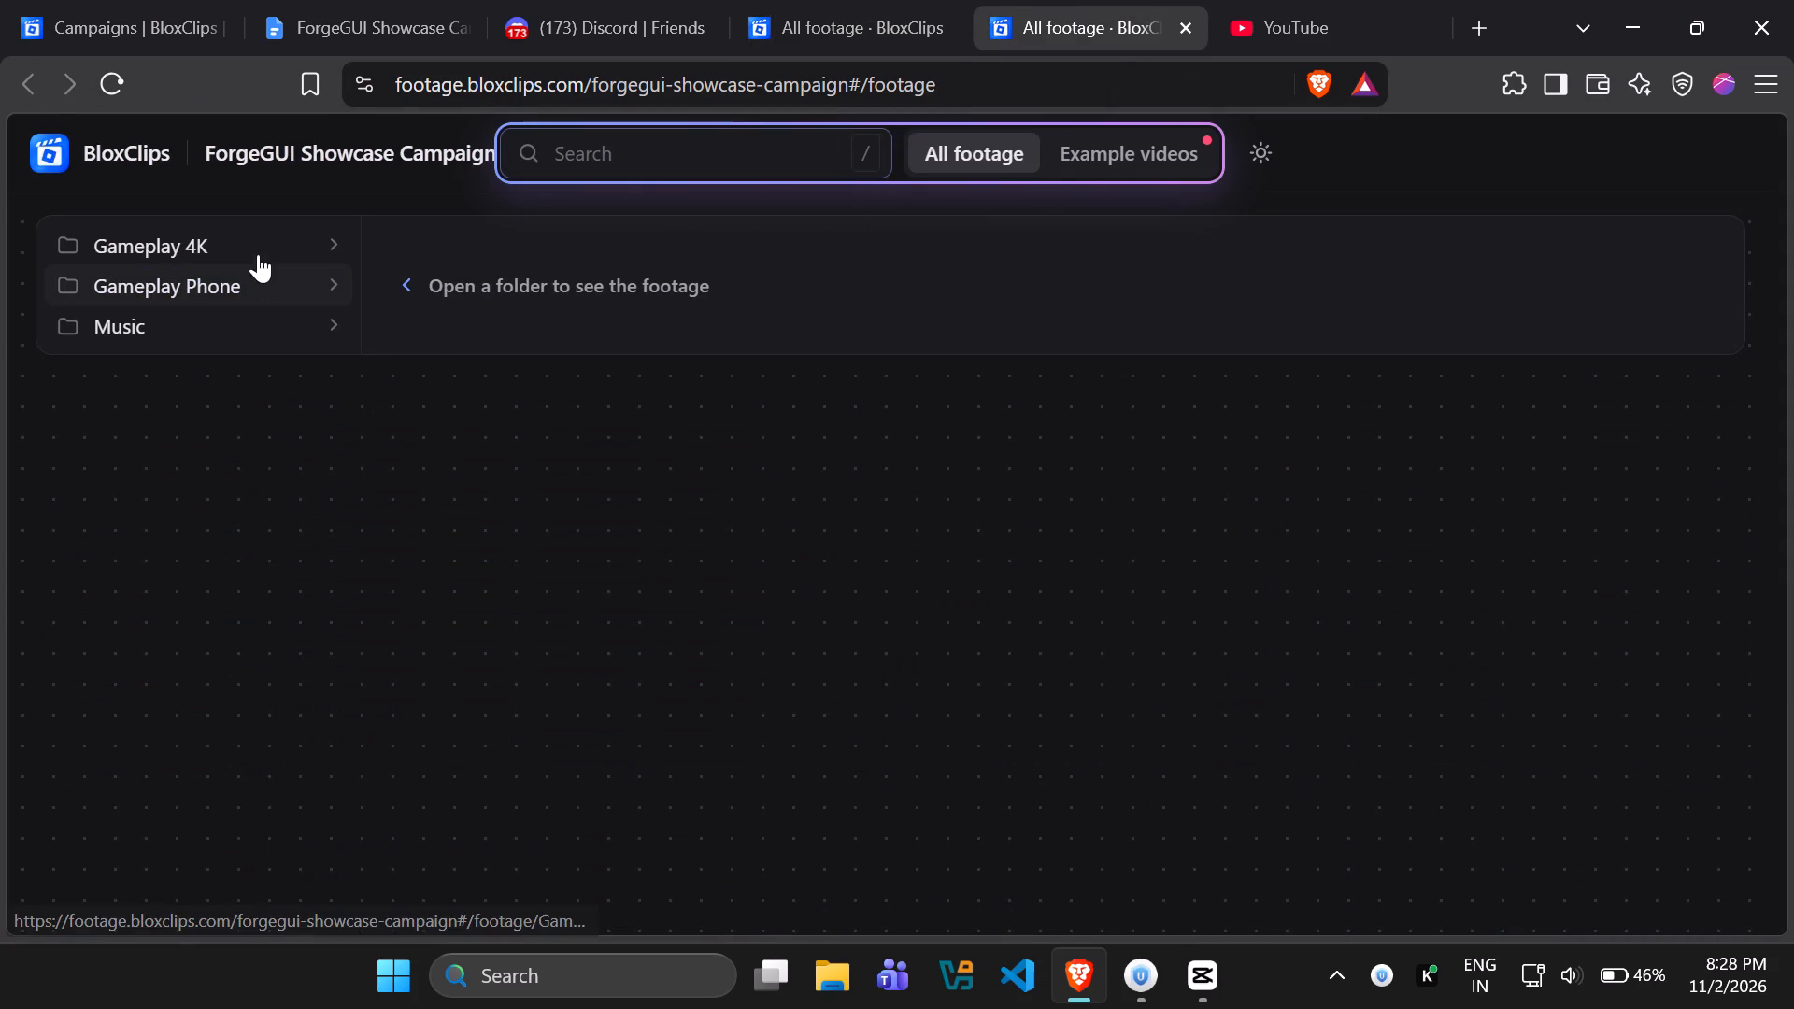
pyautogui.click(277, 250)
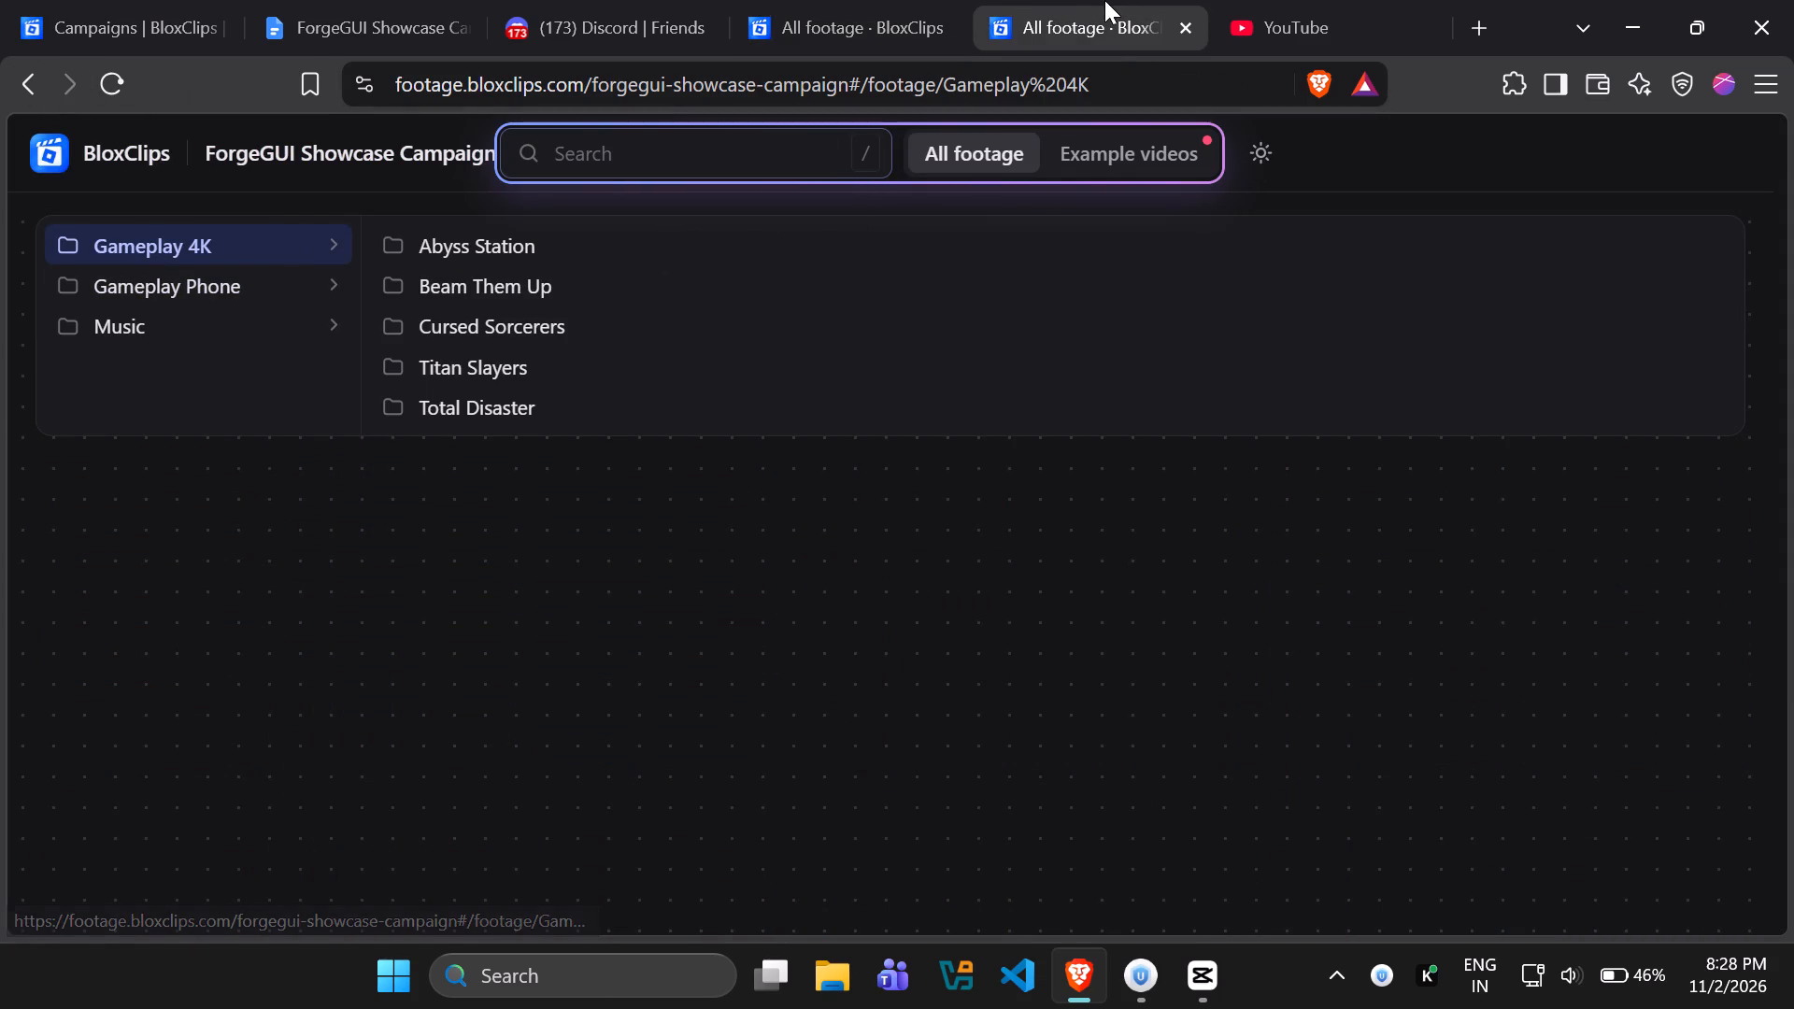
pyautogui.middleClick(1104, 0)
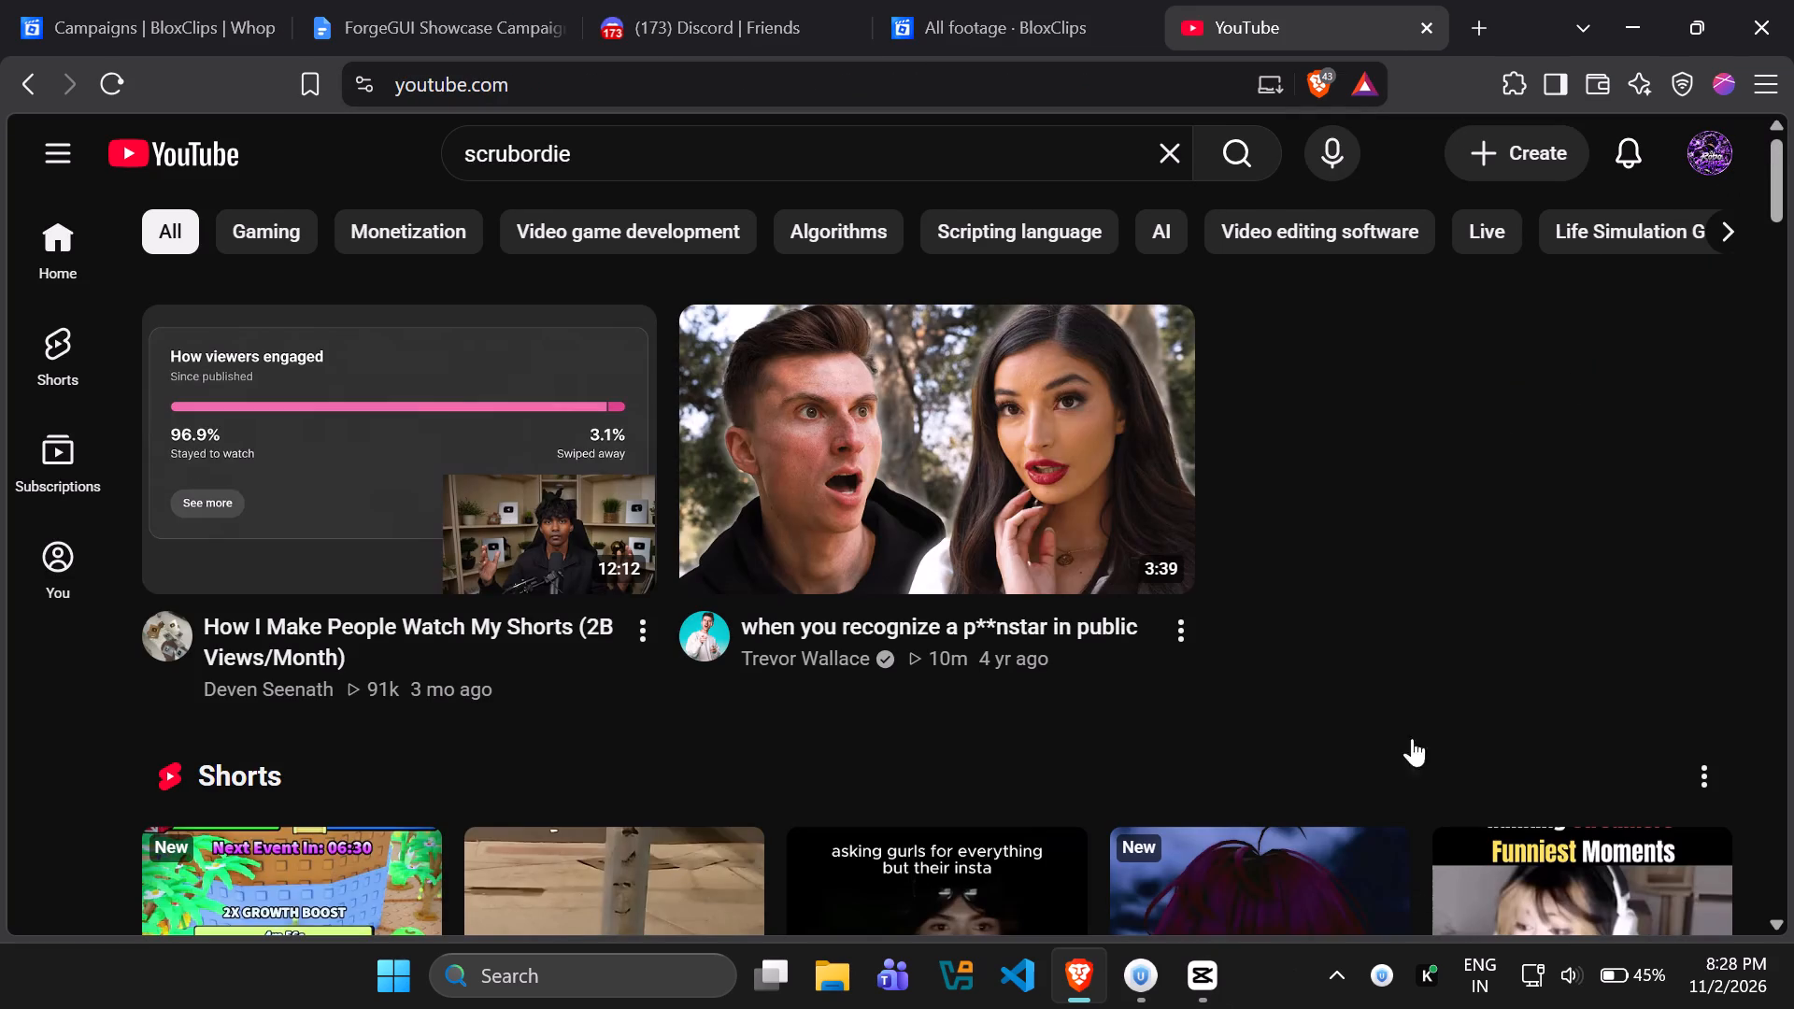
# Switch to UrbanVPN, disconnect from the United States and connect to the Russia location.
pyautogui.click(1645, 9)
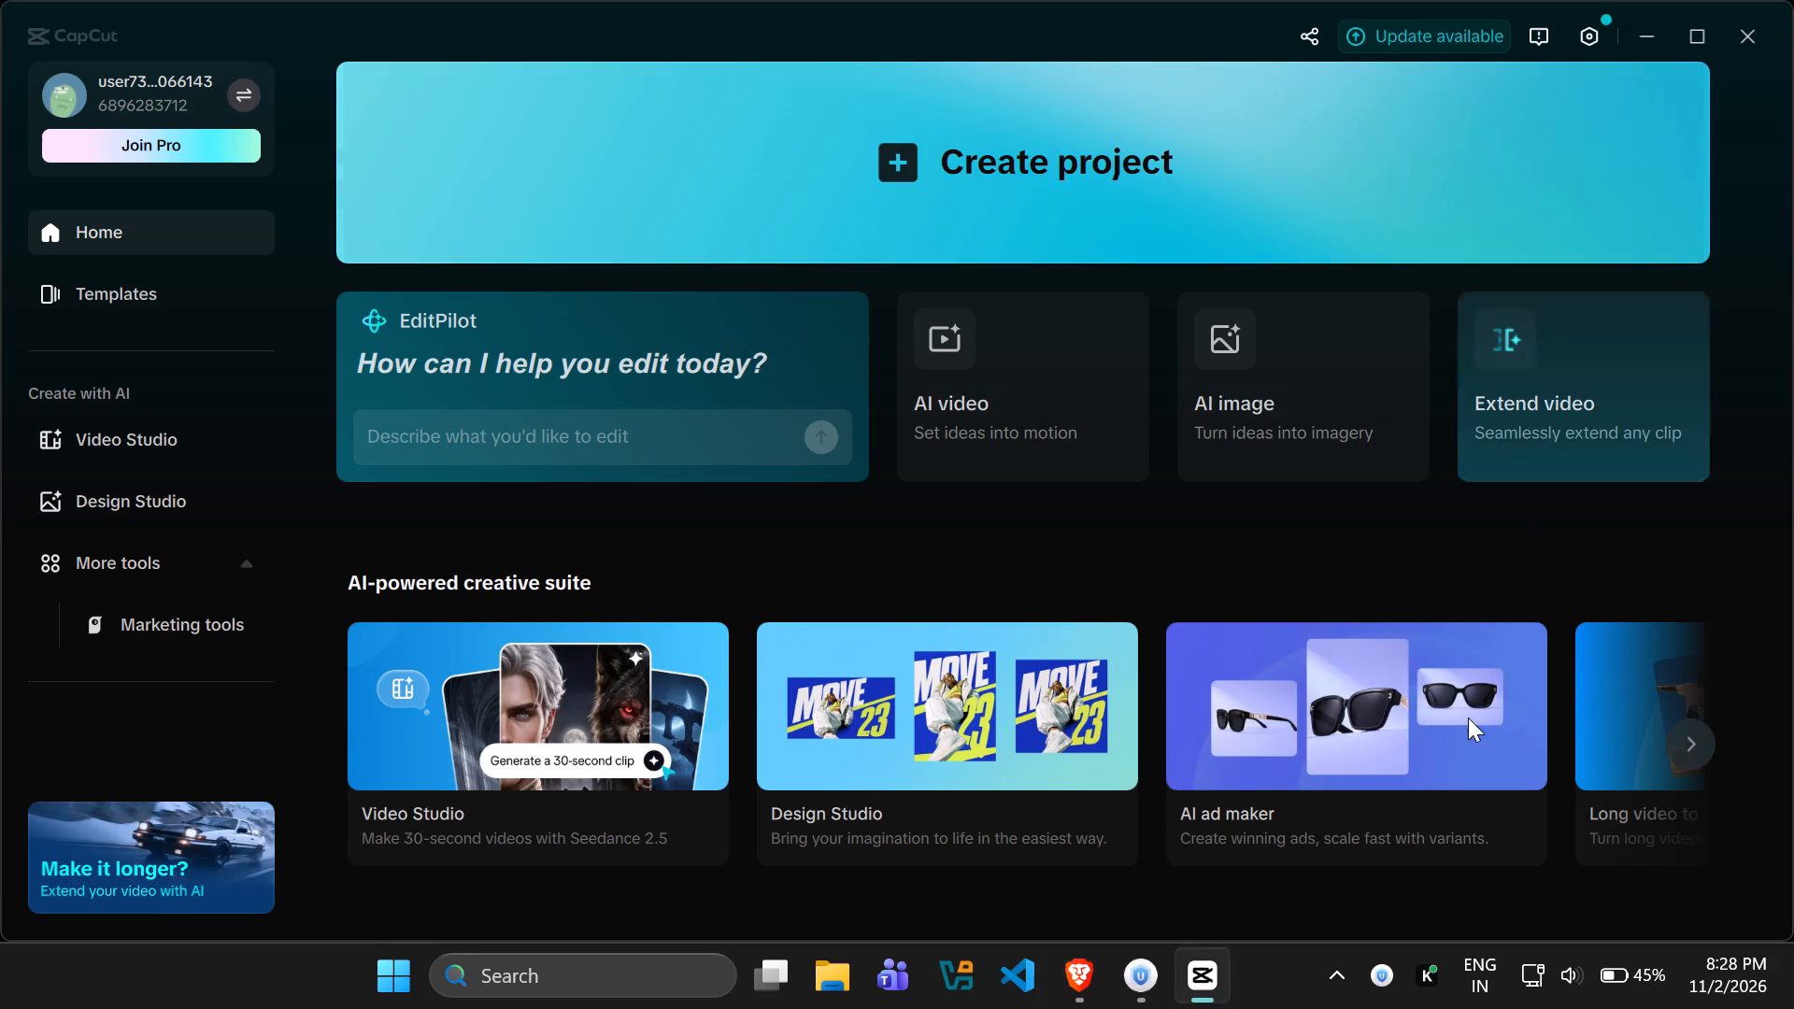
pyautogui.click(1384, 1000)
pyautogui.click(394, 295)
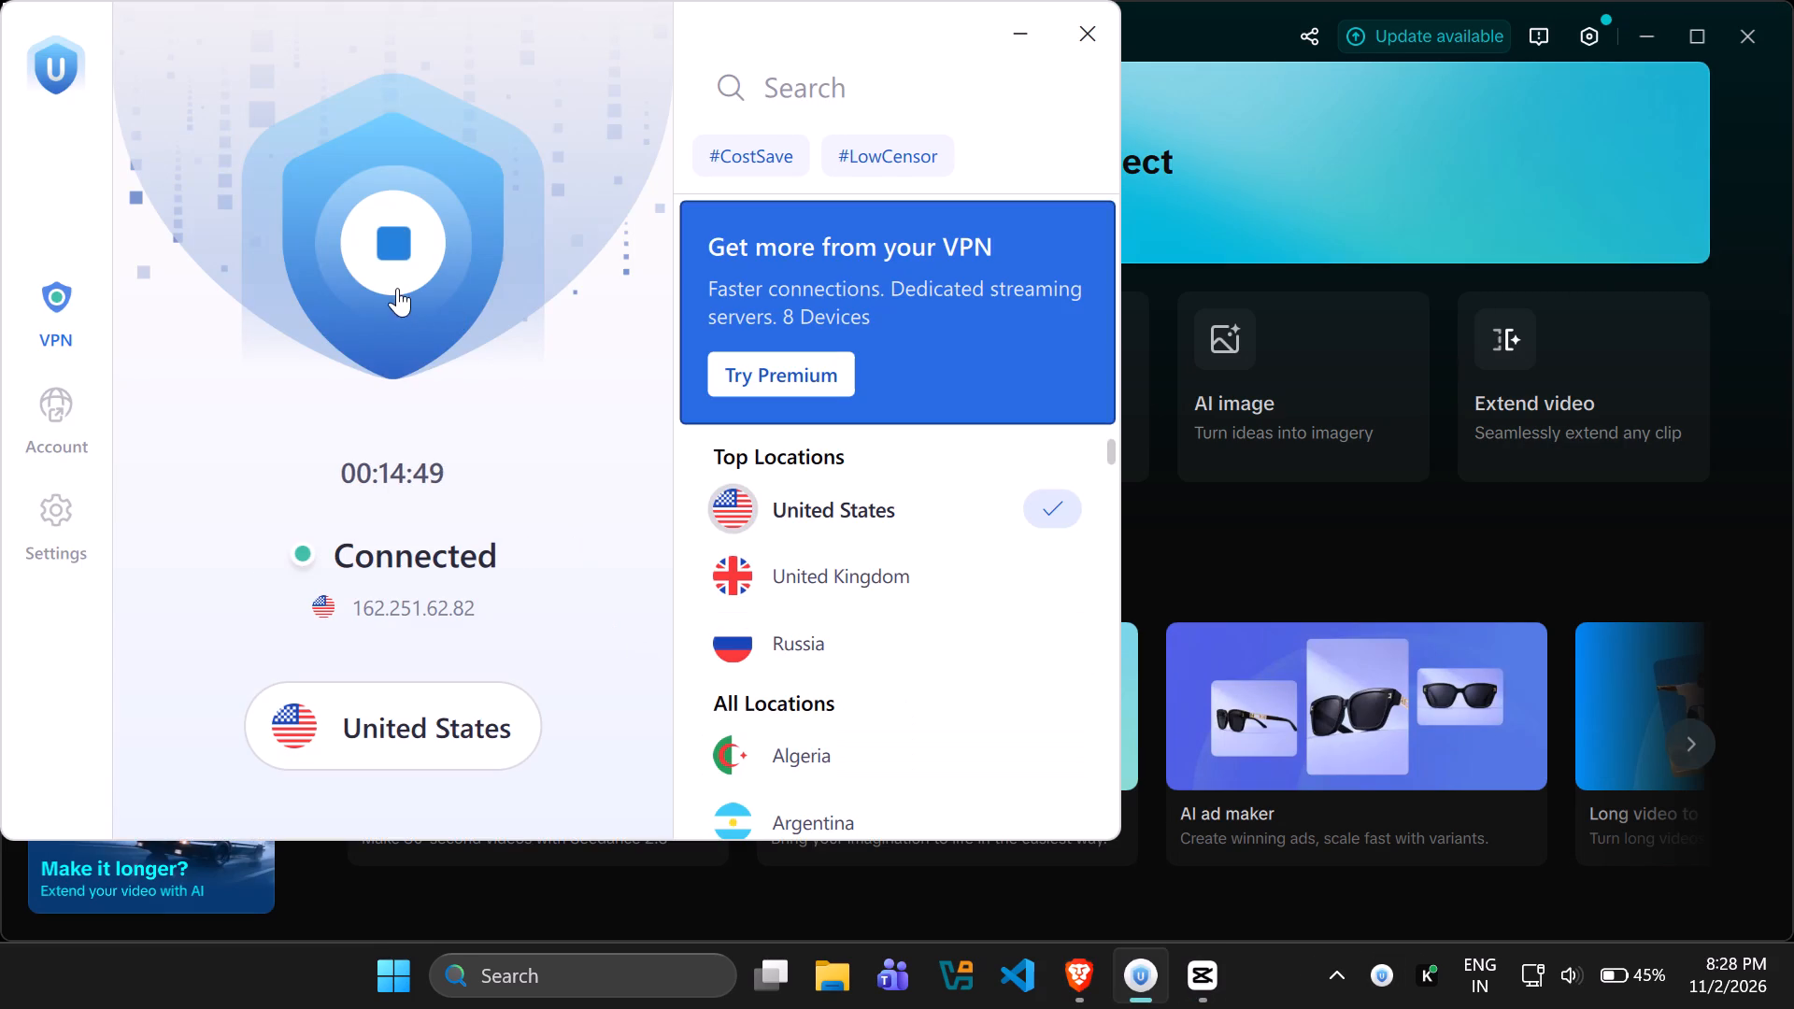
pyautogui.click(887, 101)
pyautogui.write('russia')
pyautogui.click(869, 391)
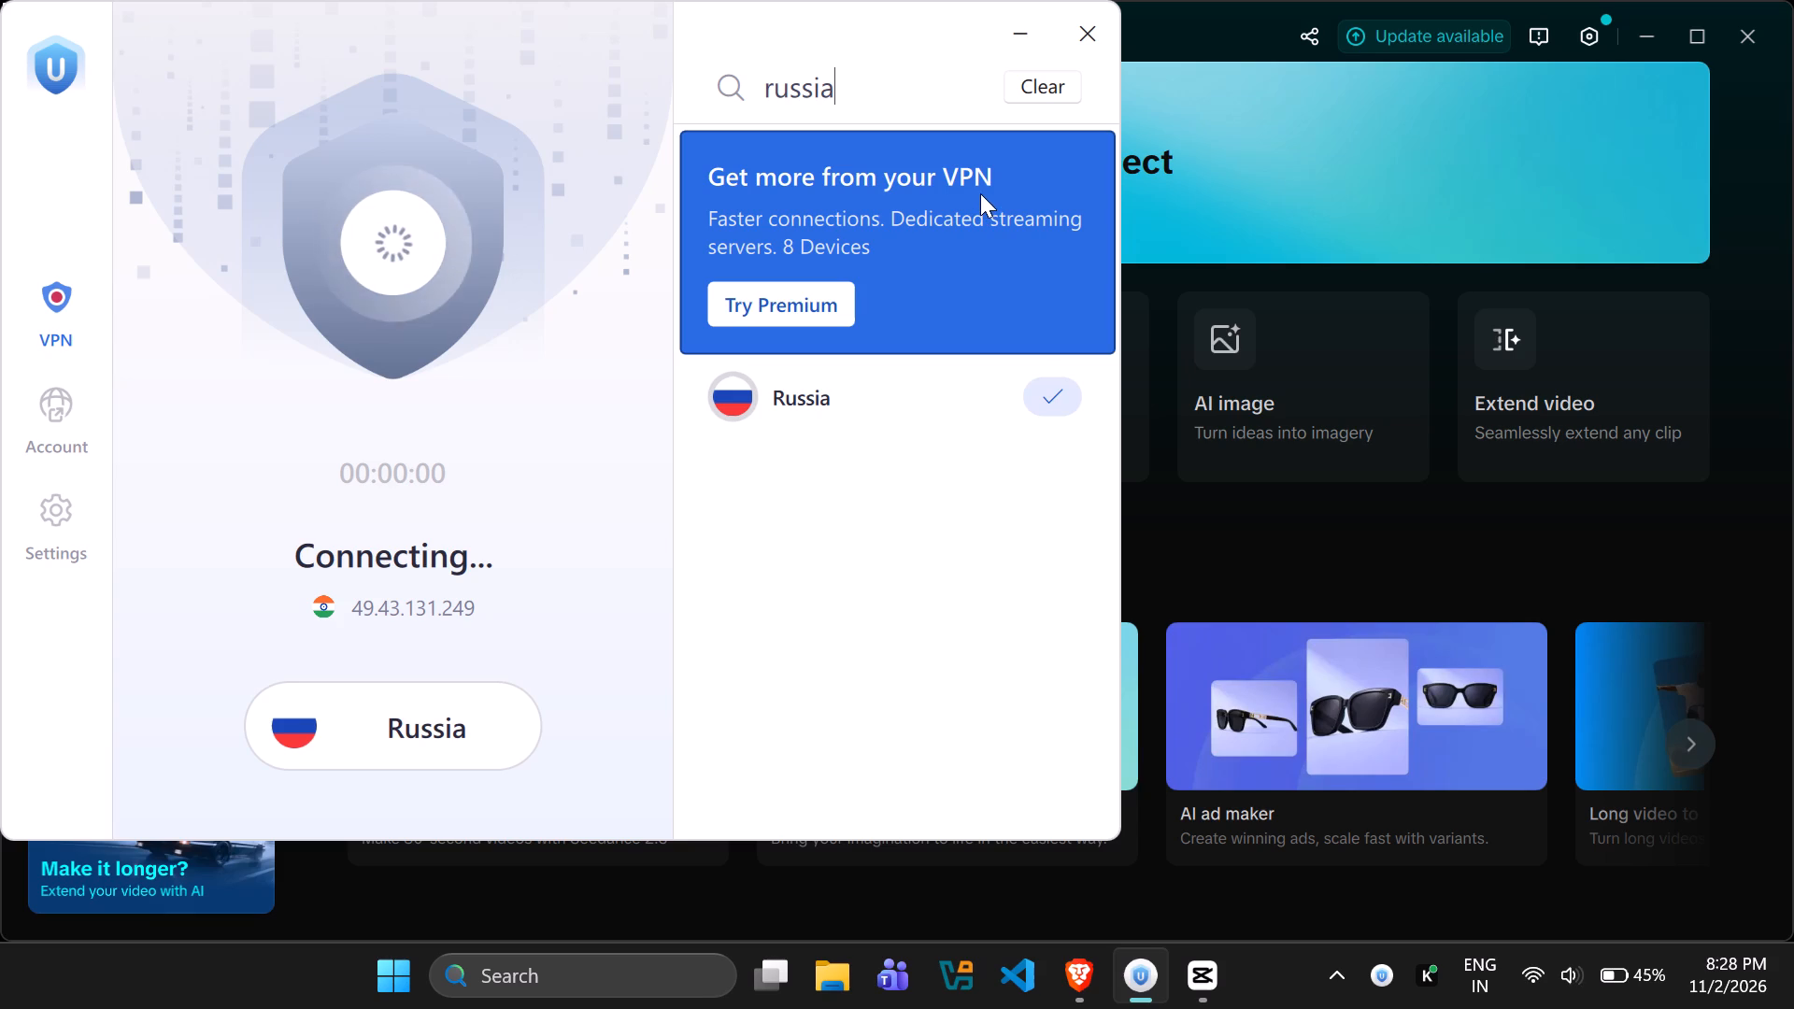
pyautogui.click(1102, 17)
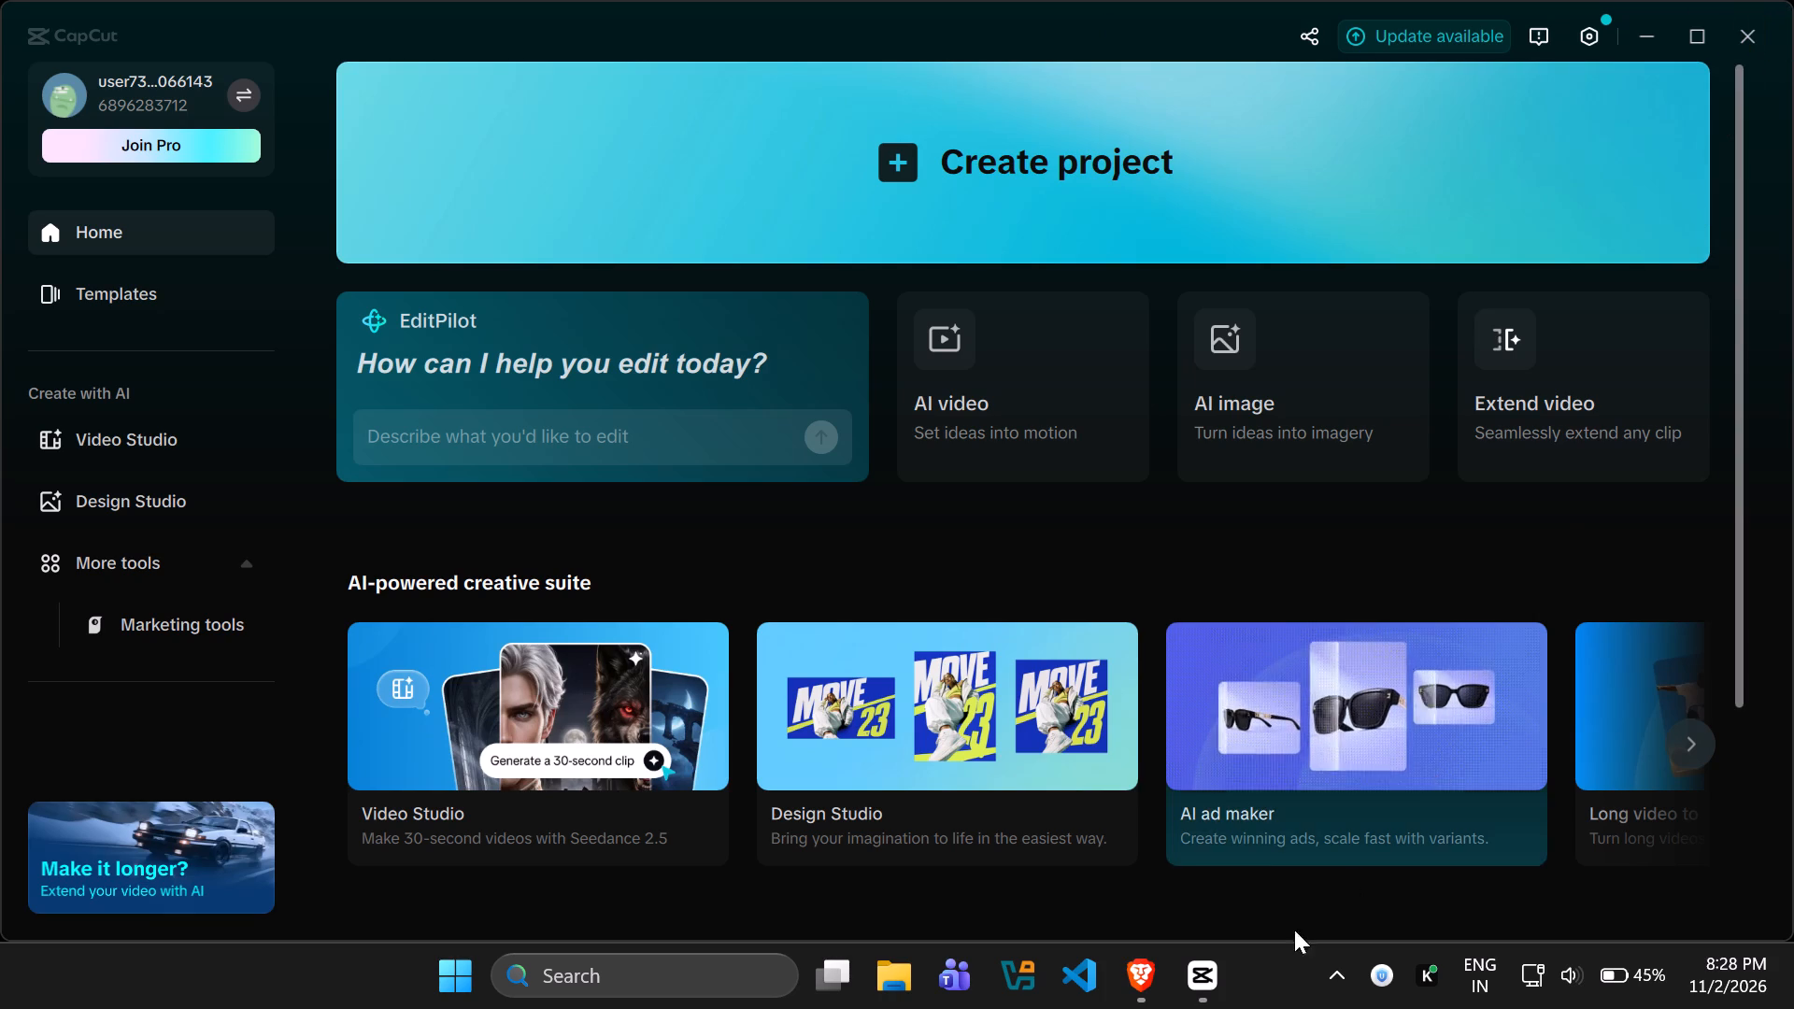
# Close CapCut and relaunch it from the desktop.
pyautogui.rightClick(1231, 962)
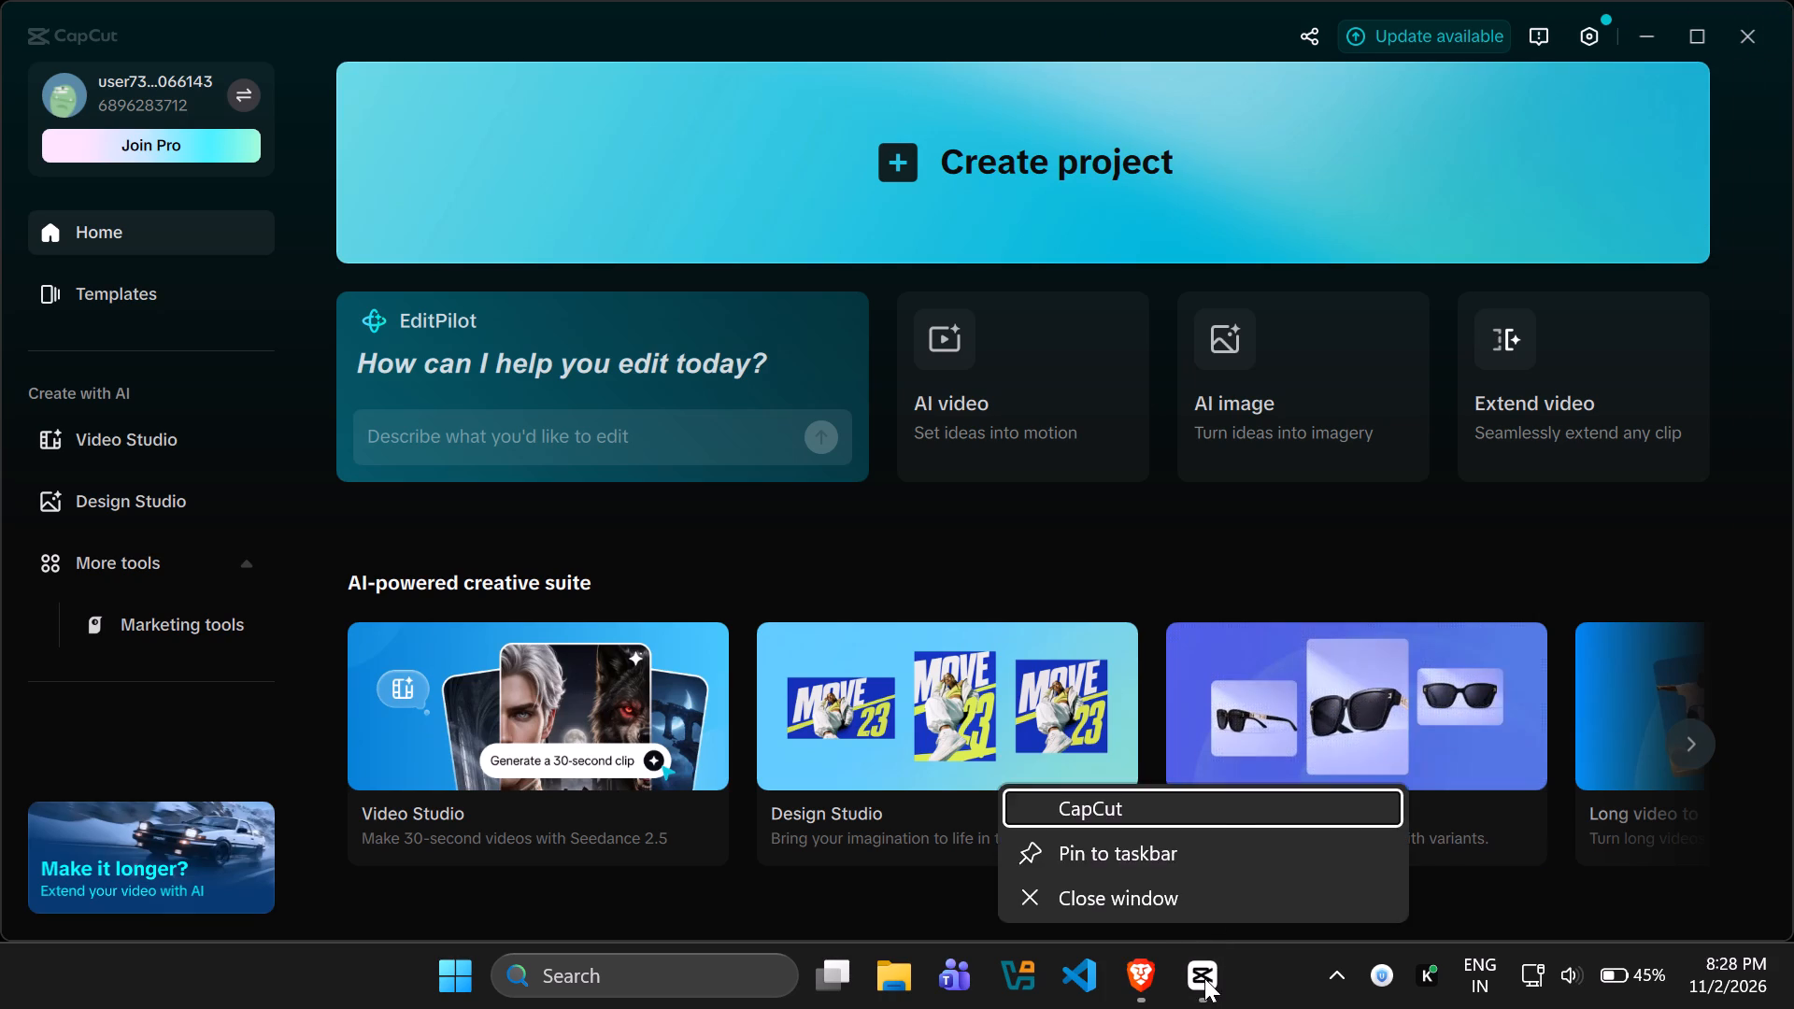
pyautogui.click(1317, 746)
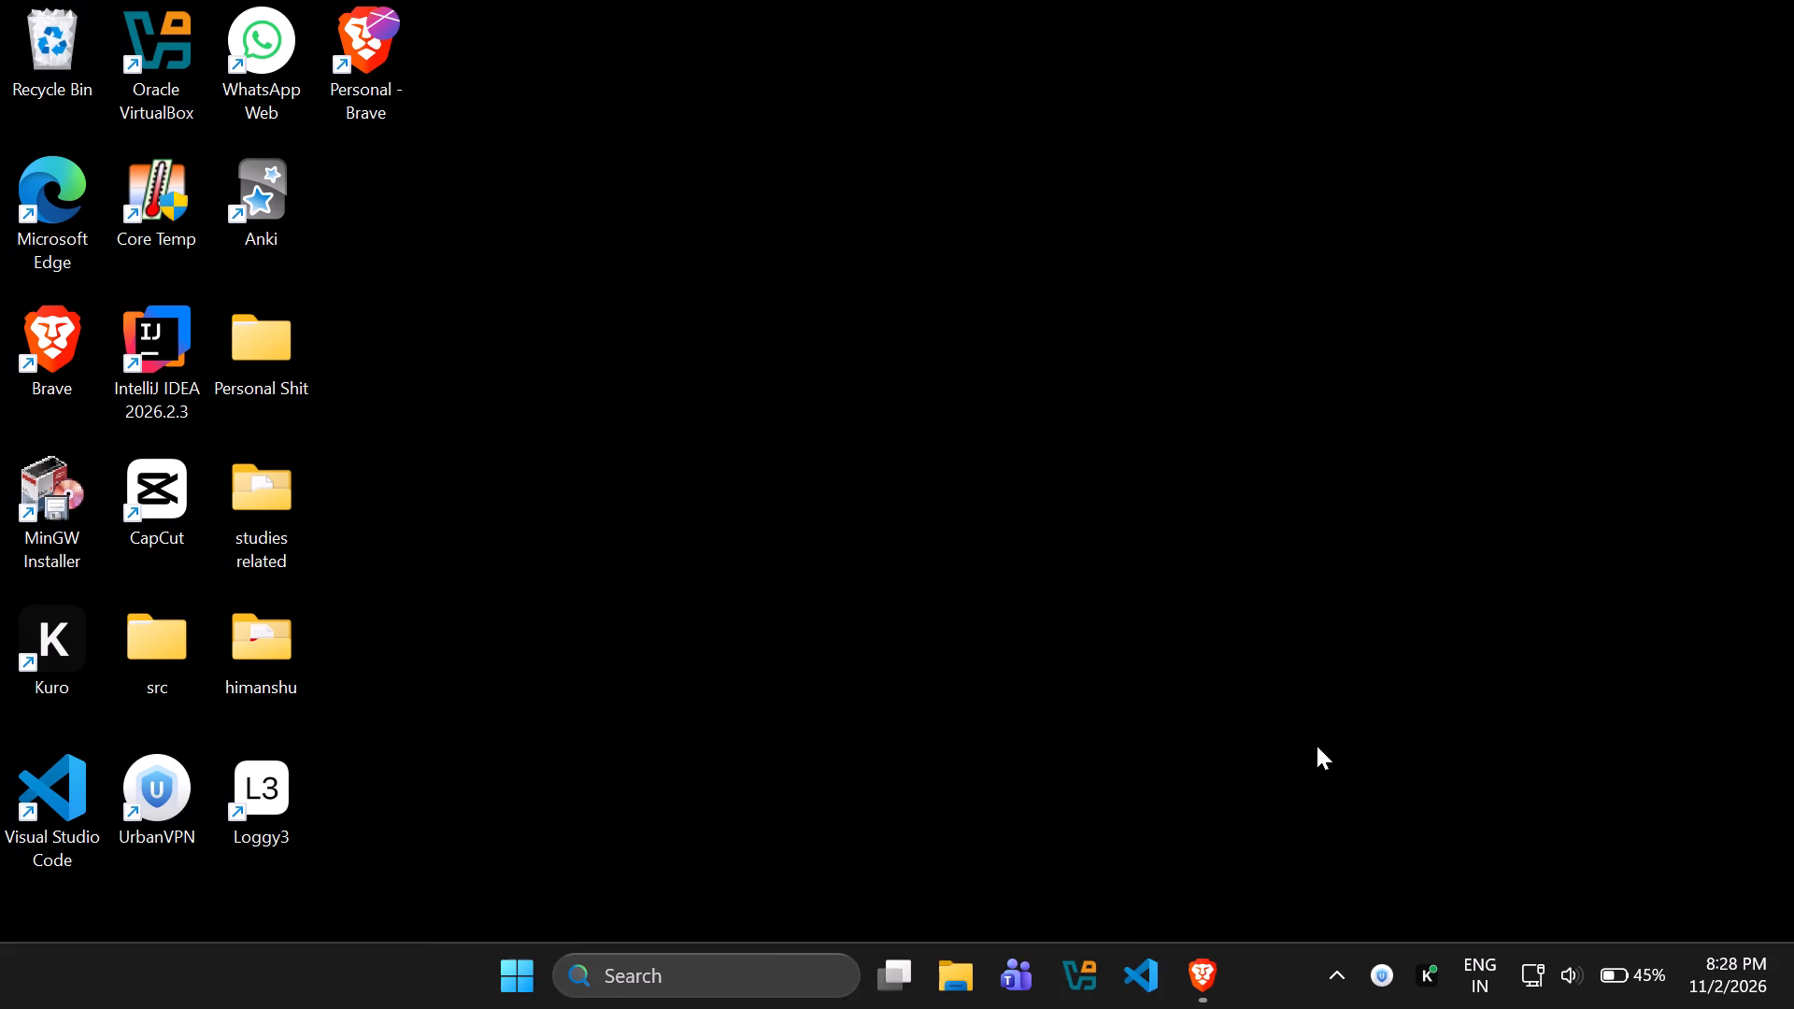
pyautogui.click(1031, 623)
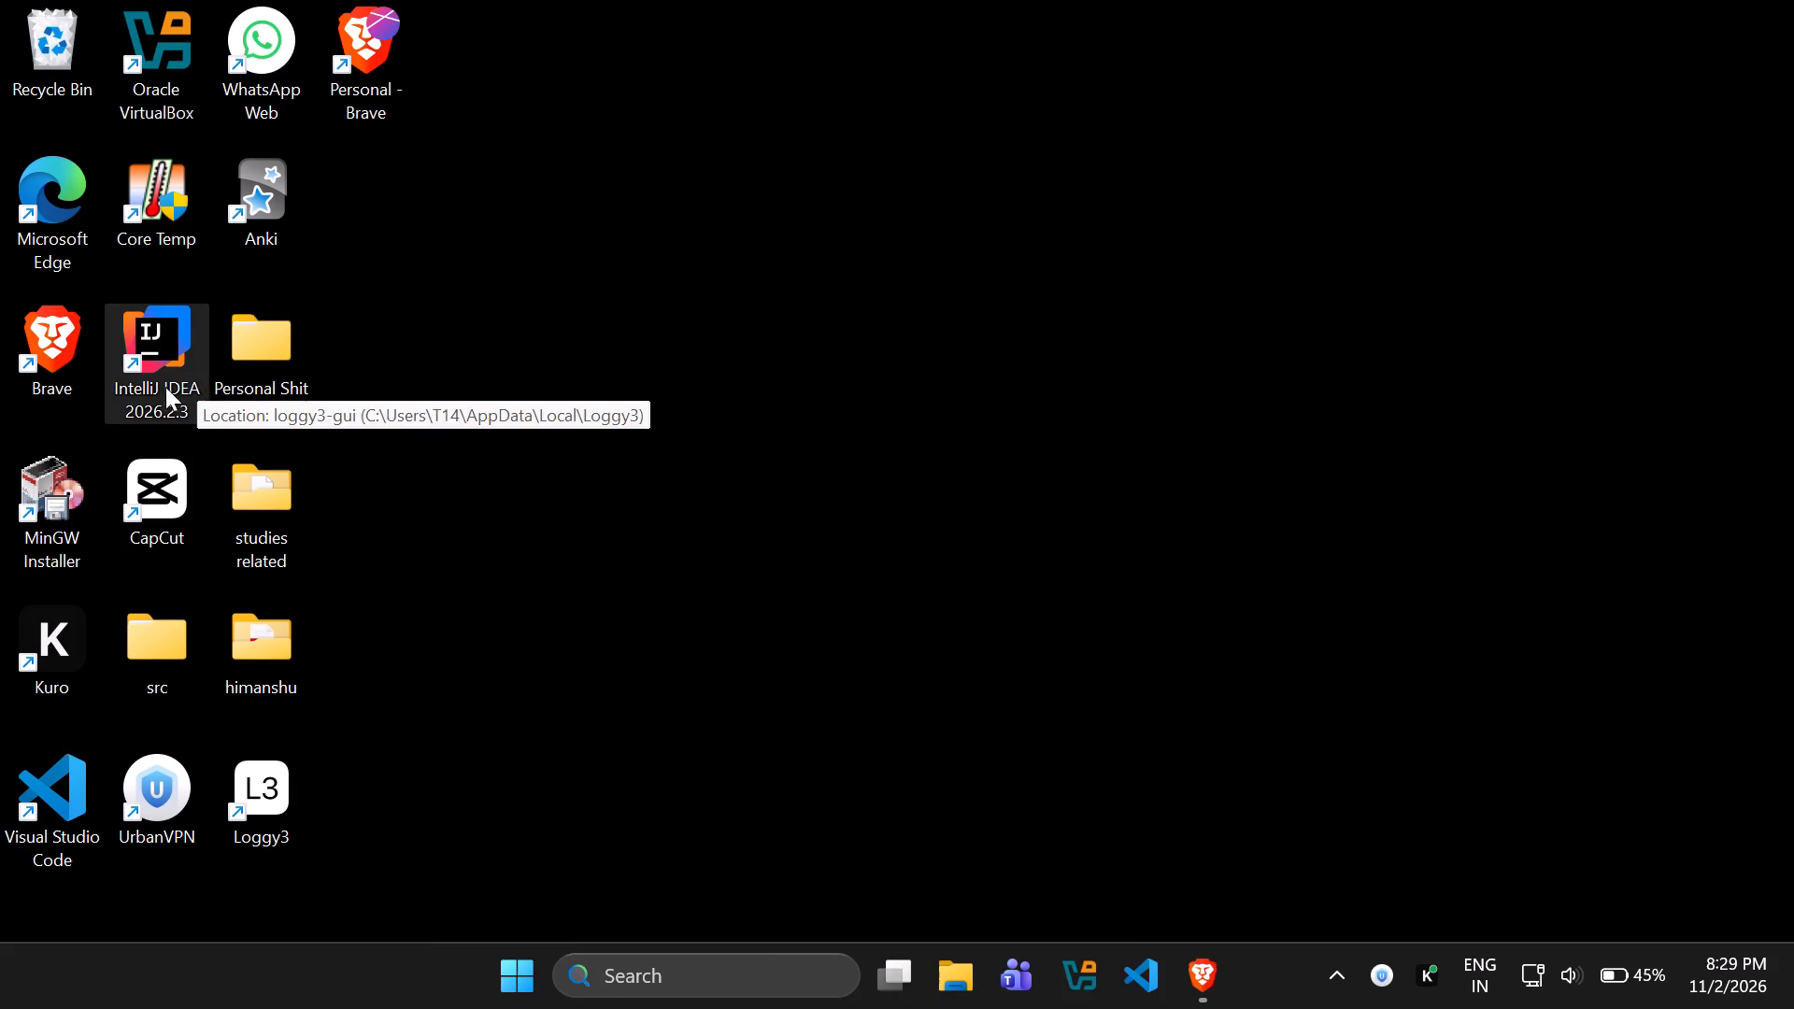
pyautogui.doubleClick(164, 504)
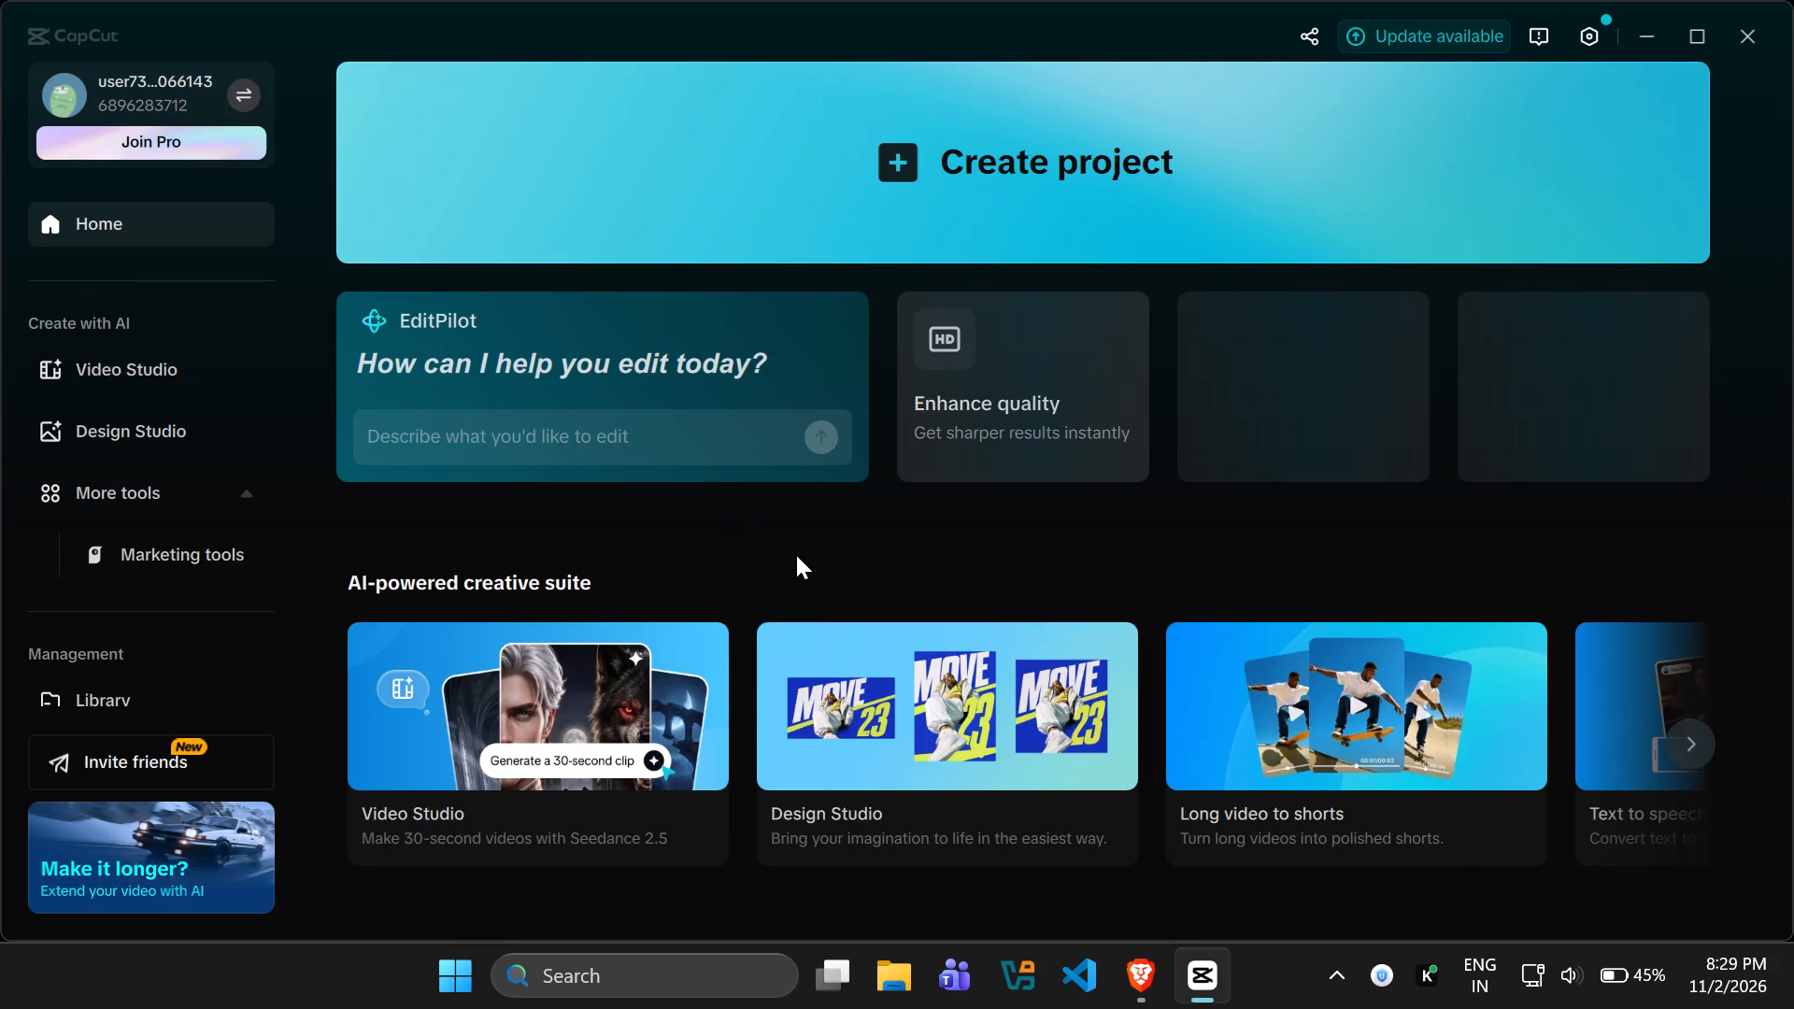
# Dismiss the Pro offer, open project 1102 and briefly play the start of its timeline.
pyautogui.scroll(-9, 796, 555)
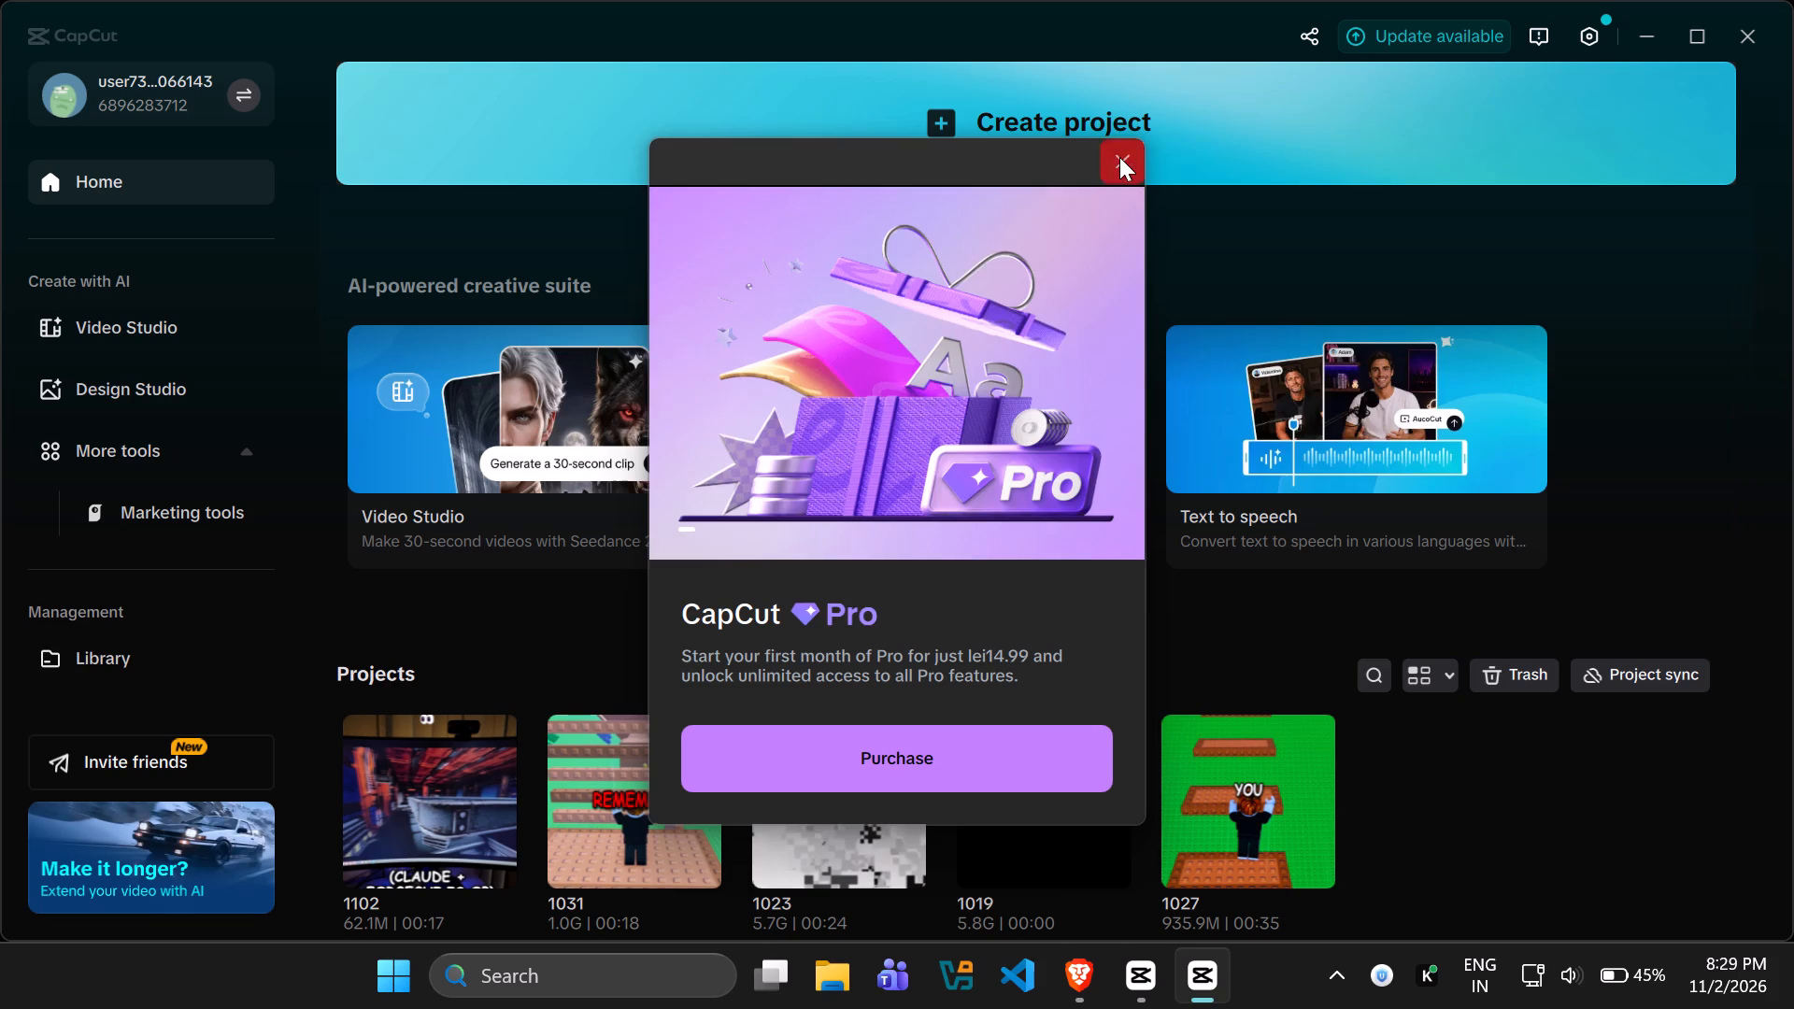
pyautogui.click(1119, 157)
pyautogui.click(420, 826)
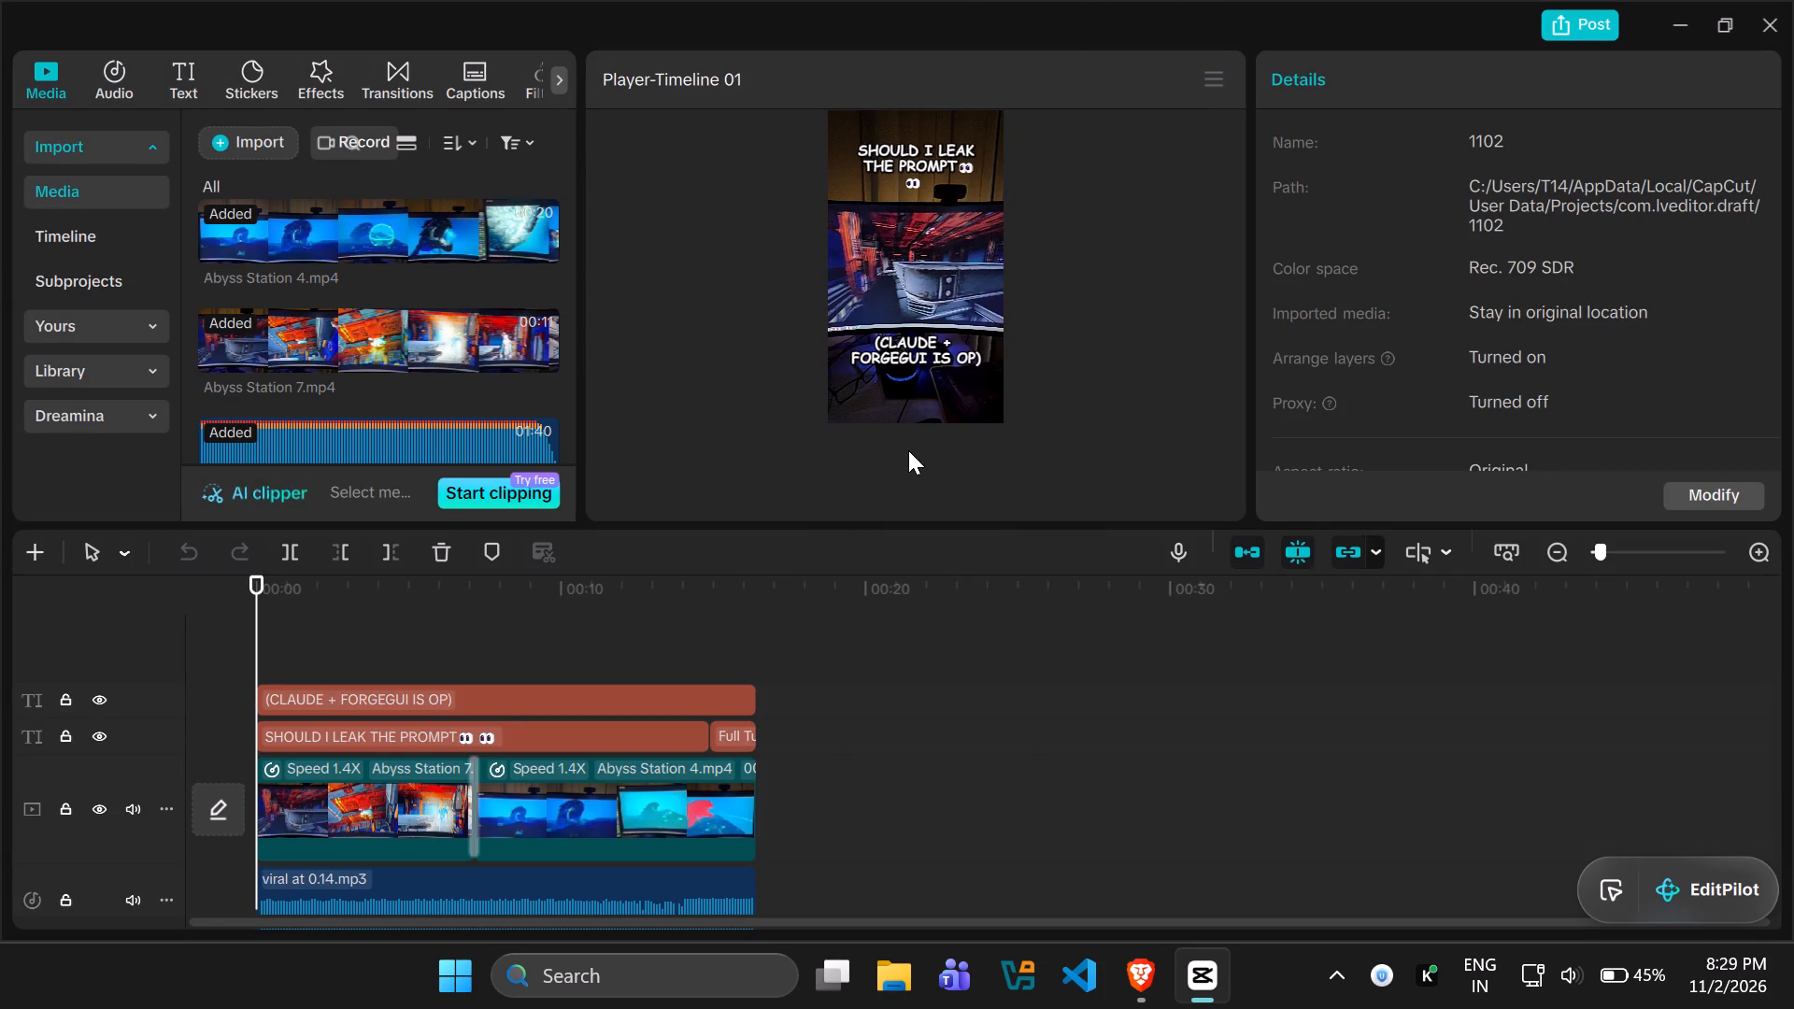
pyautogui.click(918, 490)
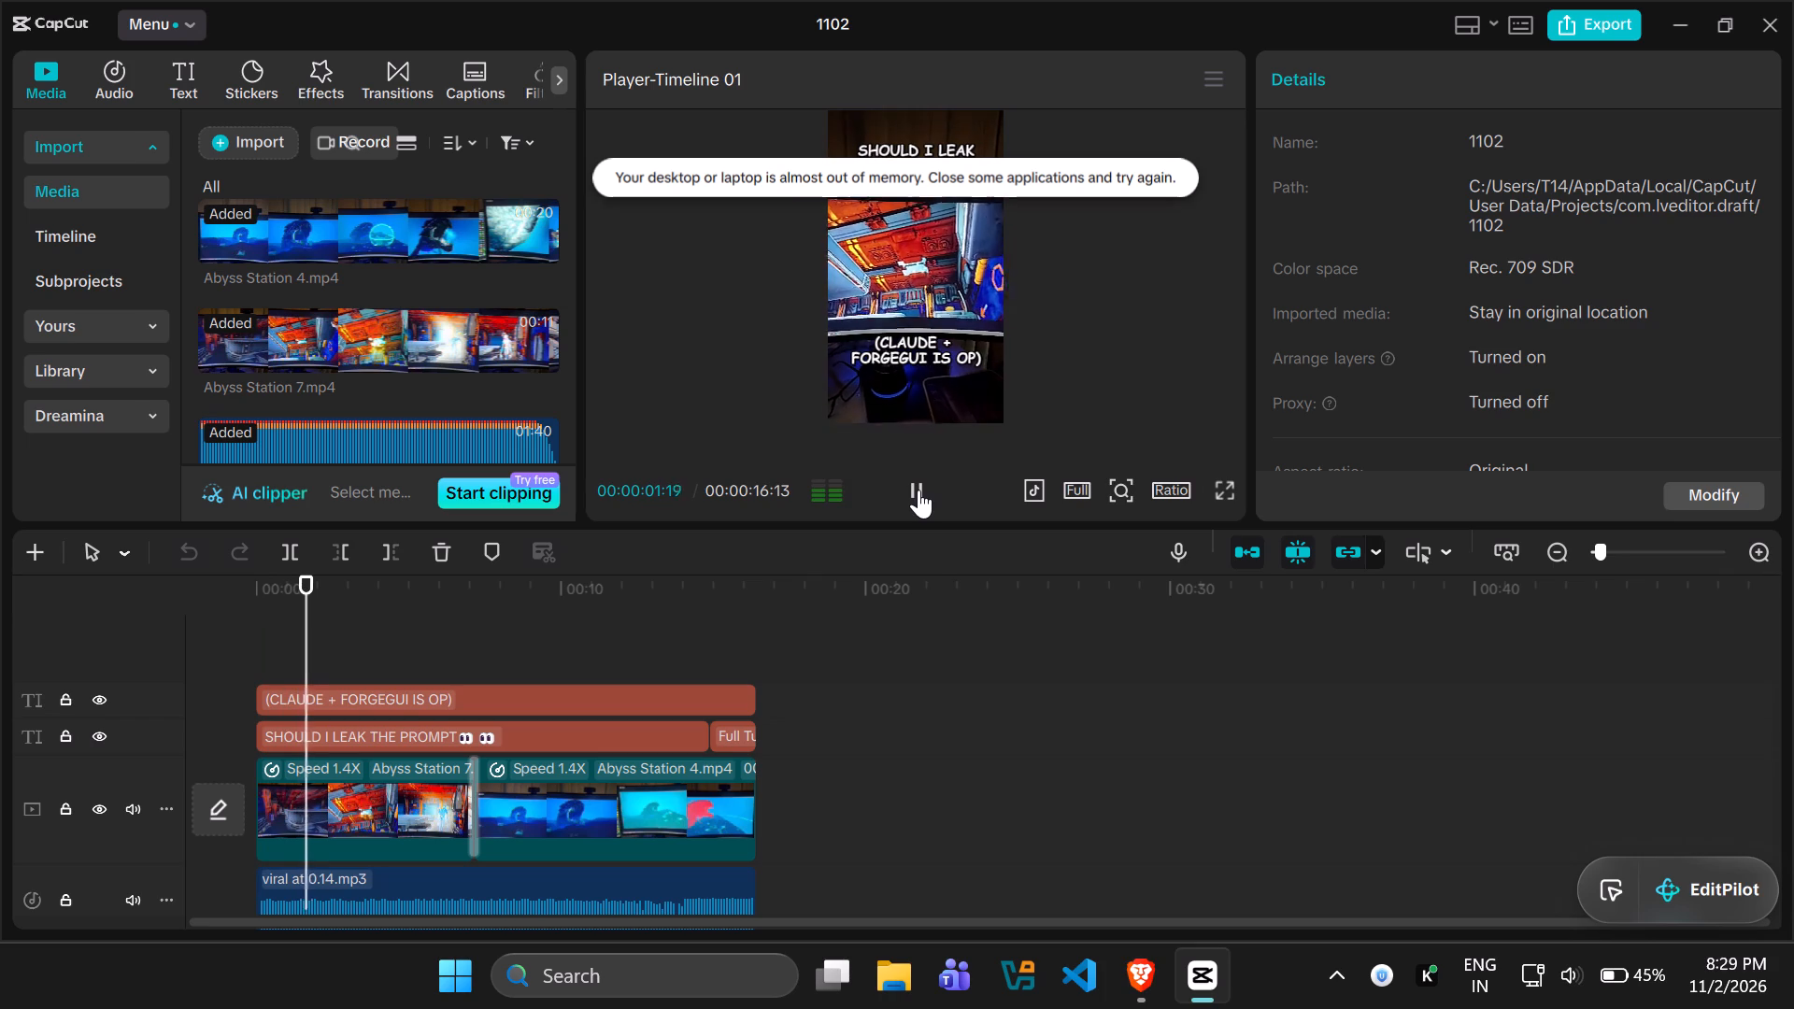
pyautogui.click(918, 490)
# Open the project's export settings and create a folder called New folder inside CapCut's Videos folder as the export location.
pyautogui.click(1601, 21)
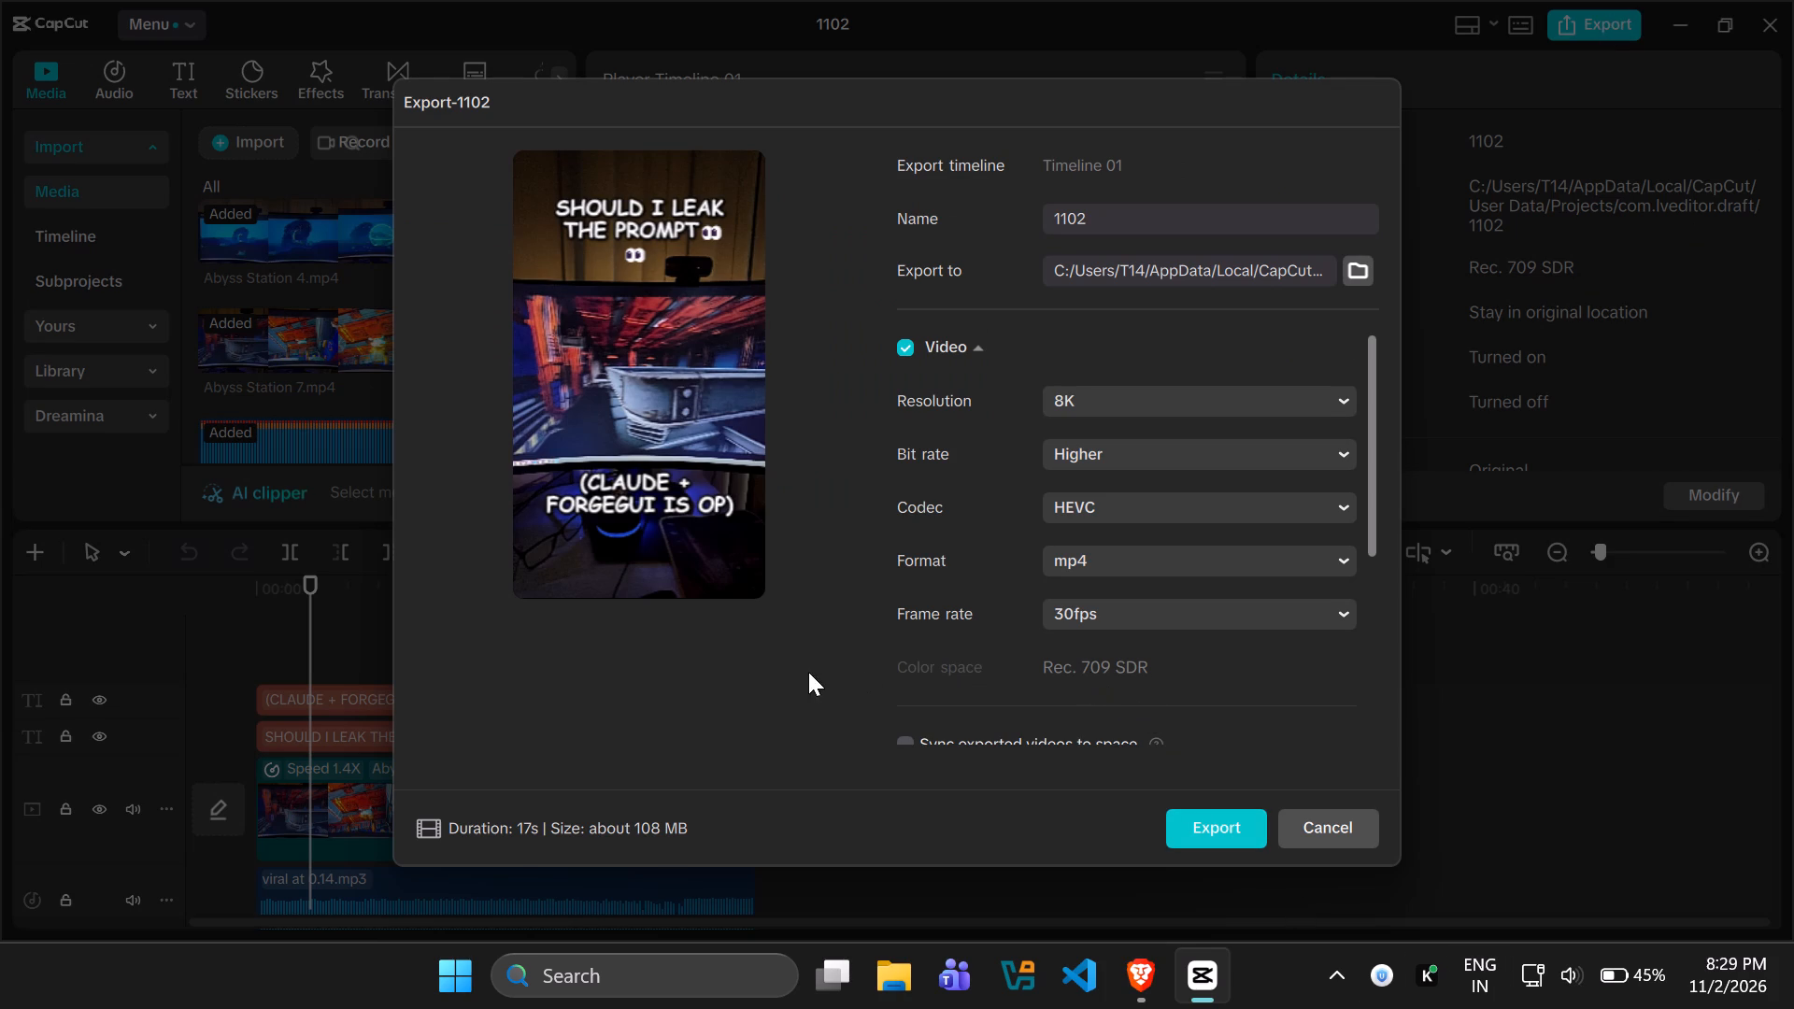
pyautogui.scroll(-5, 808, 672)
pyautogui.scroll(-5, 1297, 652)
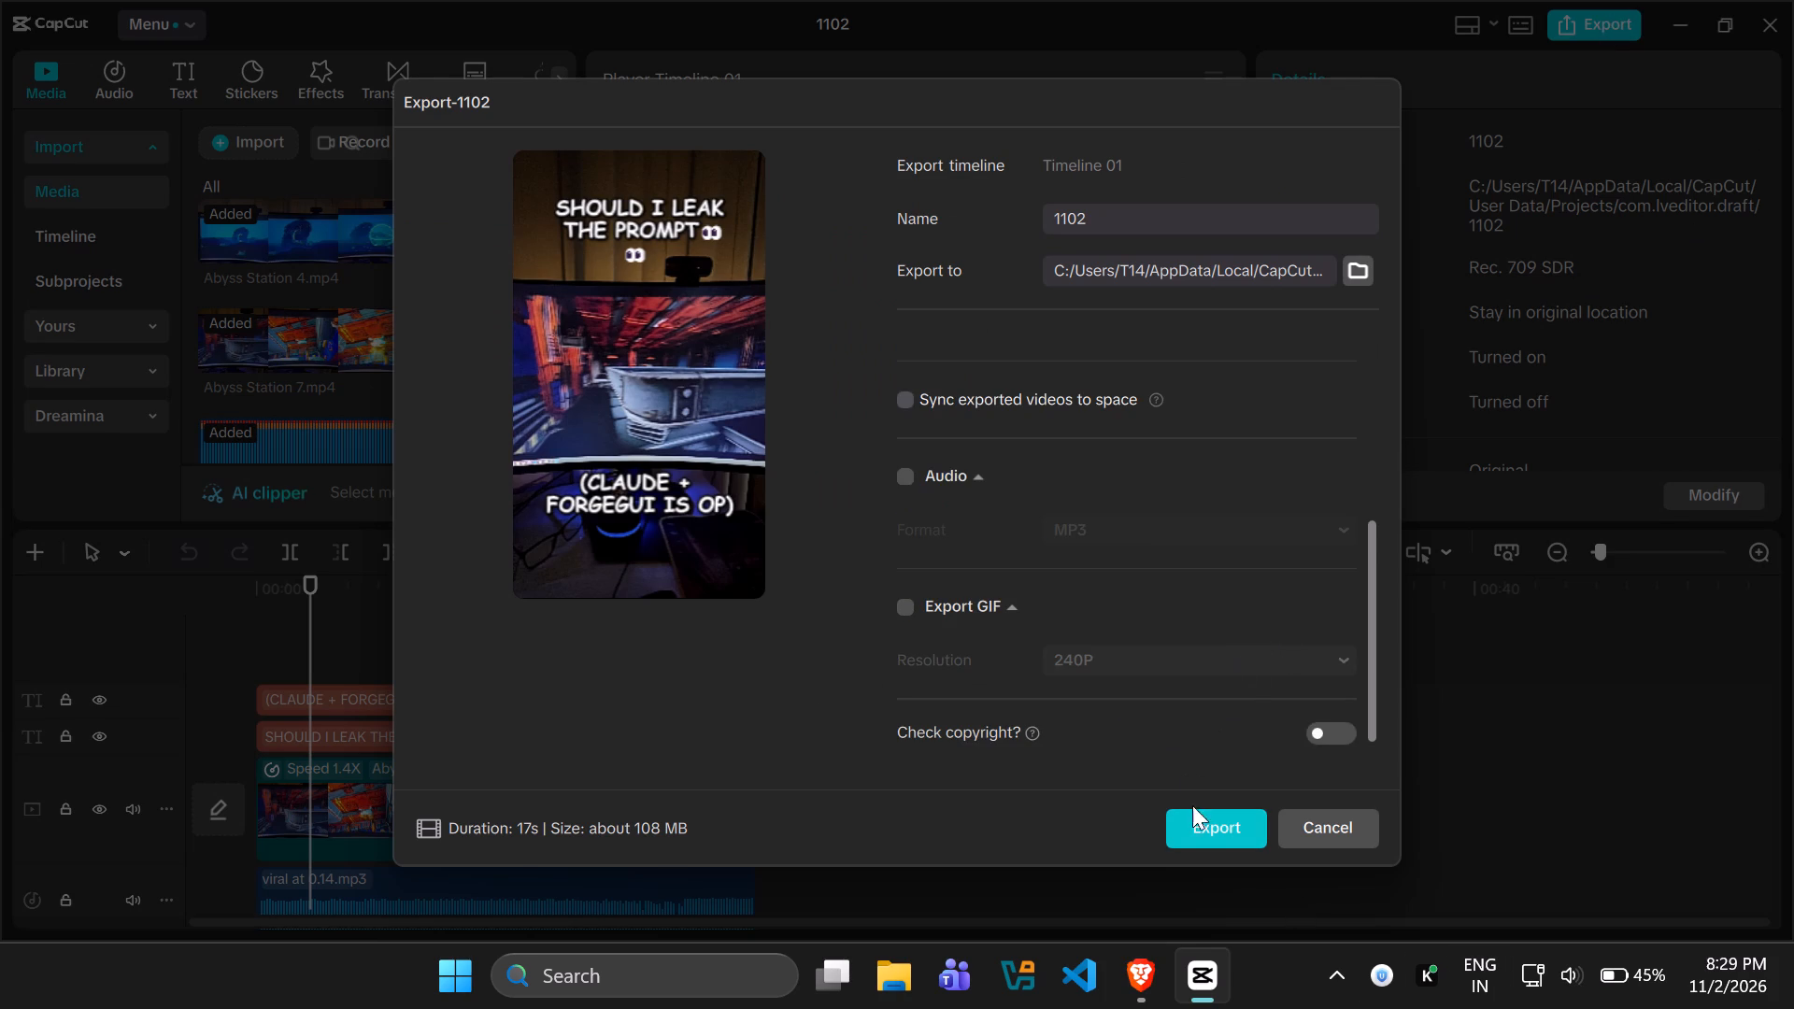
pyautogui.click(1362, 277)
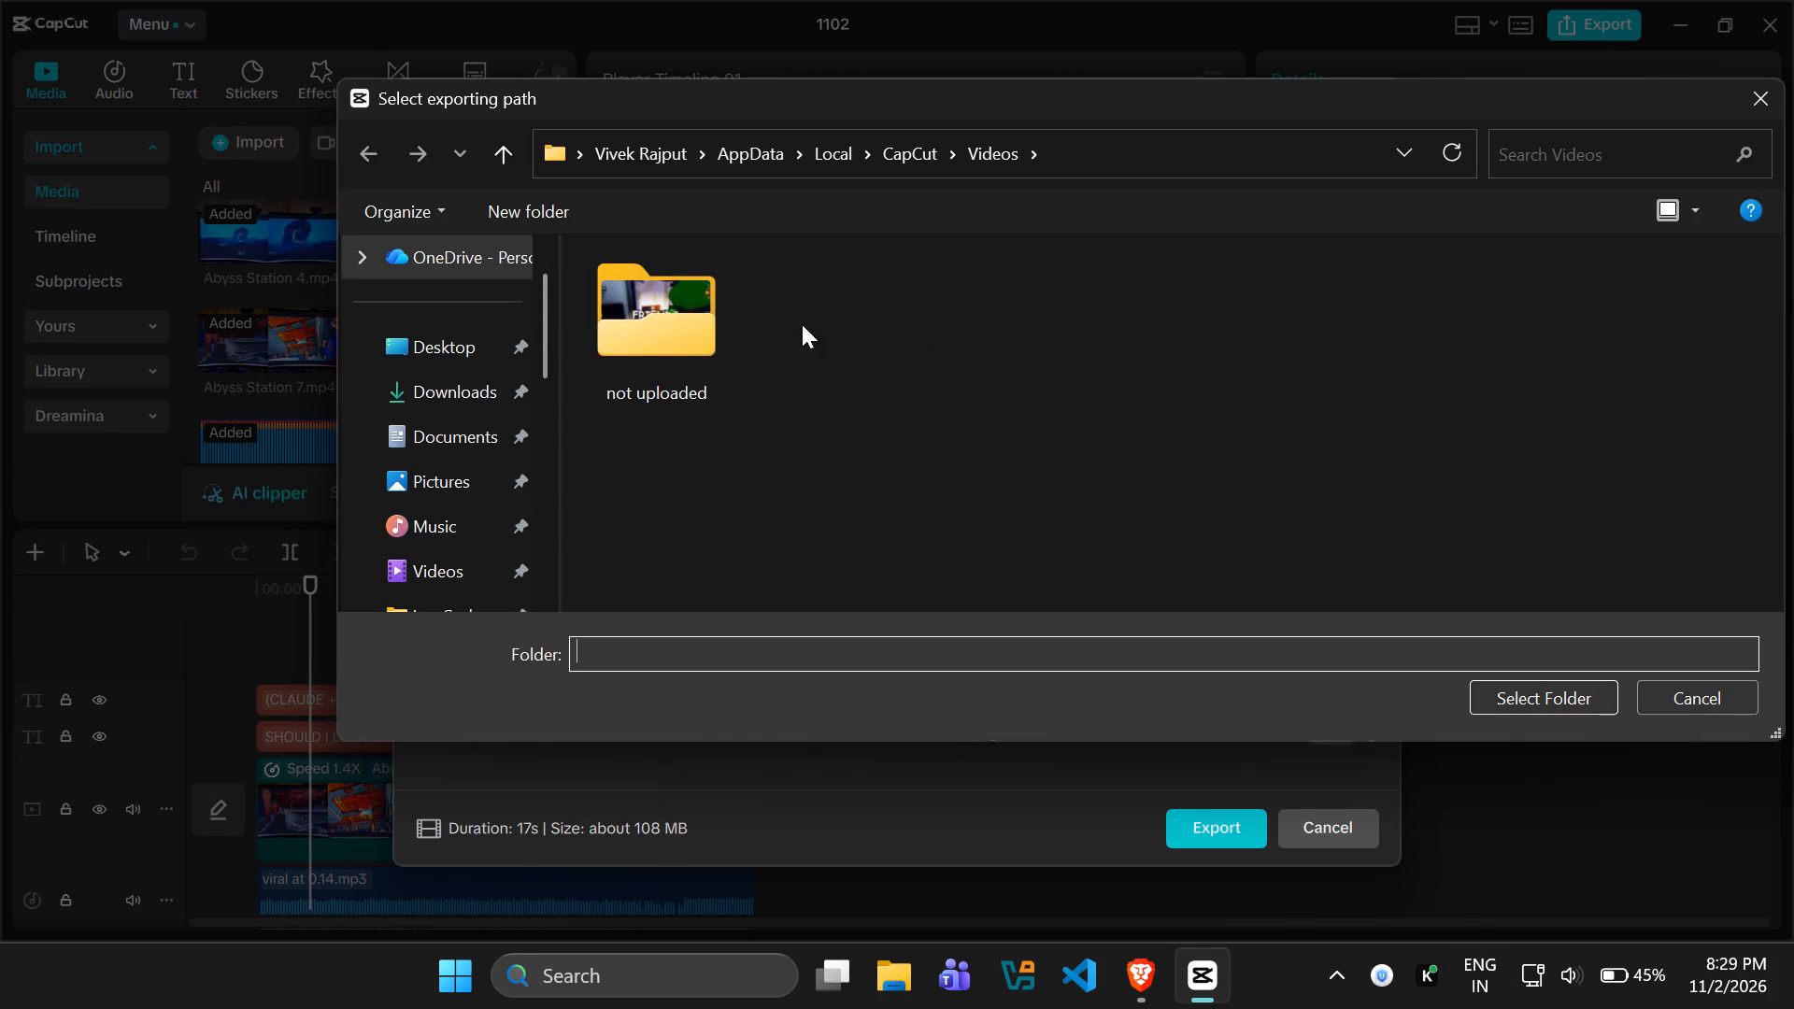
pyautogui.click(724, 643)
pyautogui.hotkey('ctrl', 'shift', 'n')
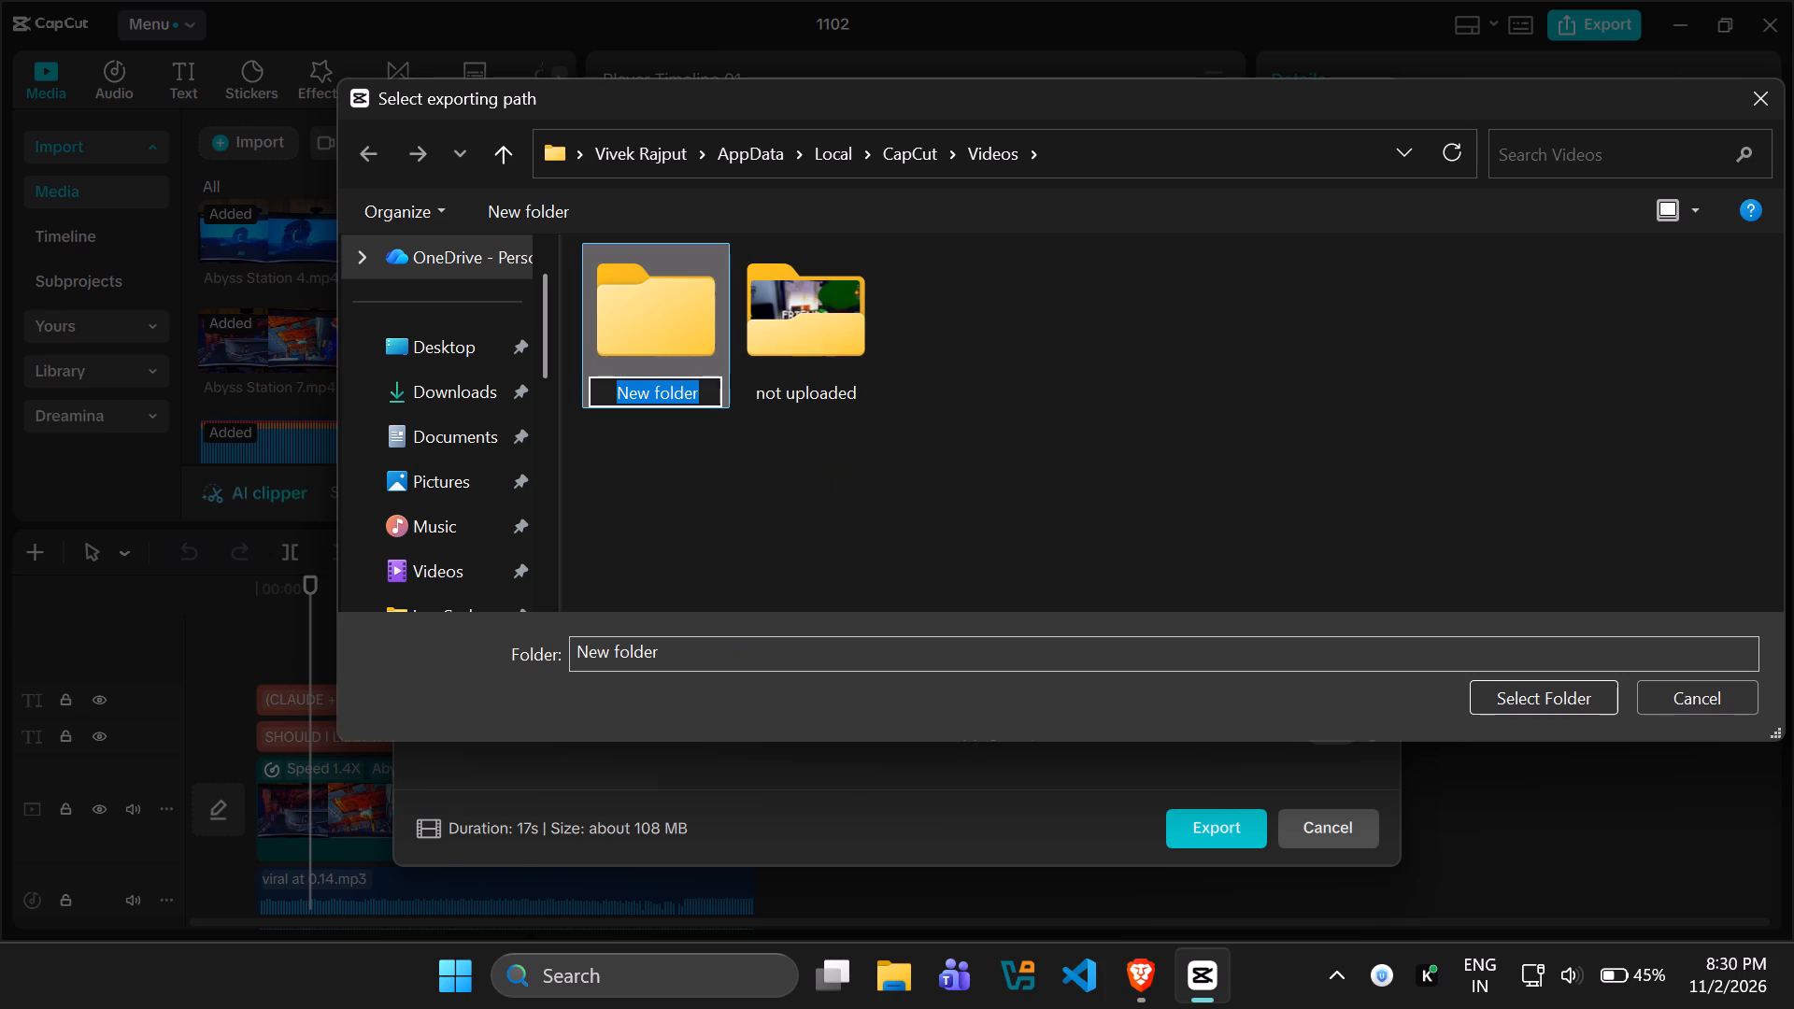
pyautogui.press('Return')
pyautogui.press('Return')
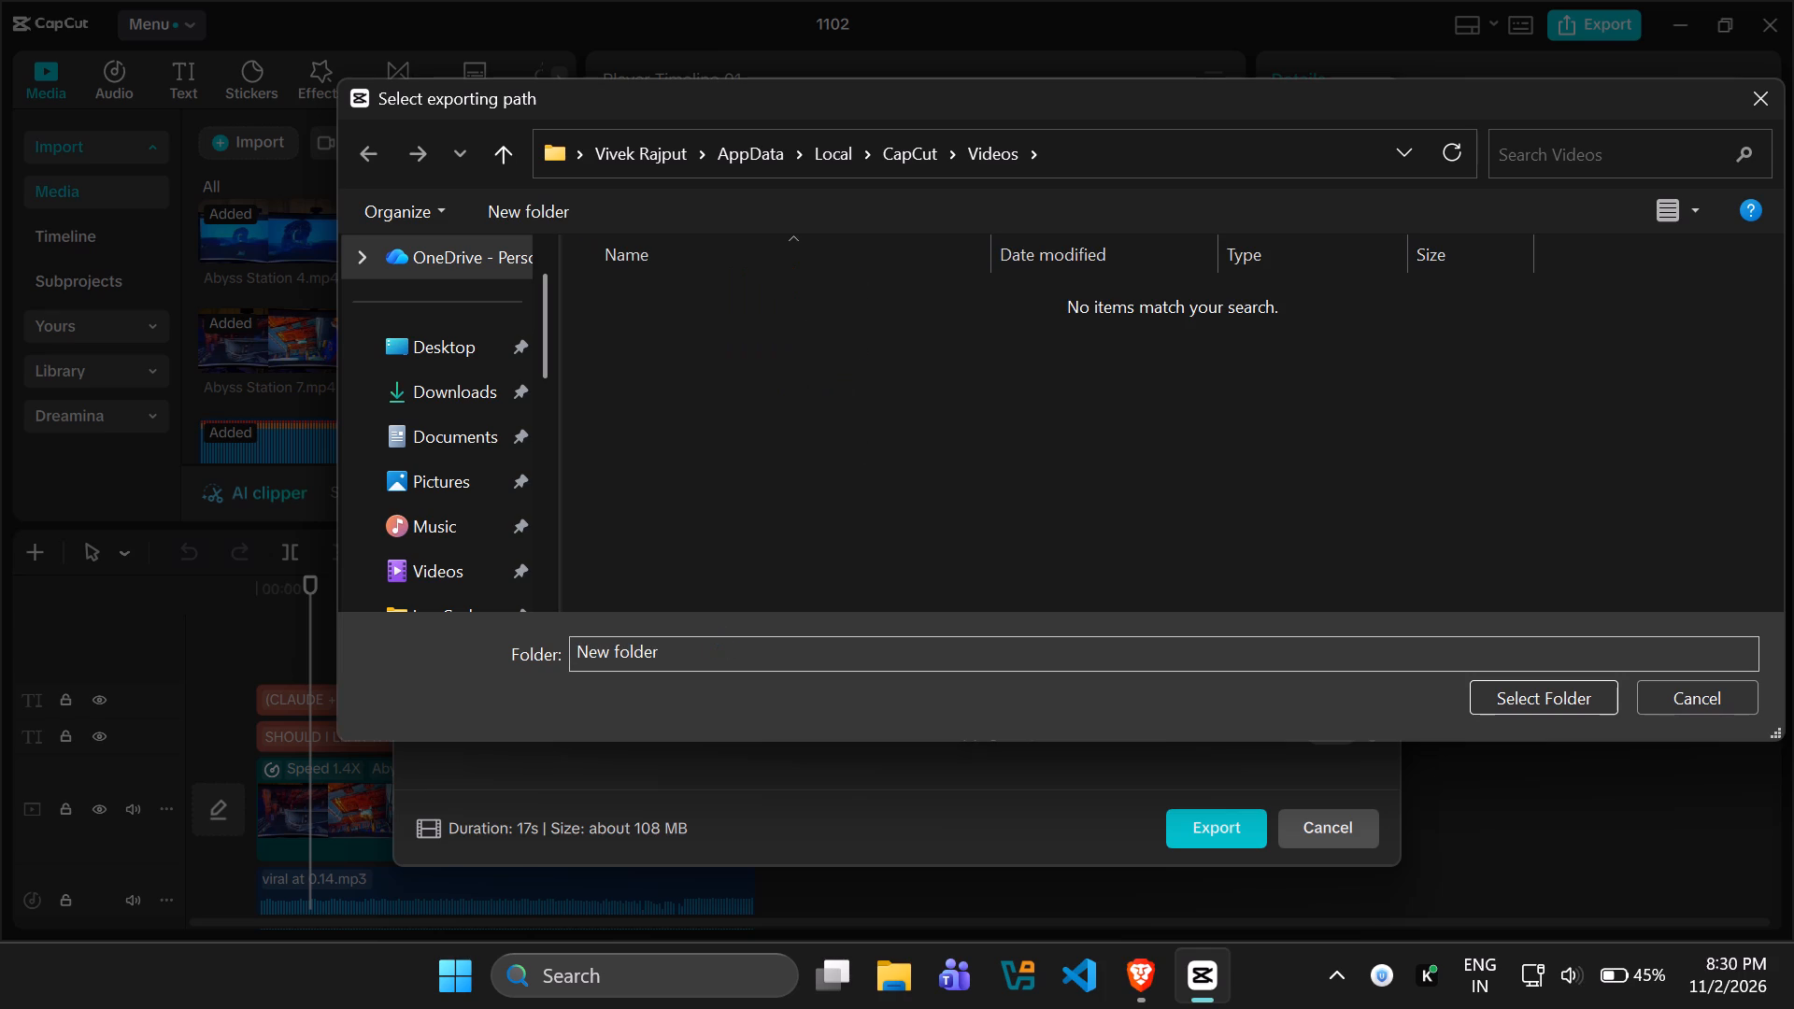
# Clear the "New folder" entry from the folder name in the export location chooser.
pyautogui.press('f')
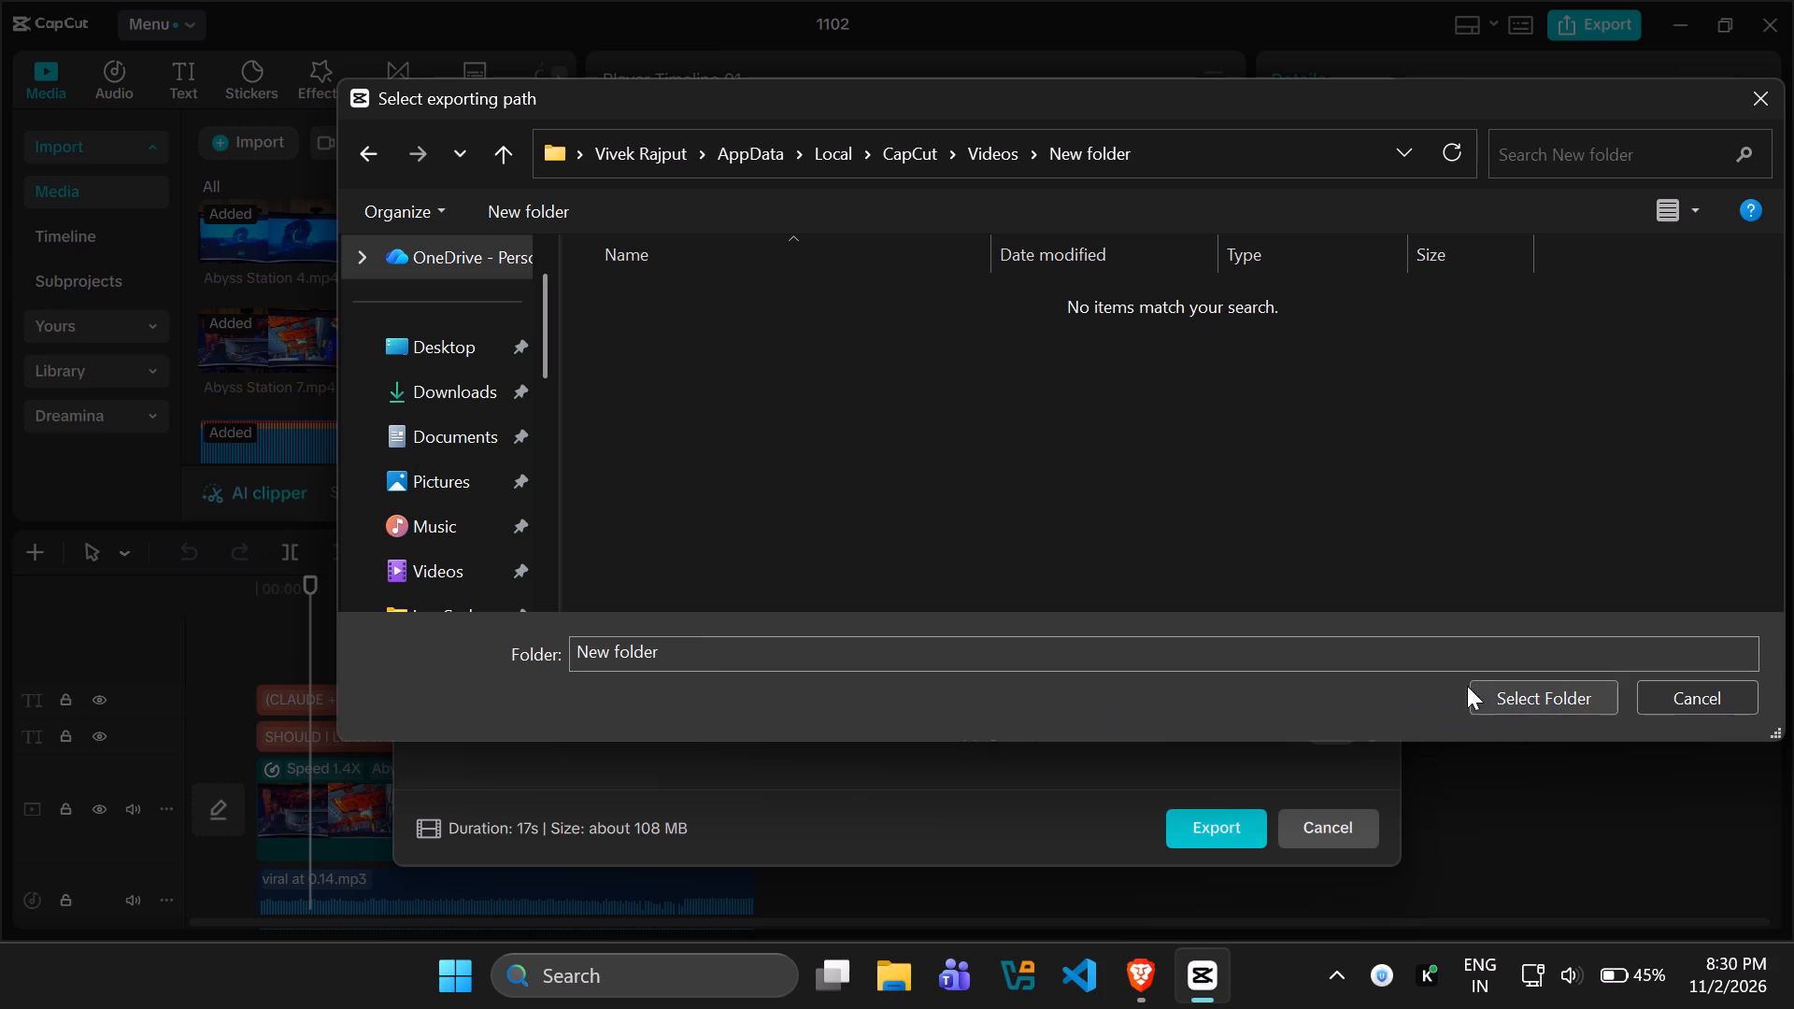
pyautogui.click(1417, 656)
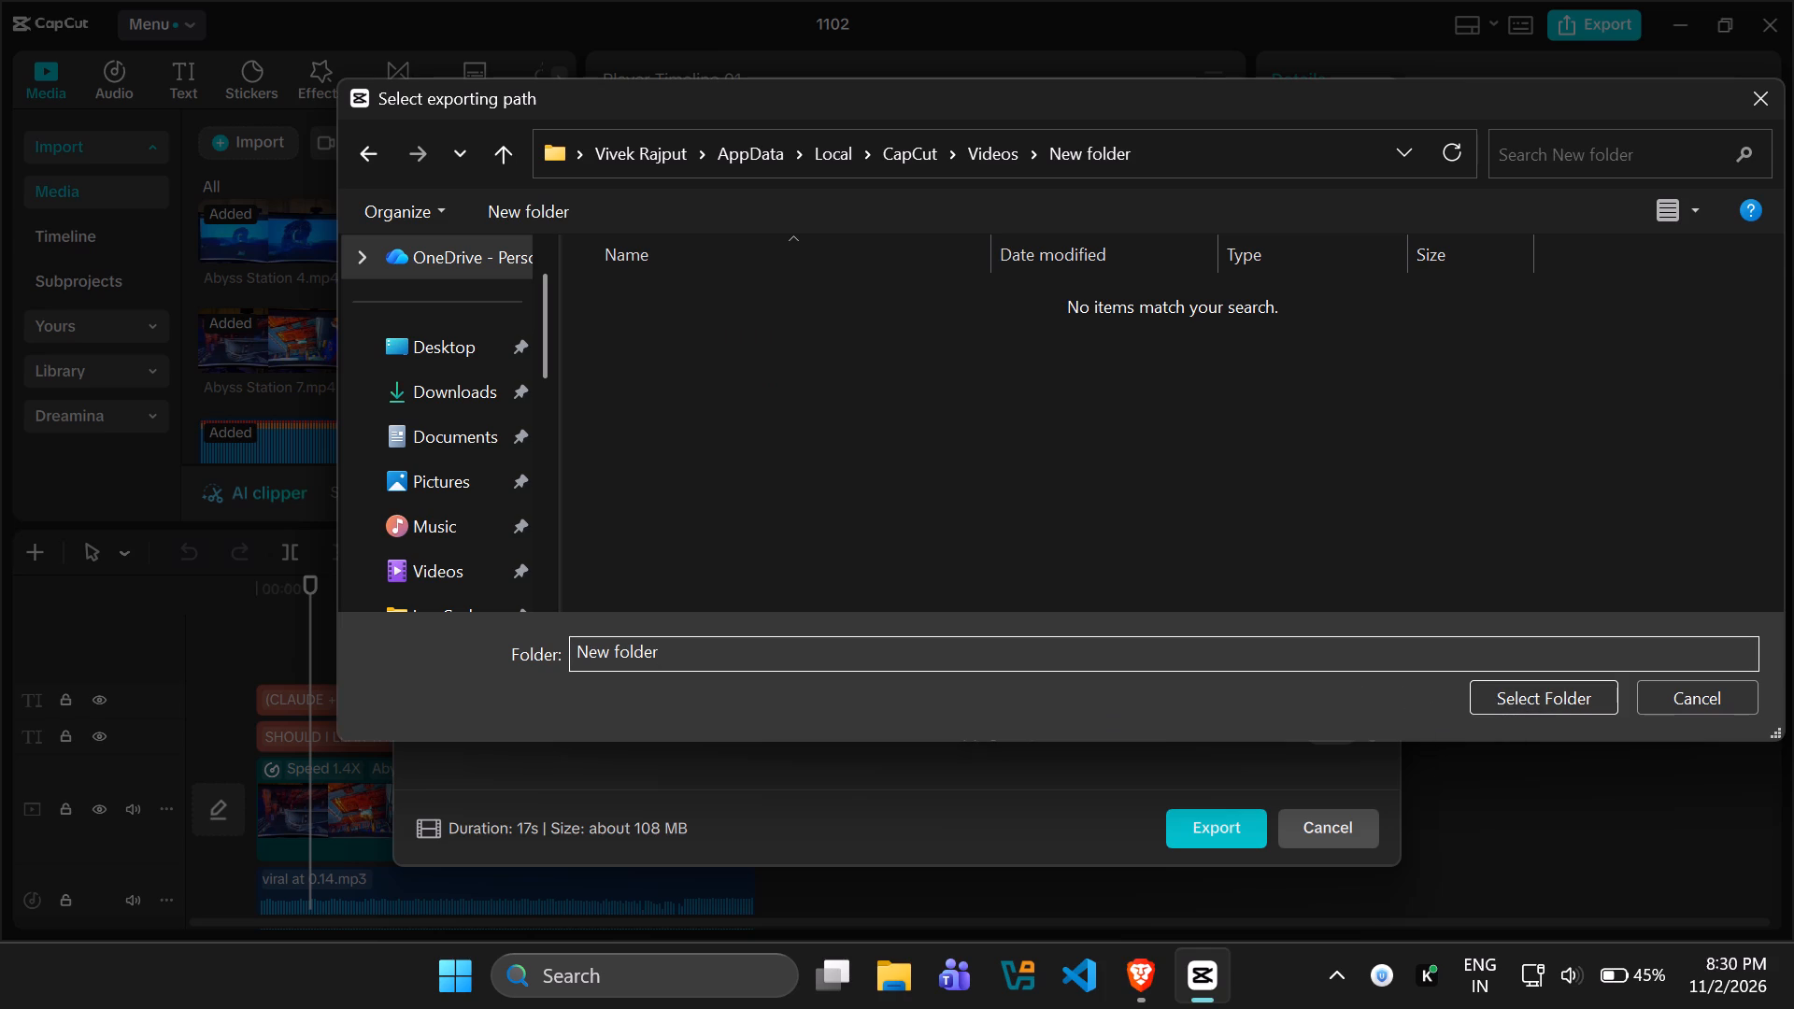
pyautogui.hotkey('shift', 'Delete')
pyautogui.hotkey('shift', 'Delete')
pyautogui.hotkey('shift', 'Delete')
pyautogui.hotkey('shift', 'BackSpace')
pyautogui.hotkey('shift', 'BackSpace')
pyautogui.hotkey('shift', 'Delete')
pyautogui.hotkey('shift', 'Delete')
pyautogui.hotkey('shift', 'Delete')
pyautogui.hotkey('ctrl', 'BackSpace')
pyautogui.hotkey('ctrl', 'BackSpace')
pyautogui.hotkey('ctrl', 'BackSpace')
# Create a folder named Forgui inside New folder and select it as the export location.
pyautogui.hotkey('ctrl', 'shift', 'n')
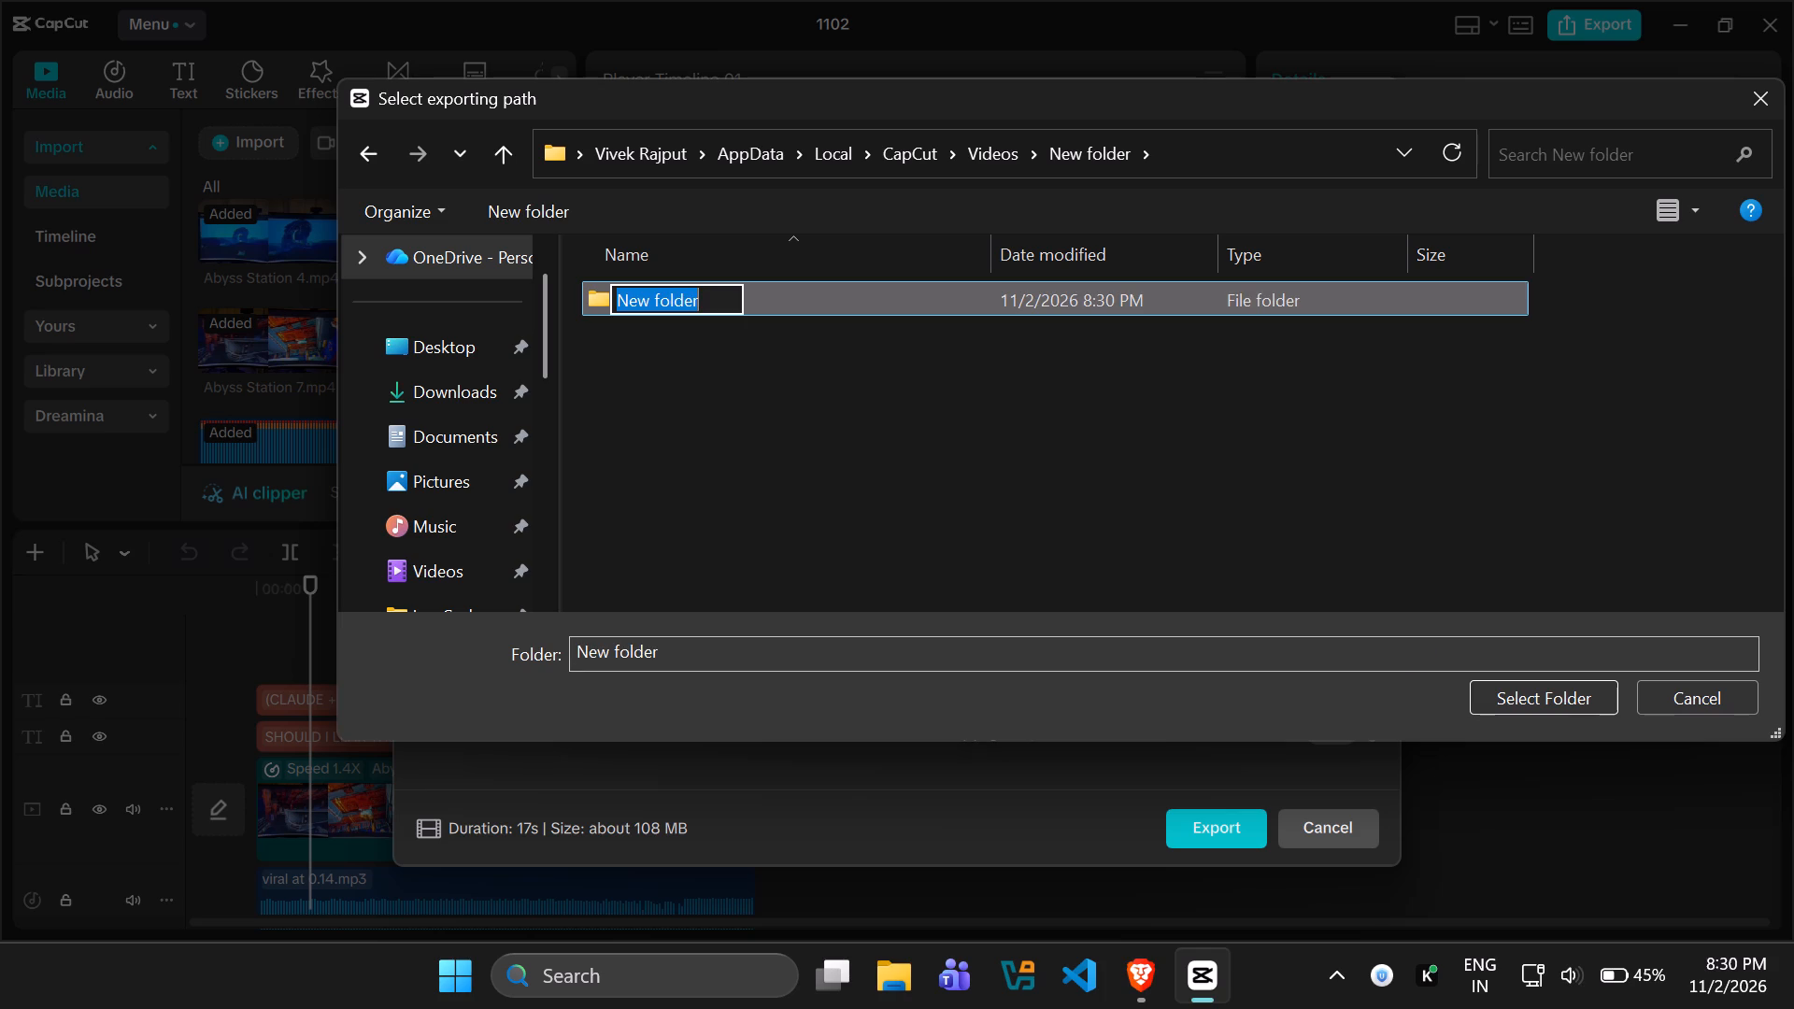
pyautogui.write('Forg')
pyautogui.write('ui')
pyautogui.press('Return')
pyautogui.press('Return')
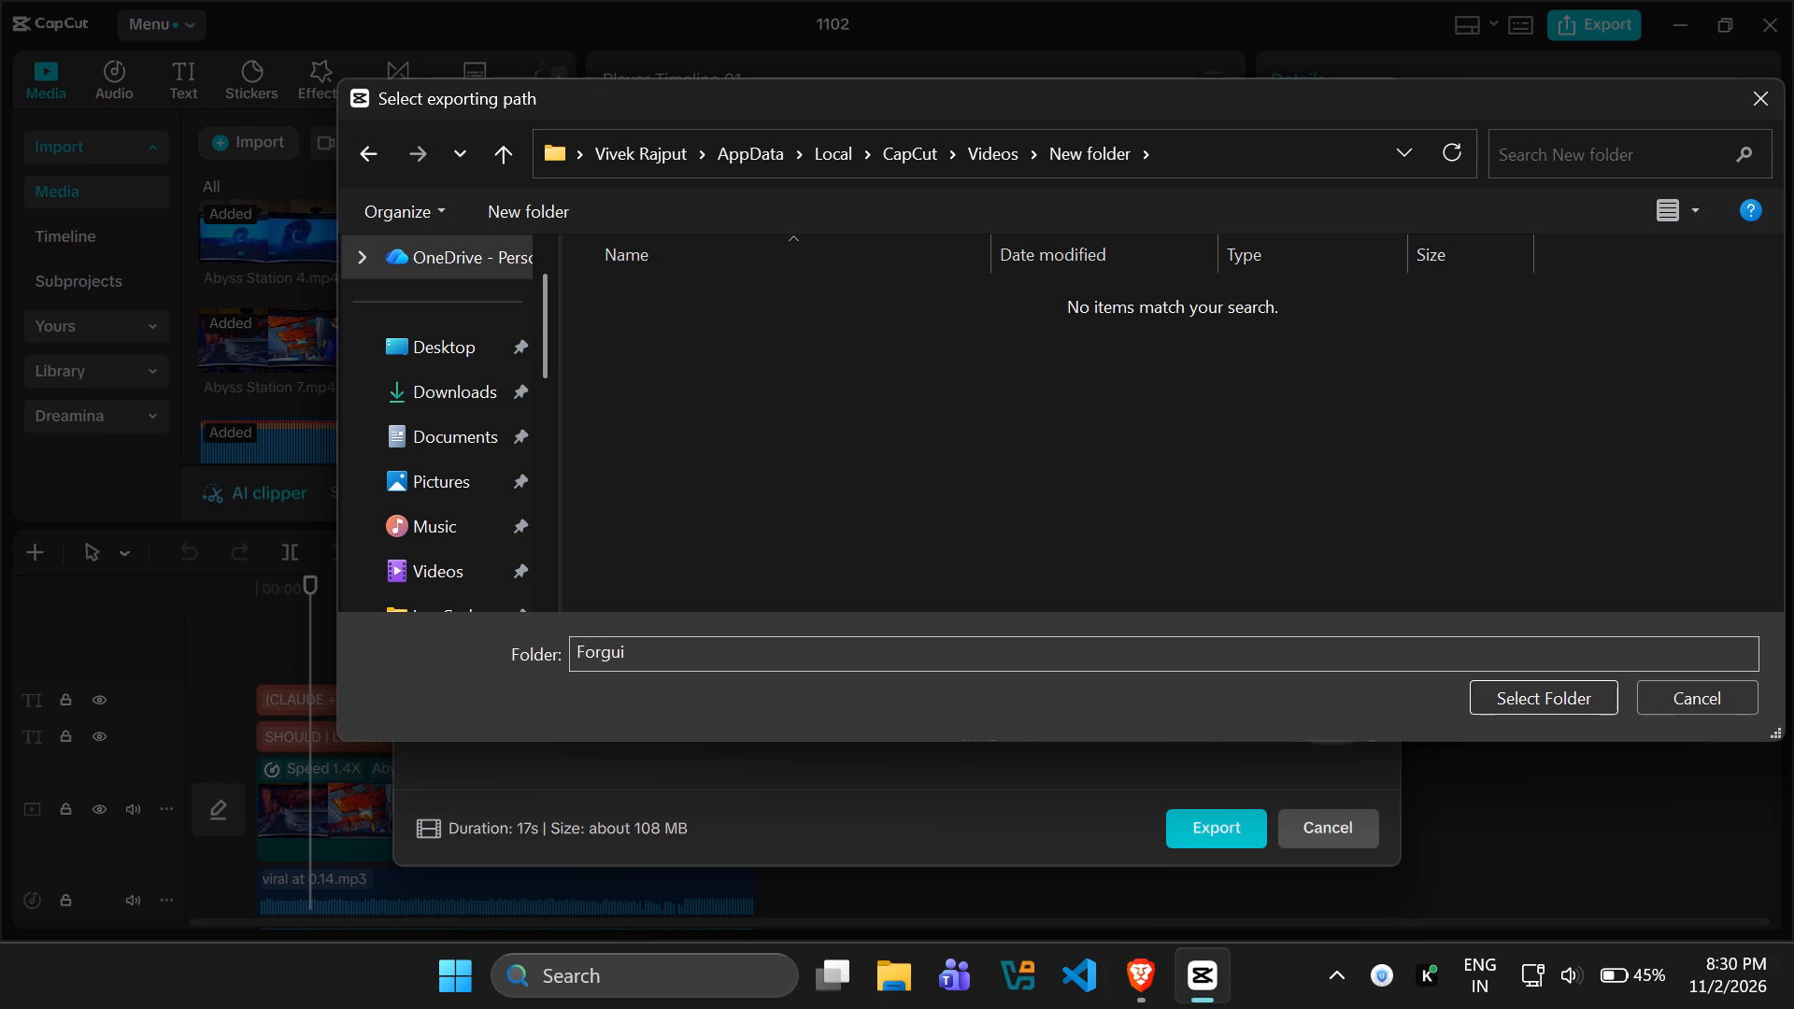
pyautogui.click(1508, 705)
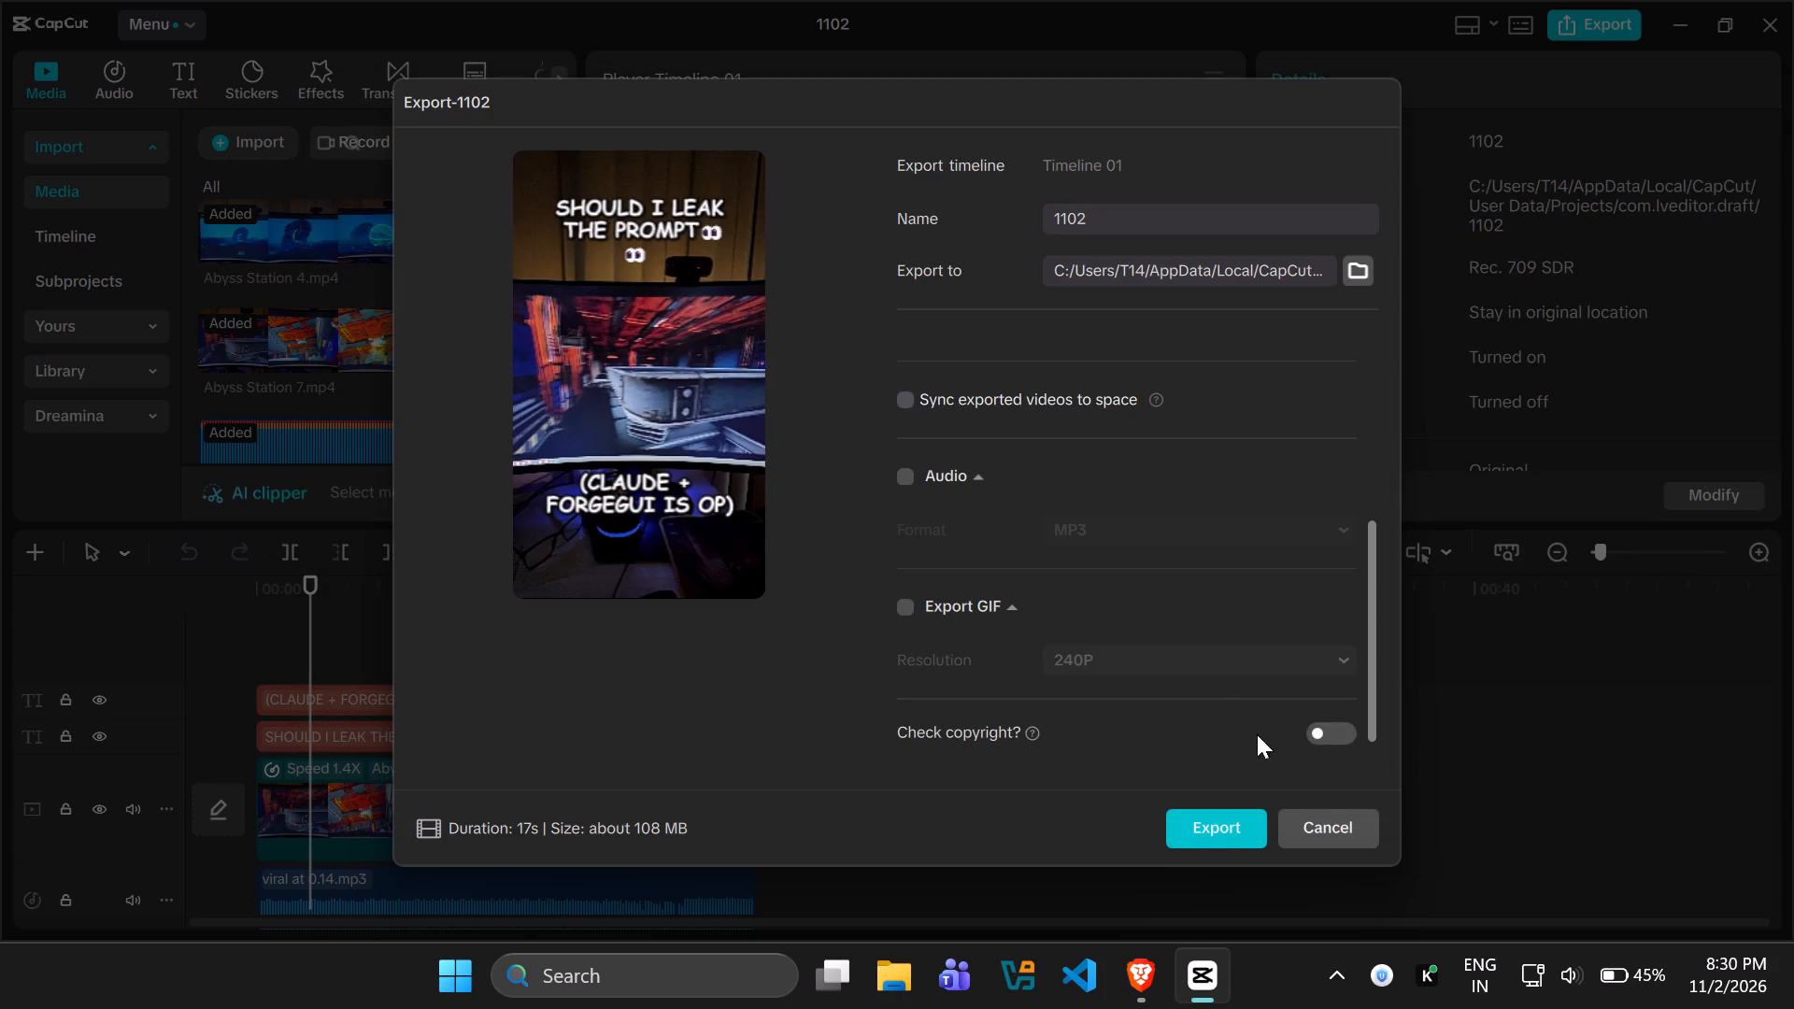
# Name the exported video roboclips1 and start the export.
pyautogui.click(1118, 219)
pyautogui.tripleClick(1077, 212)
pyautogui.write('roboclips1')
pyautogui.click(1217, 814)
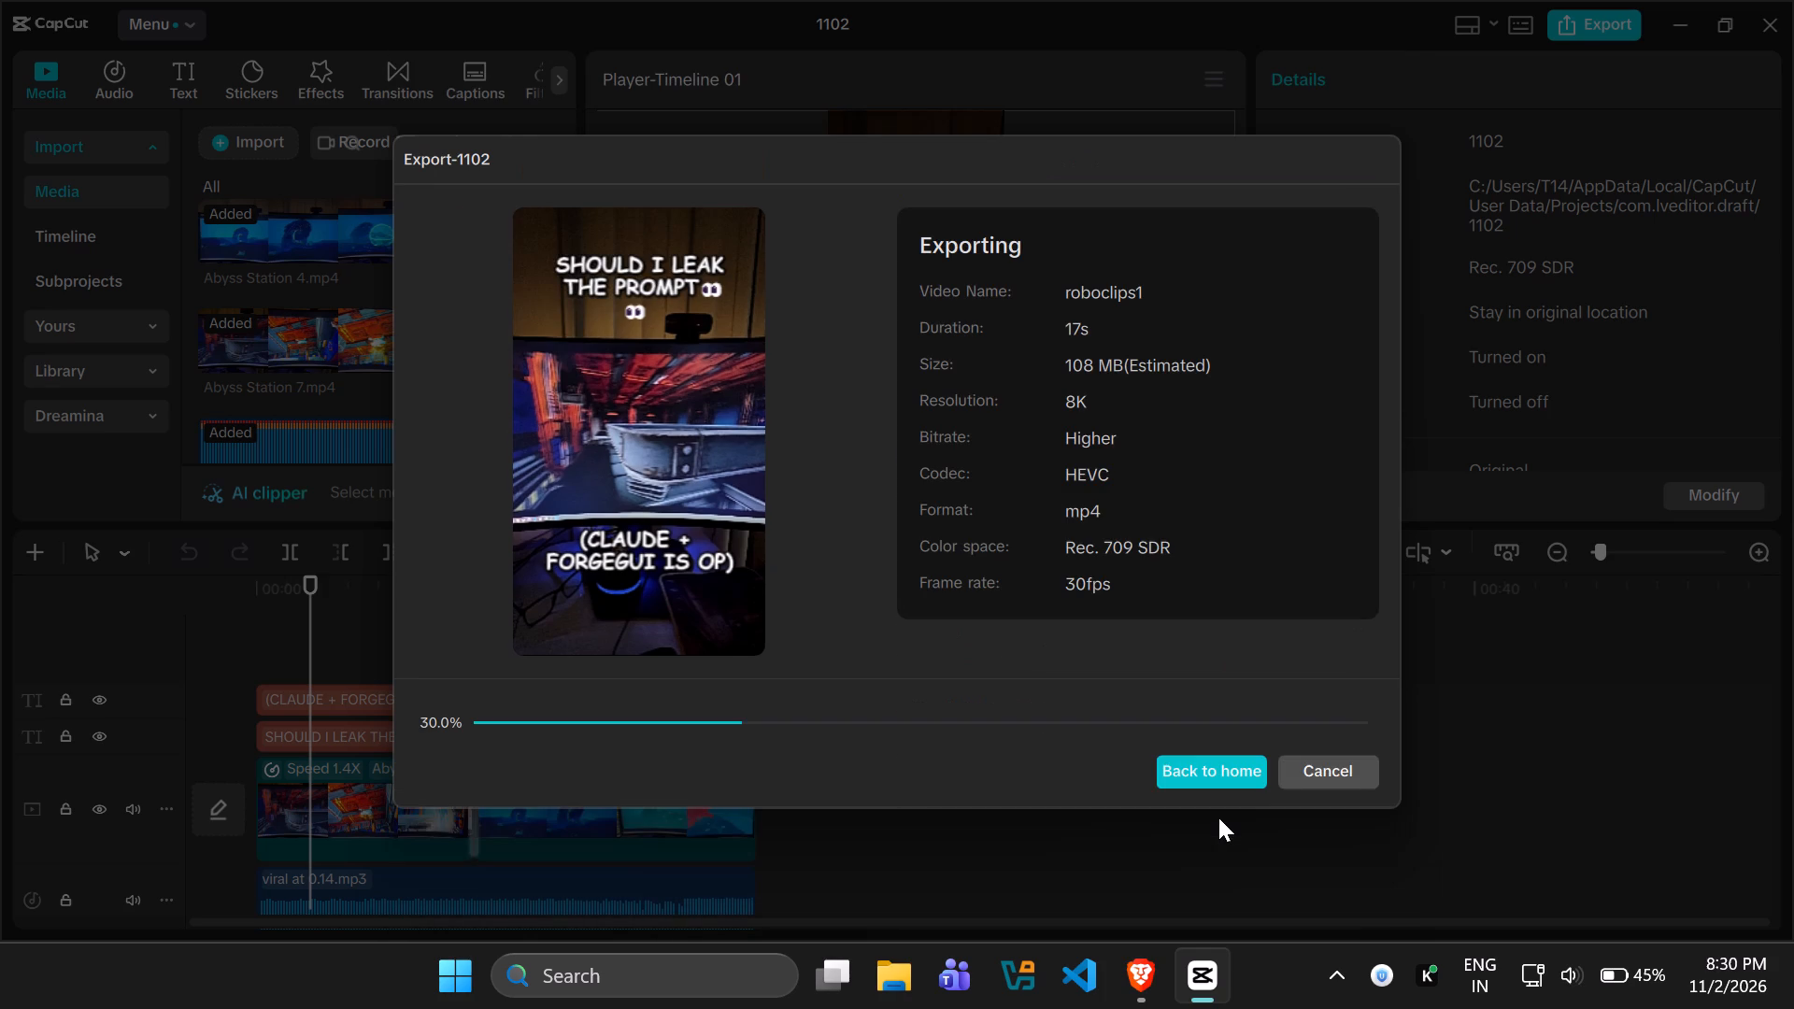
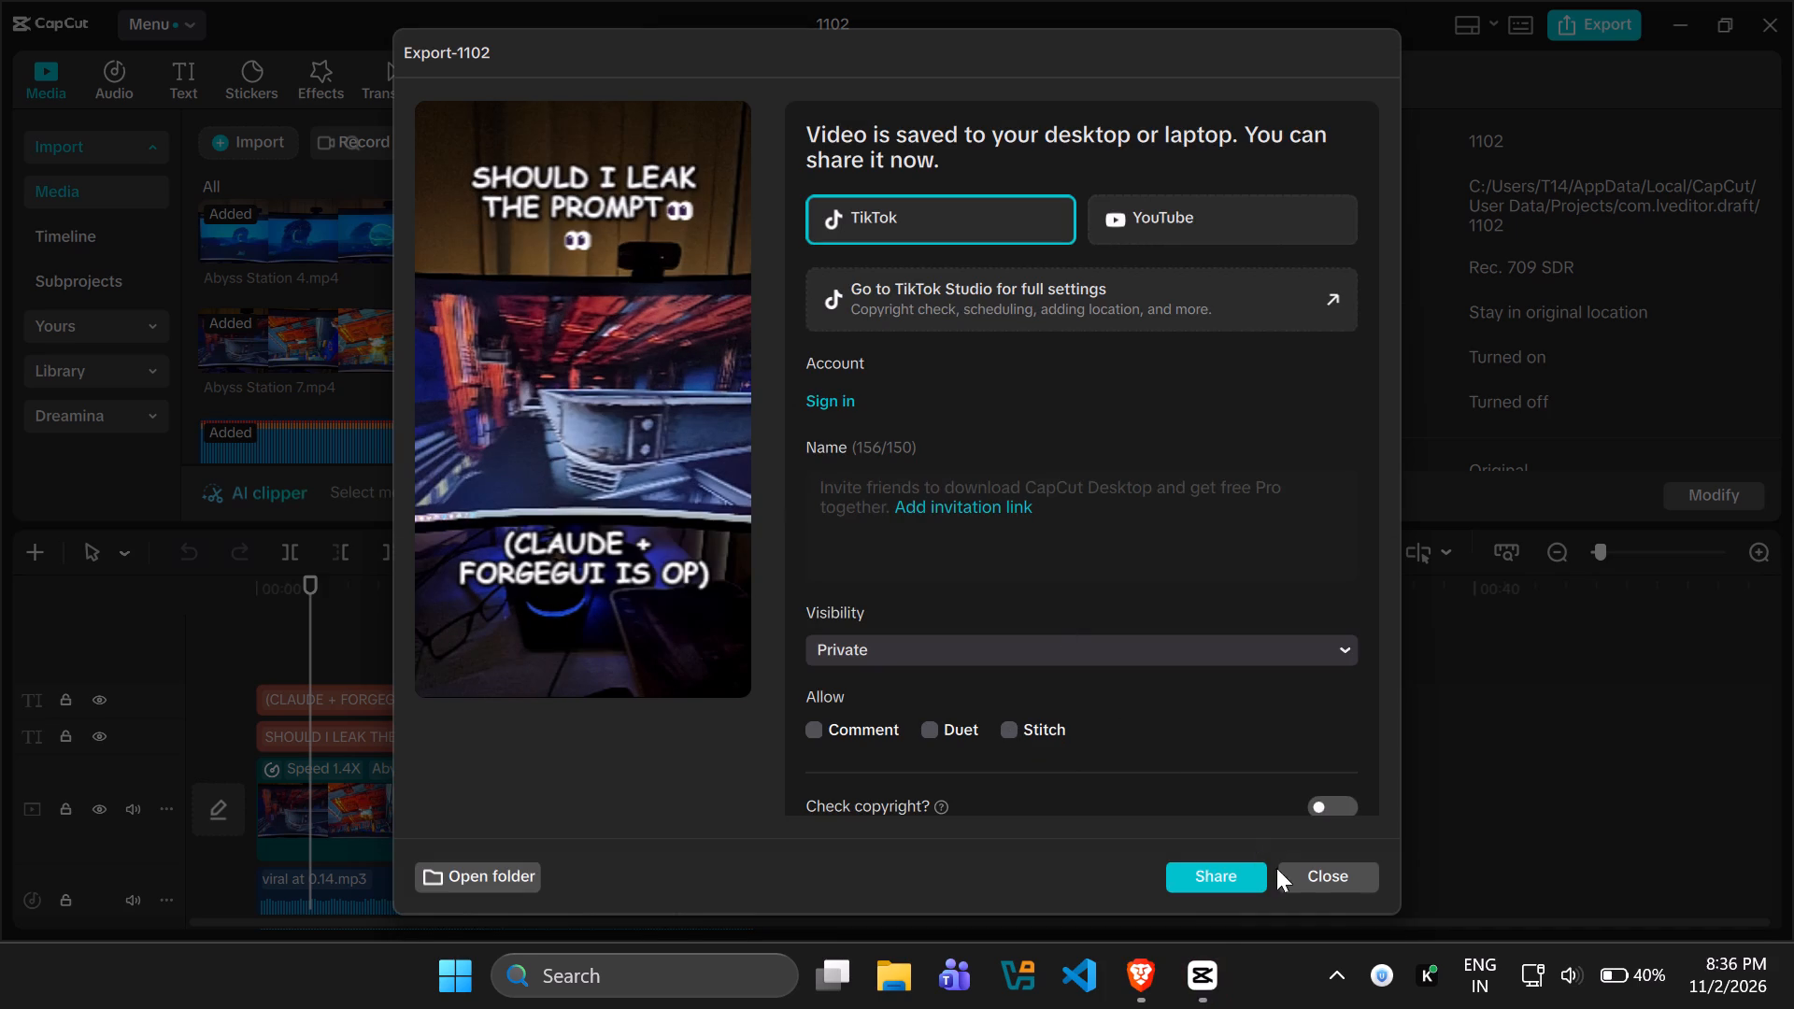
# Close the finished export window and switch to the Brave browser.
pyautogui.click(1303, 874)
pyautogui.click(1150, 962)
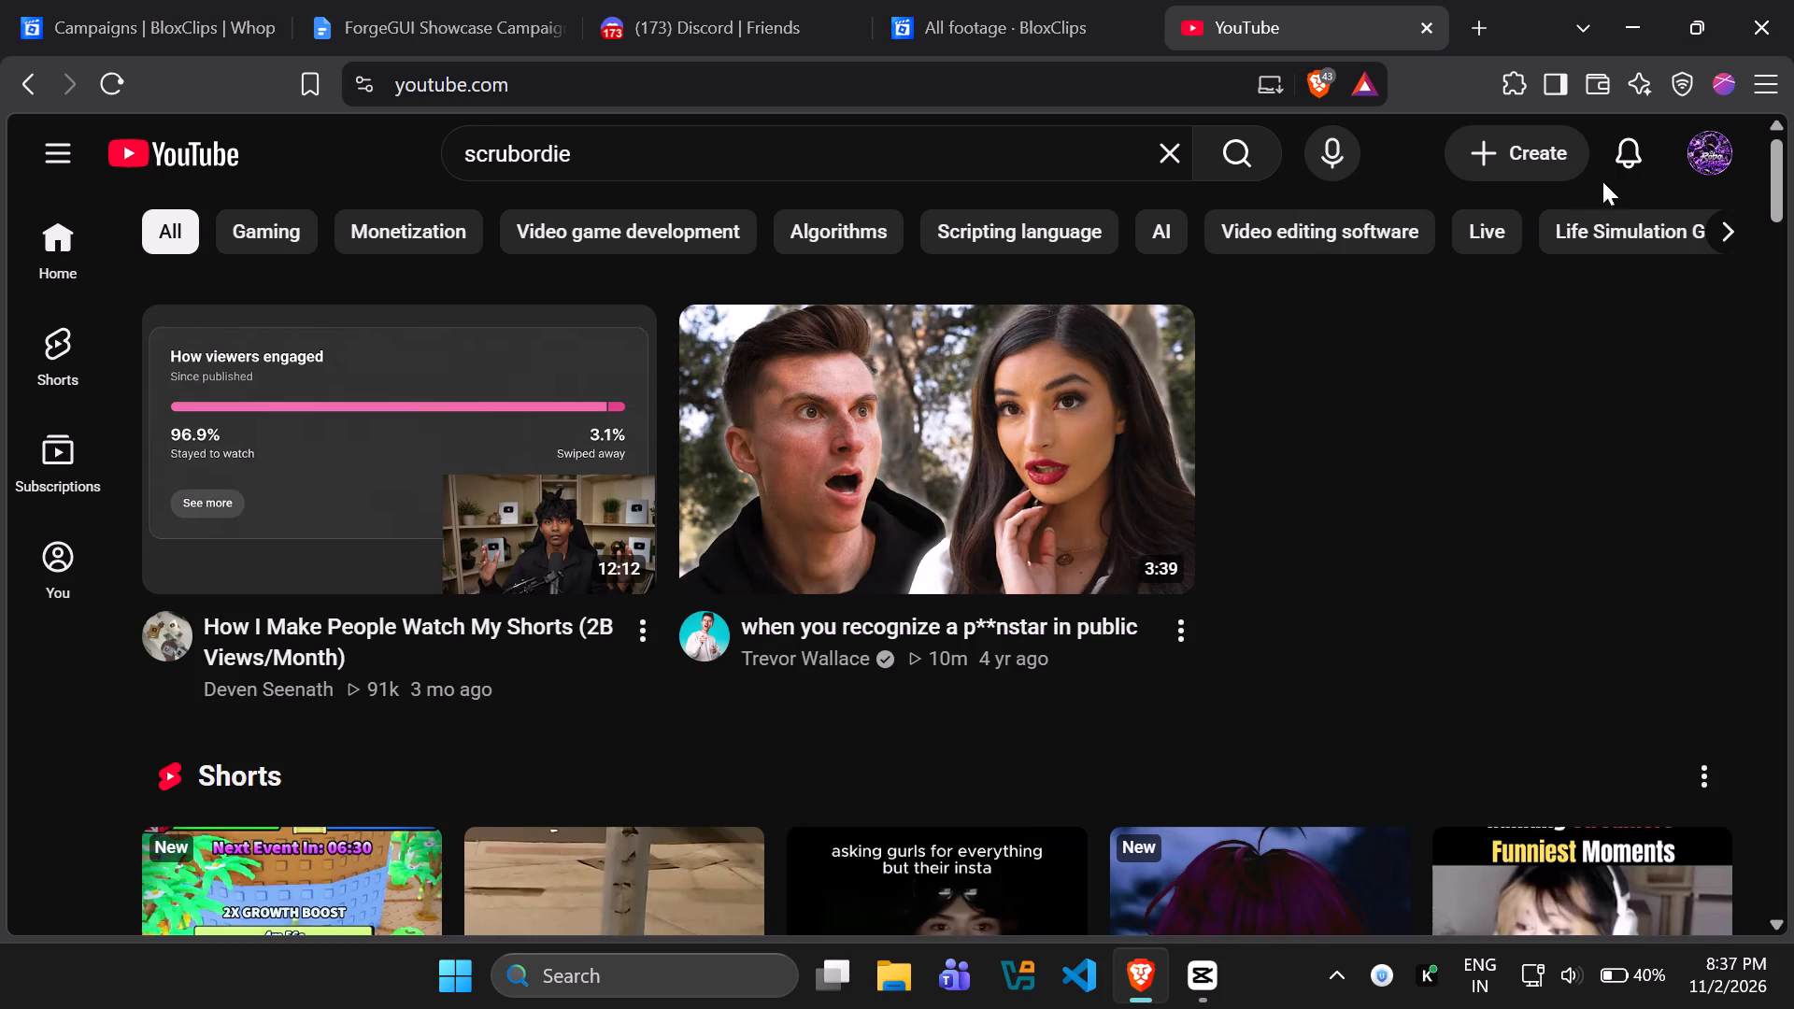
# Disconnect Urban VPN from the Russia location and close its window.
pyautogui.click(1521, 968)
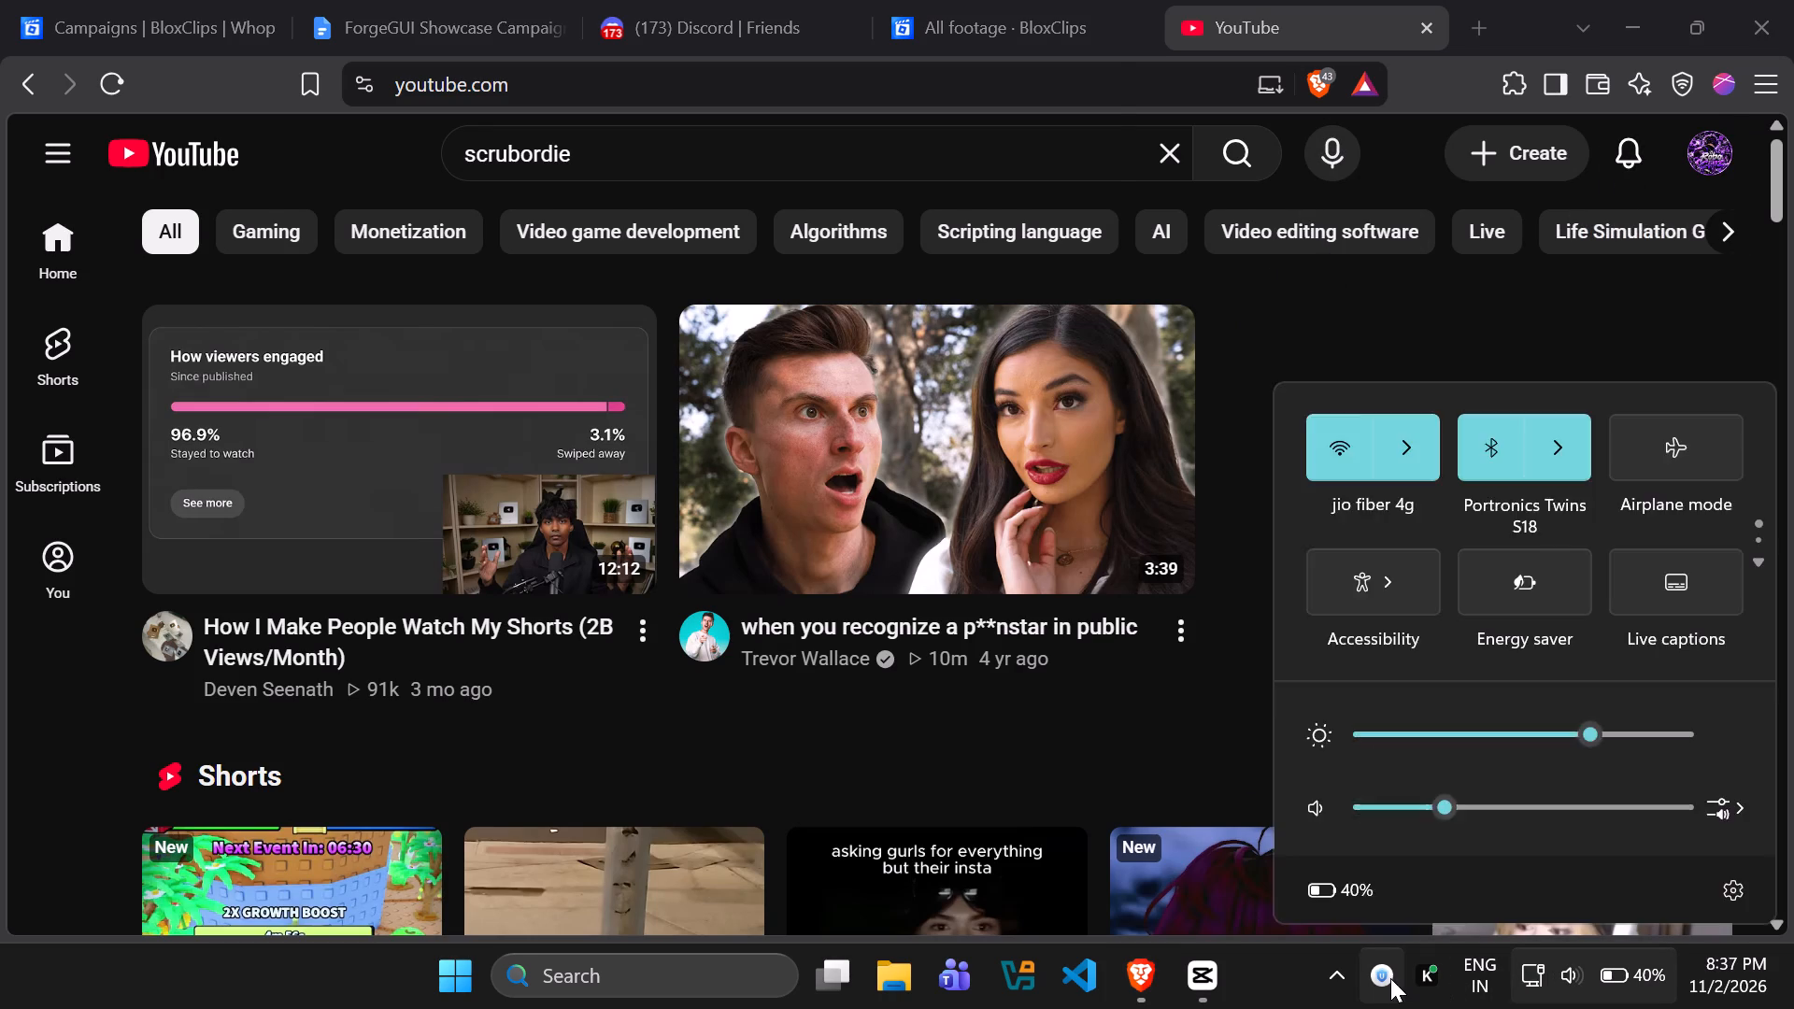
pyautogui.click(1388, 978)
pyautogui.click(372, 236)
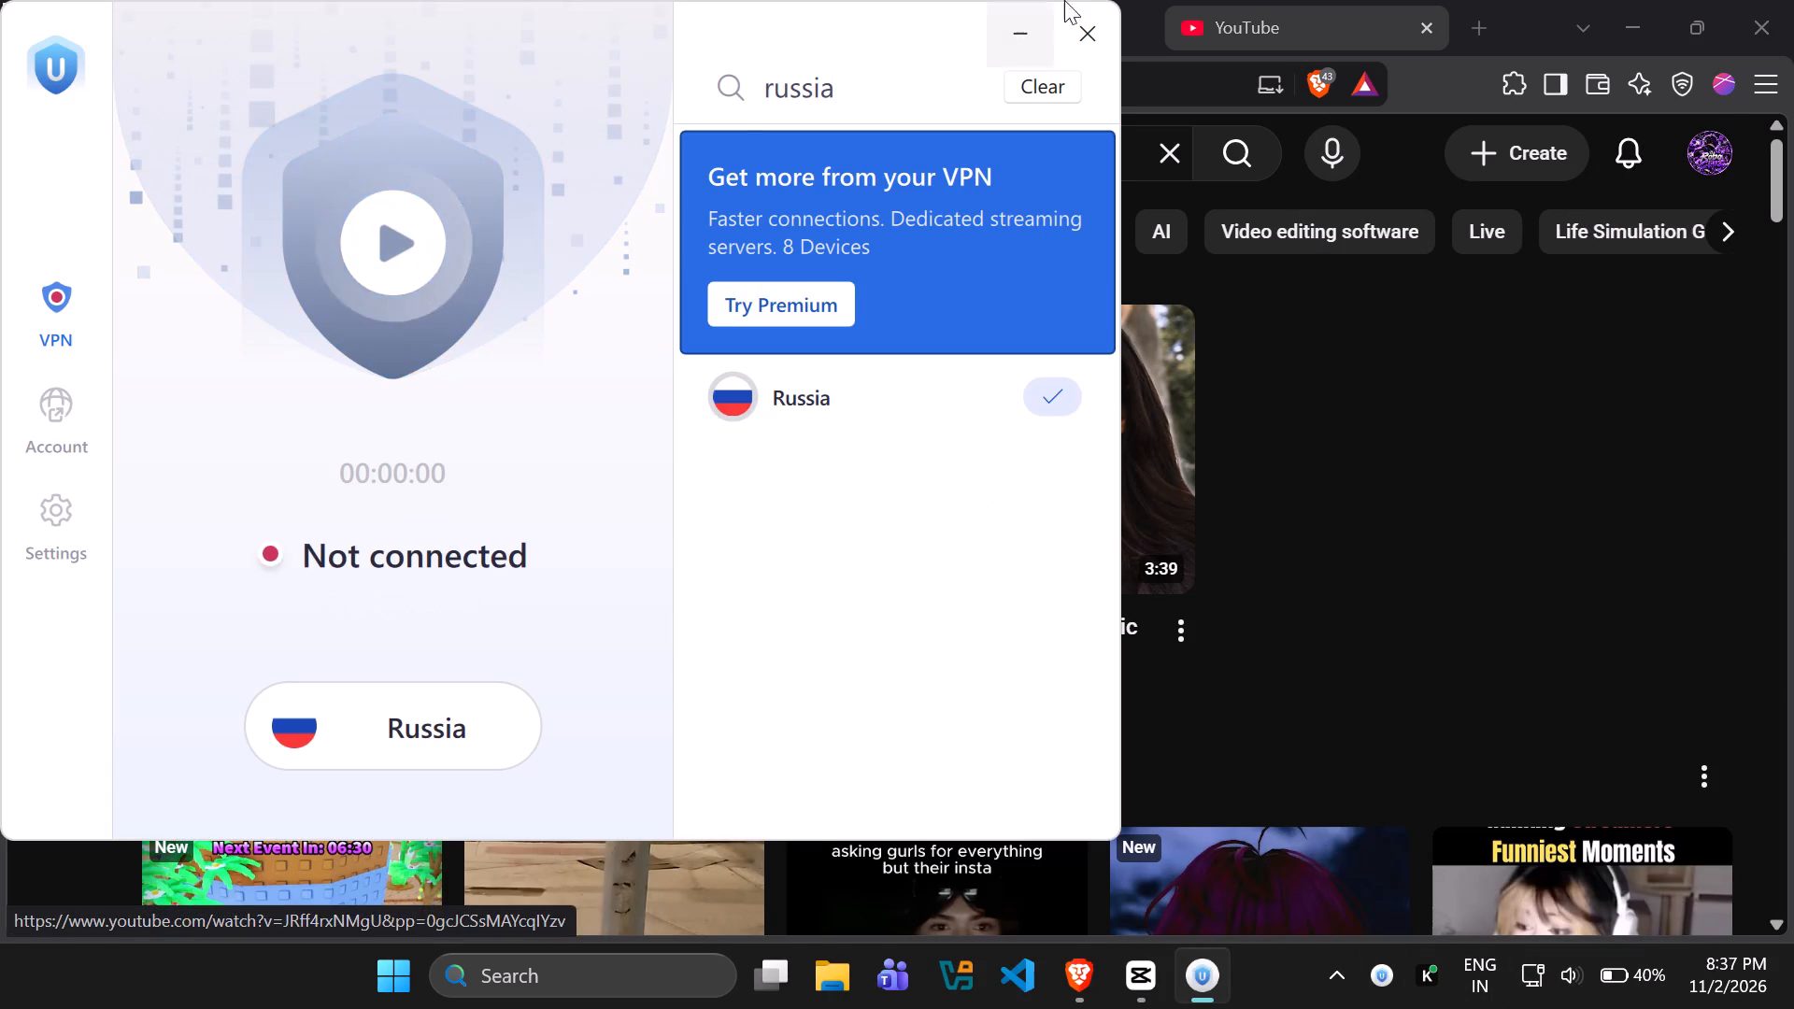
pyautogui.click(1089, 46)
# Open the Robo Clipz channel dashboard in YouTube Studio.
pyautogui.click(1725, 144)
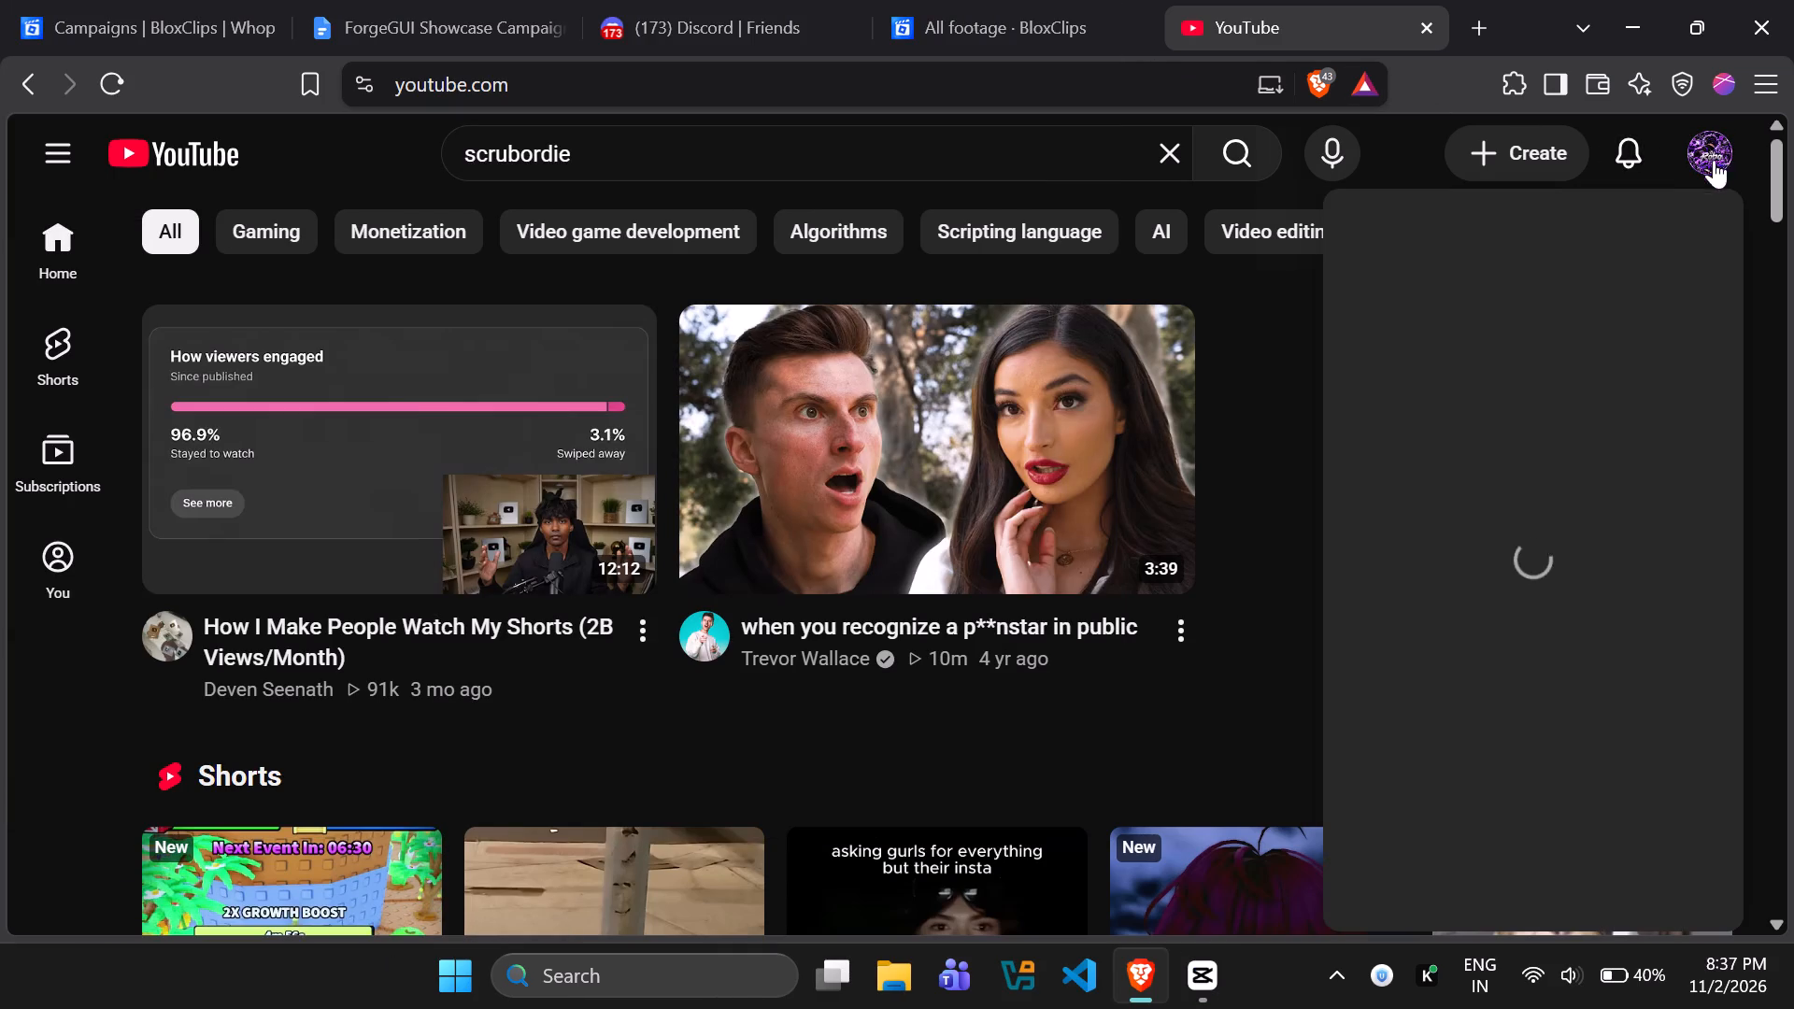
pyautogui.click(1354, 491)
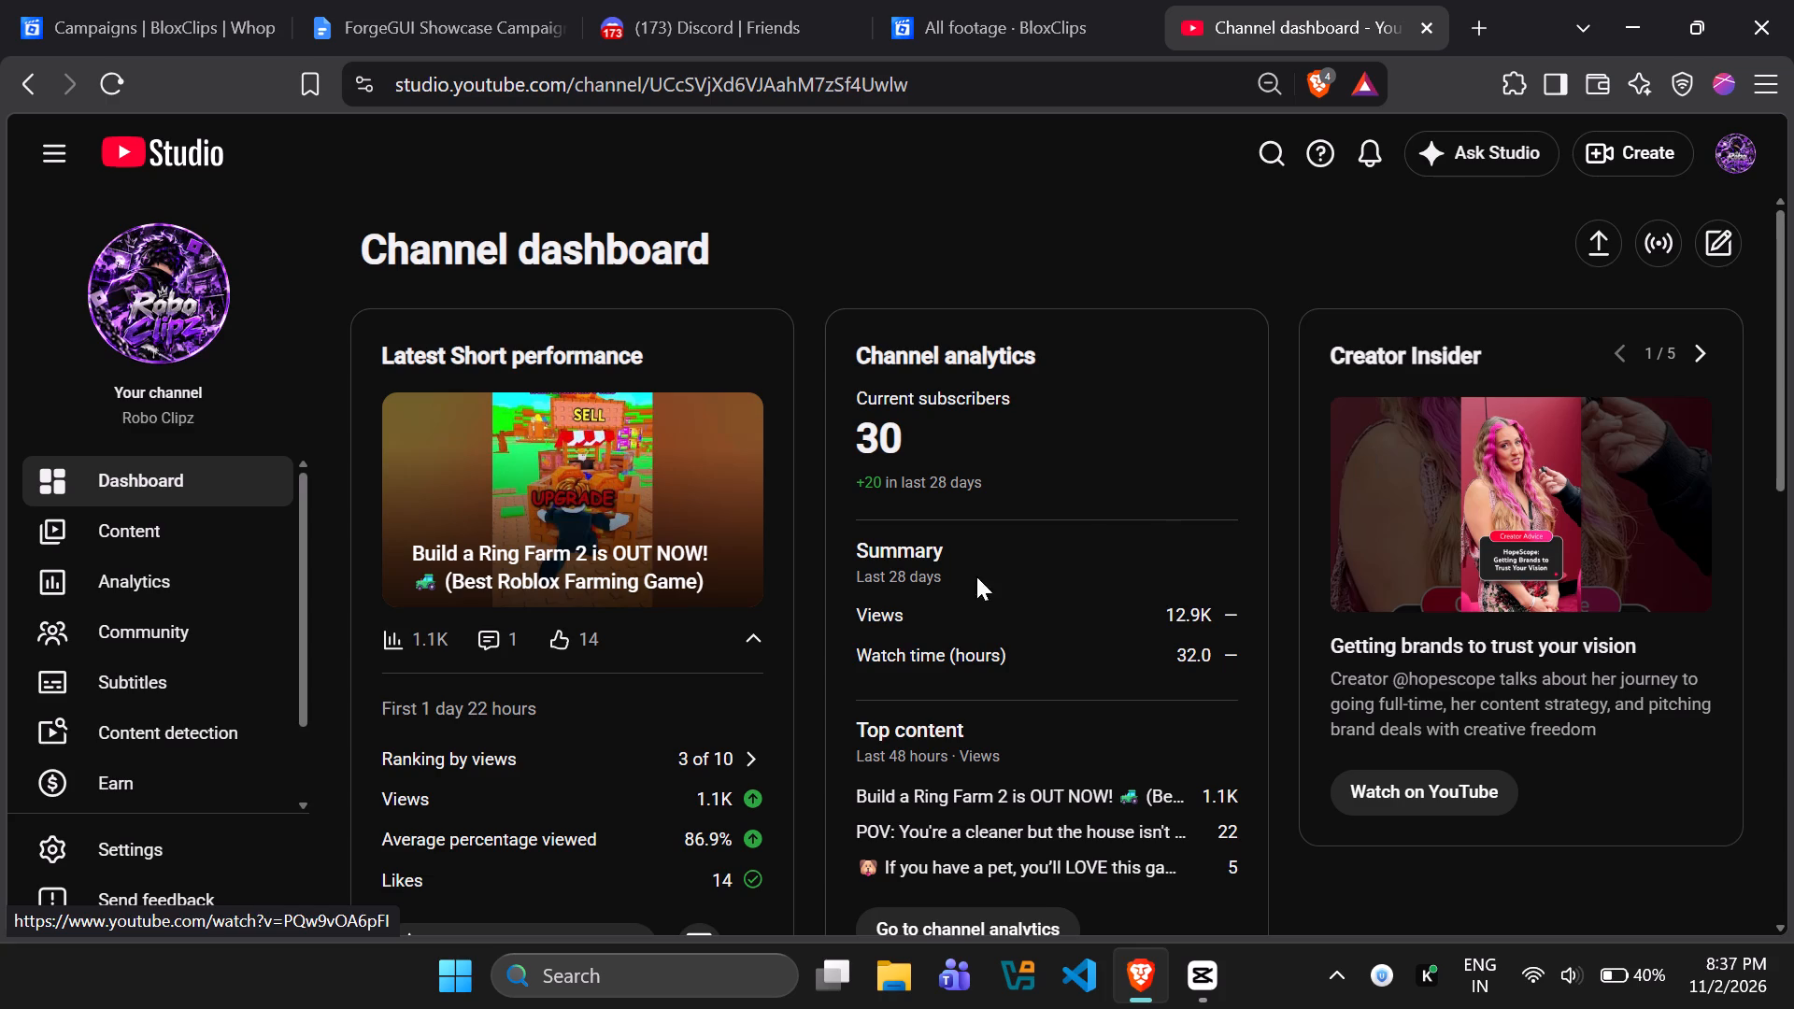
pyautogui.scroll(-1, 648, 656)
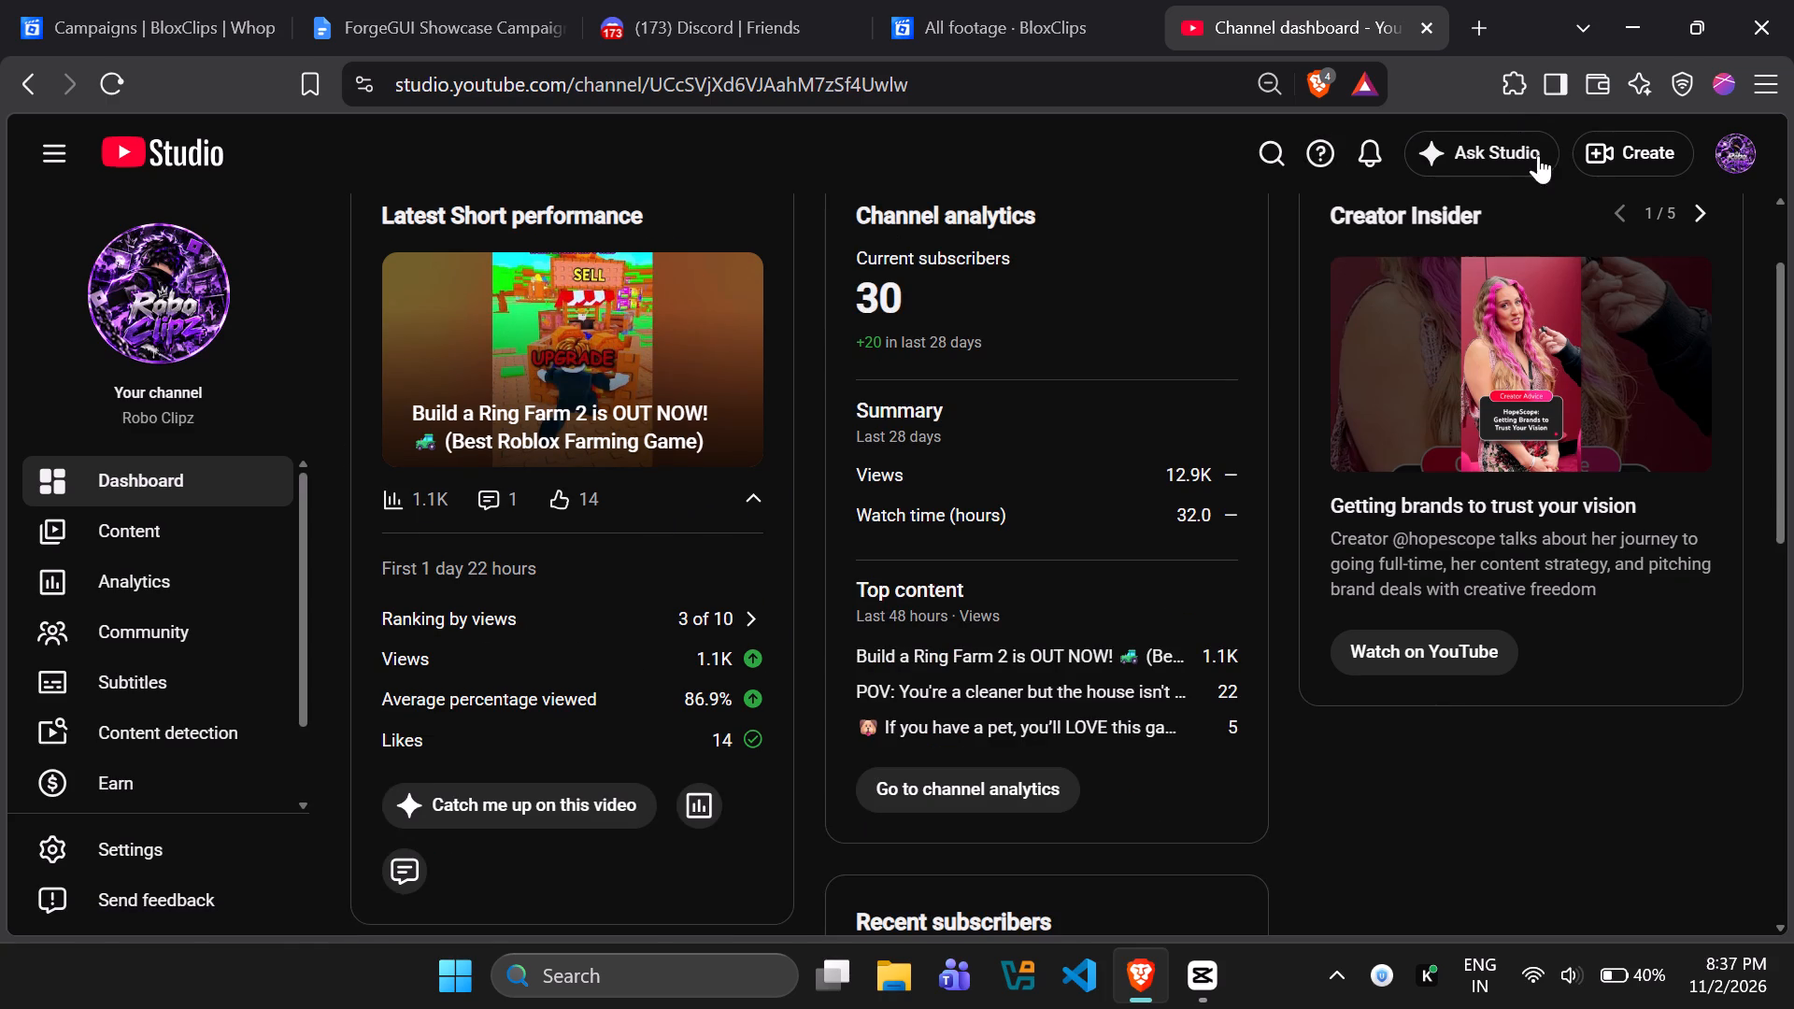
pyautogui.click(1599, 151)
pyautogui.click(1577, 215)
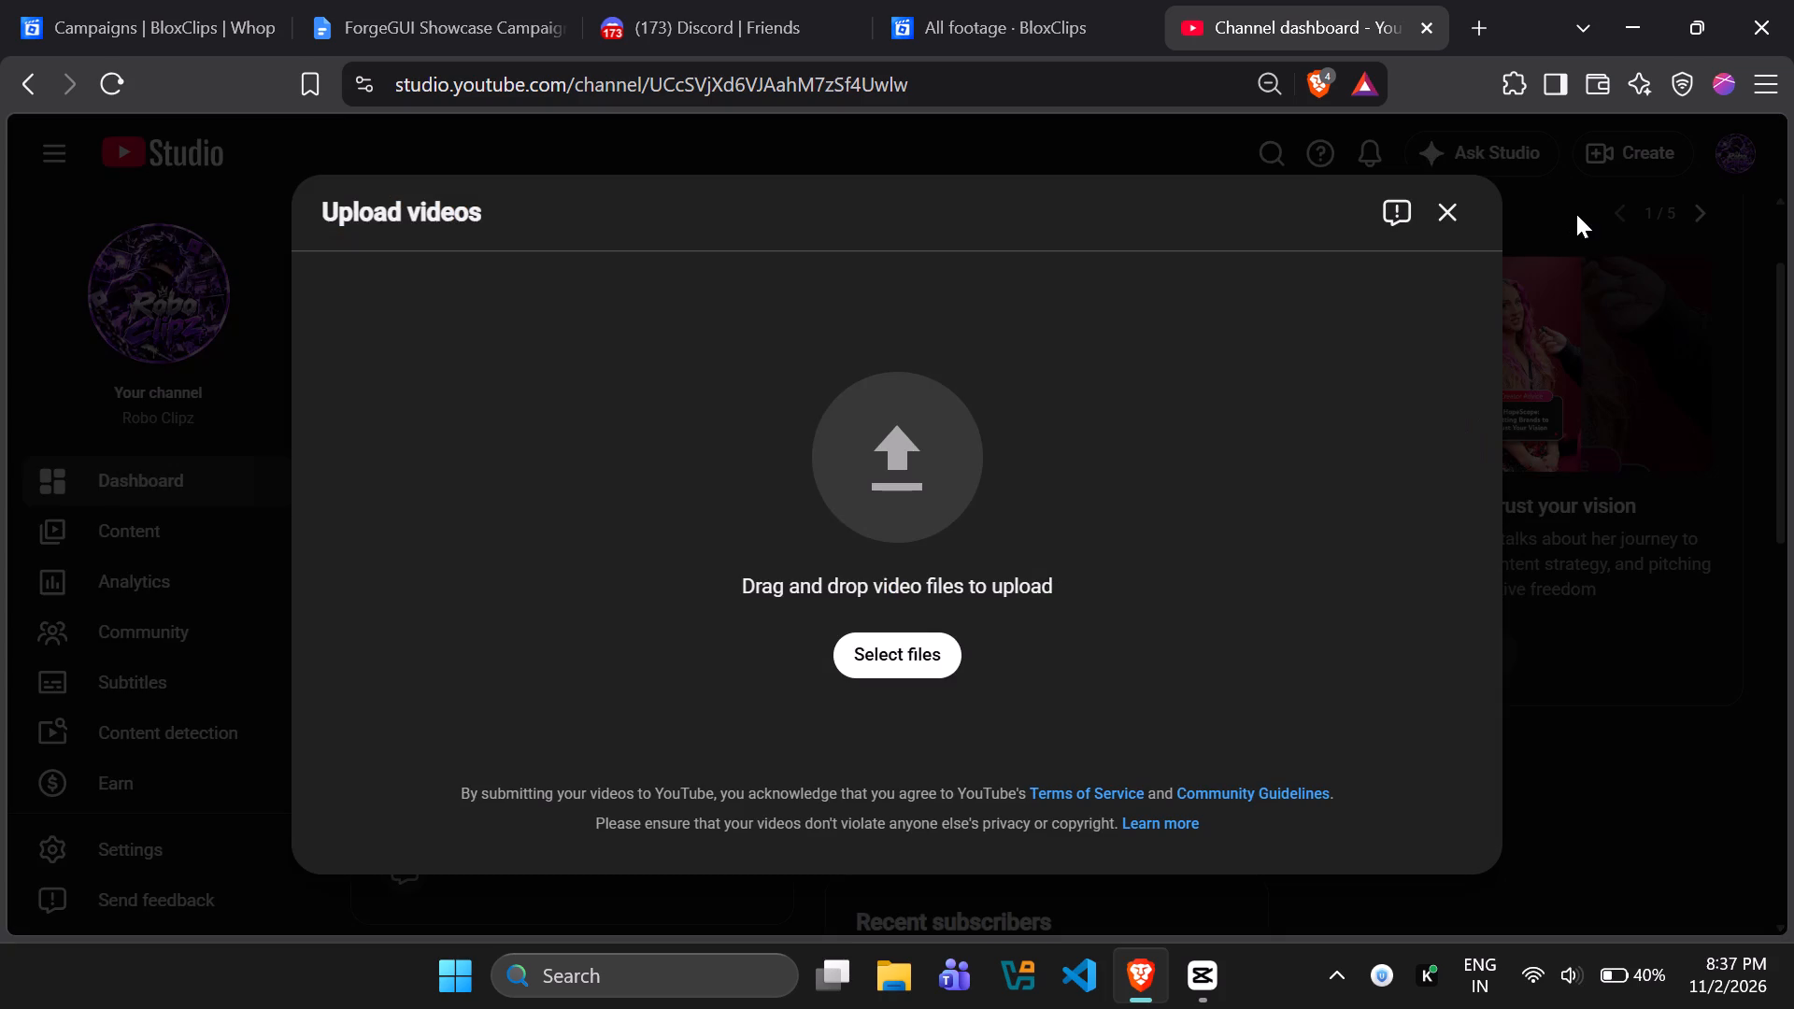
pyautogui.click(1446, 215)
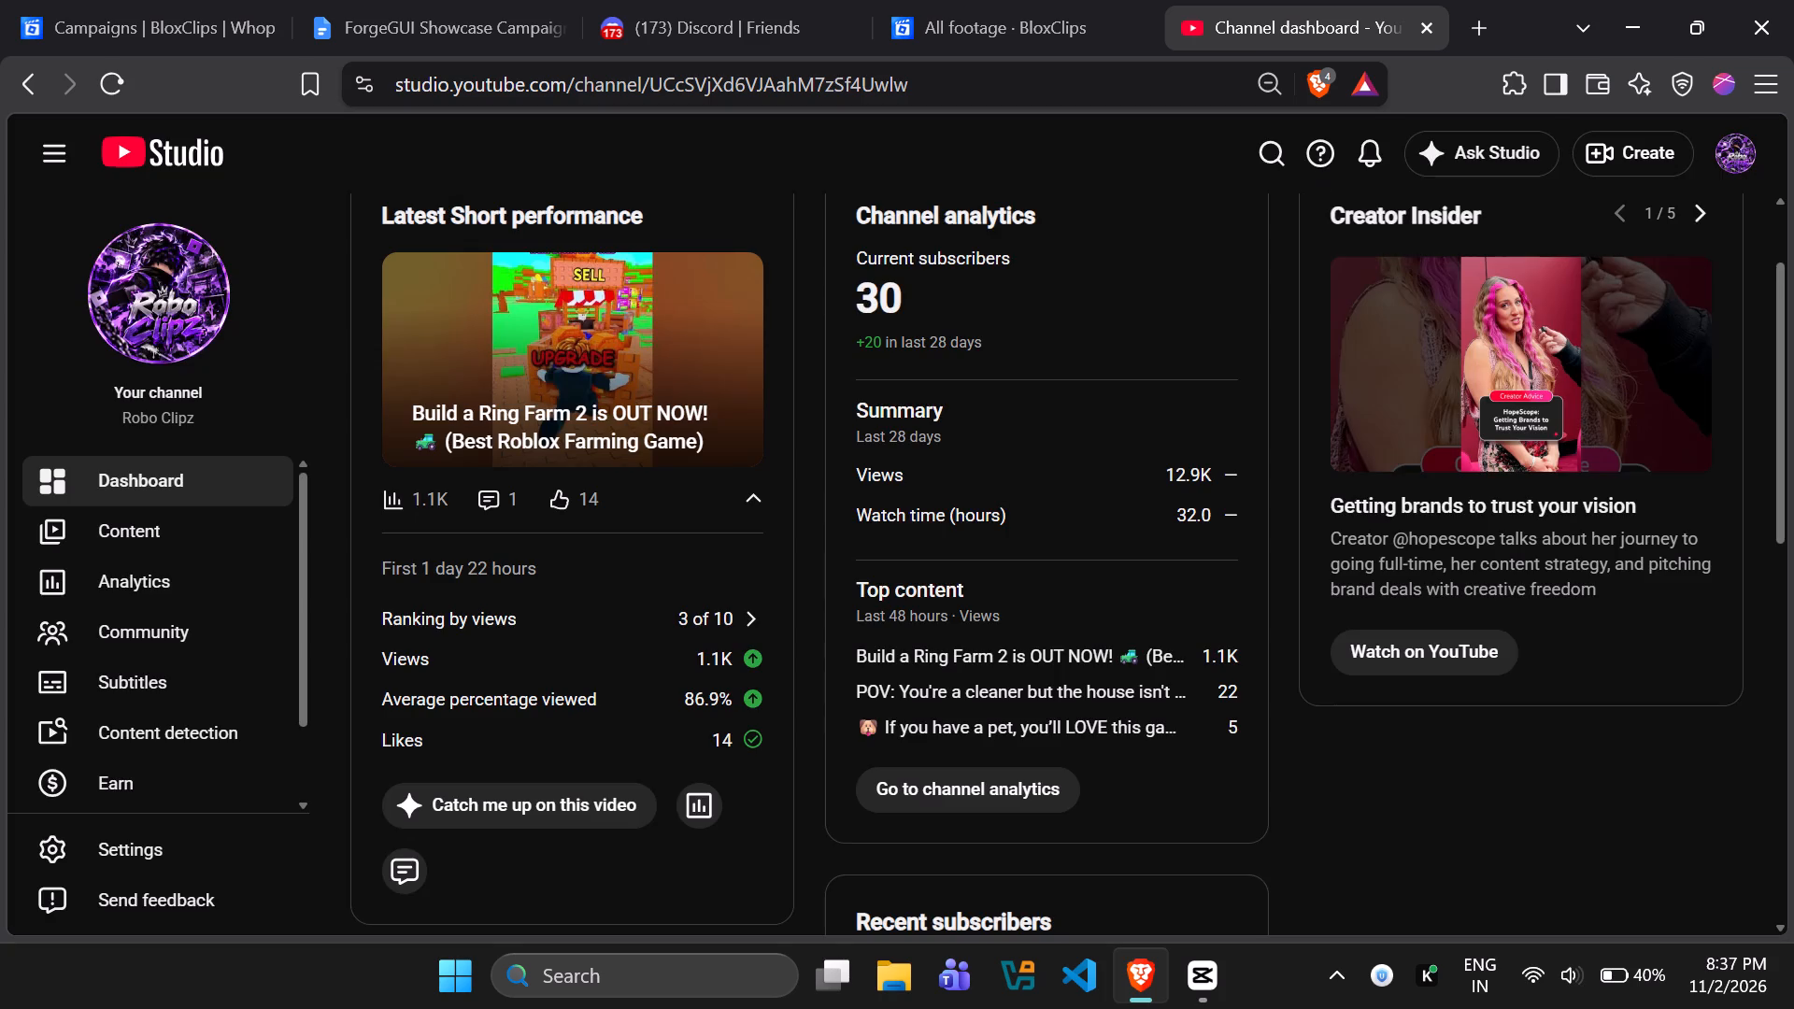
# Copy the text of the ForgeGUI Showcase Campaign Guide, from the footage asset links through the Max Payout line.
pyautogui.click(458, 34)
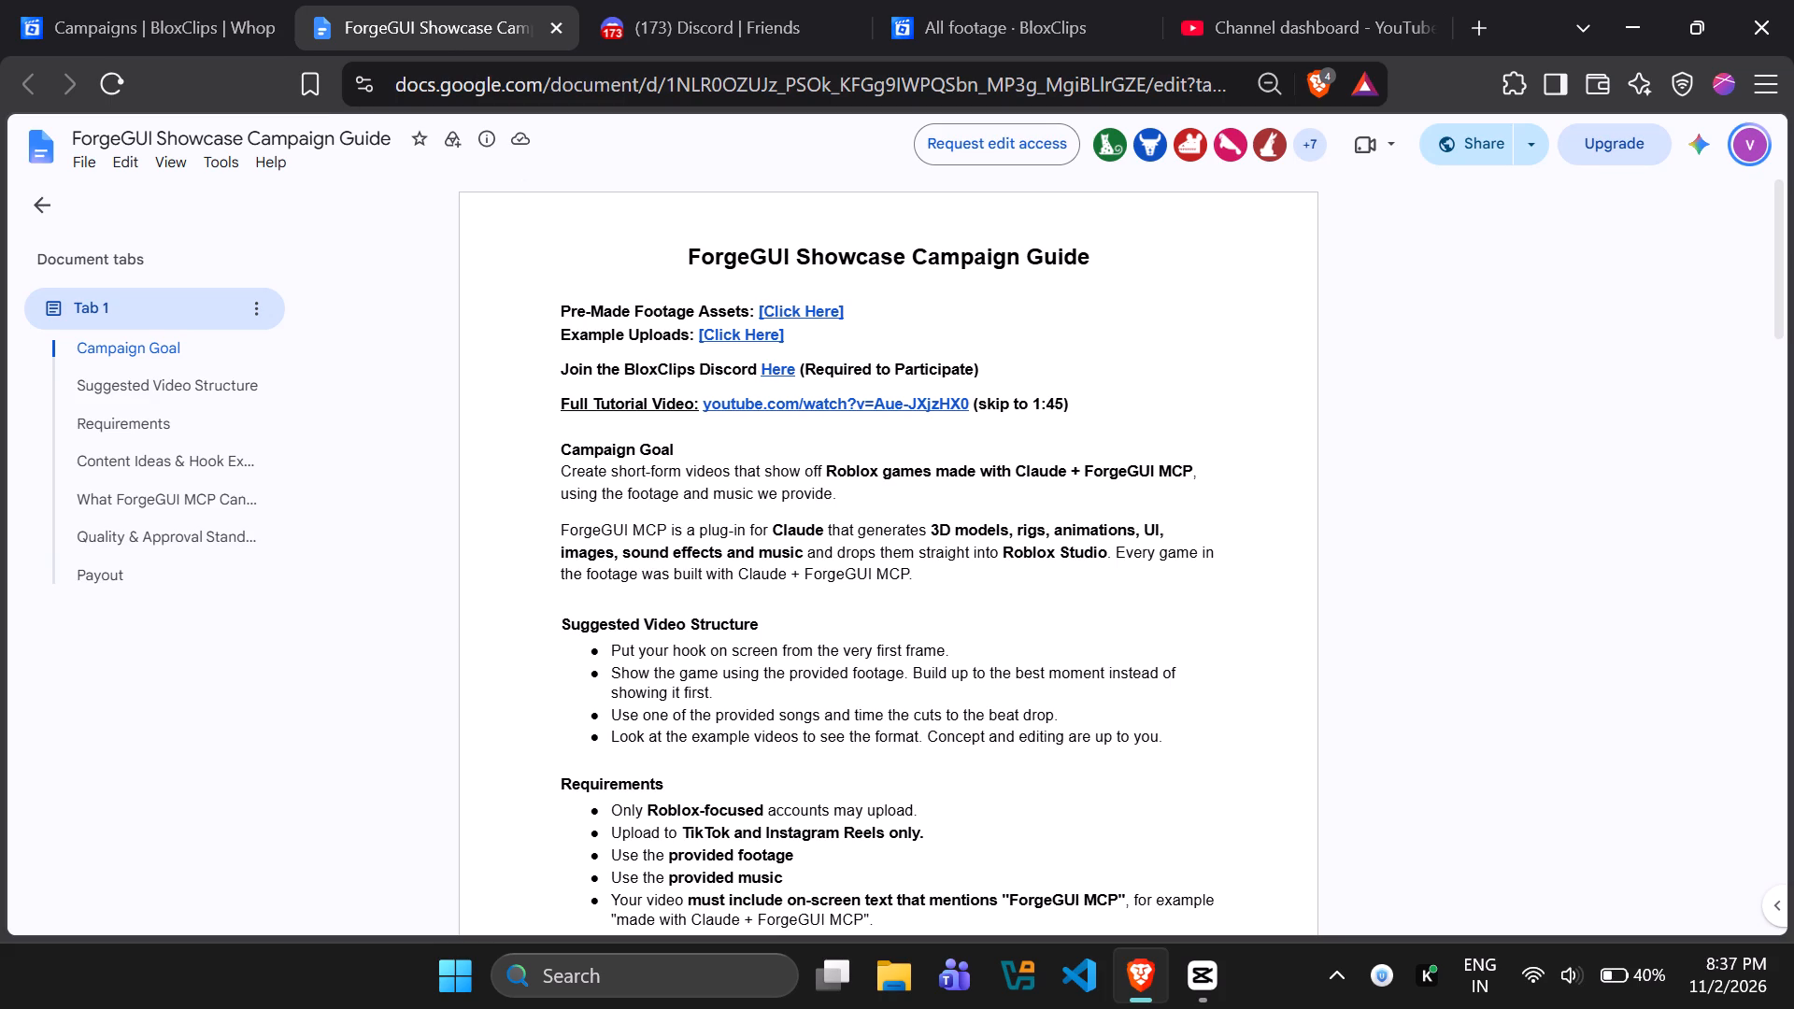
pyautogui.moveTo(534, 289); pyautogui.dragTo(998, 761)
pyautogui.scroll(-9, 1016, 804)
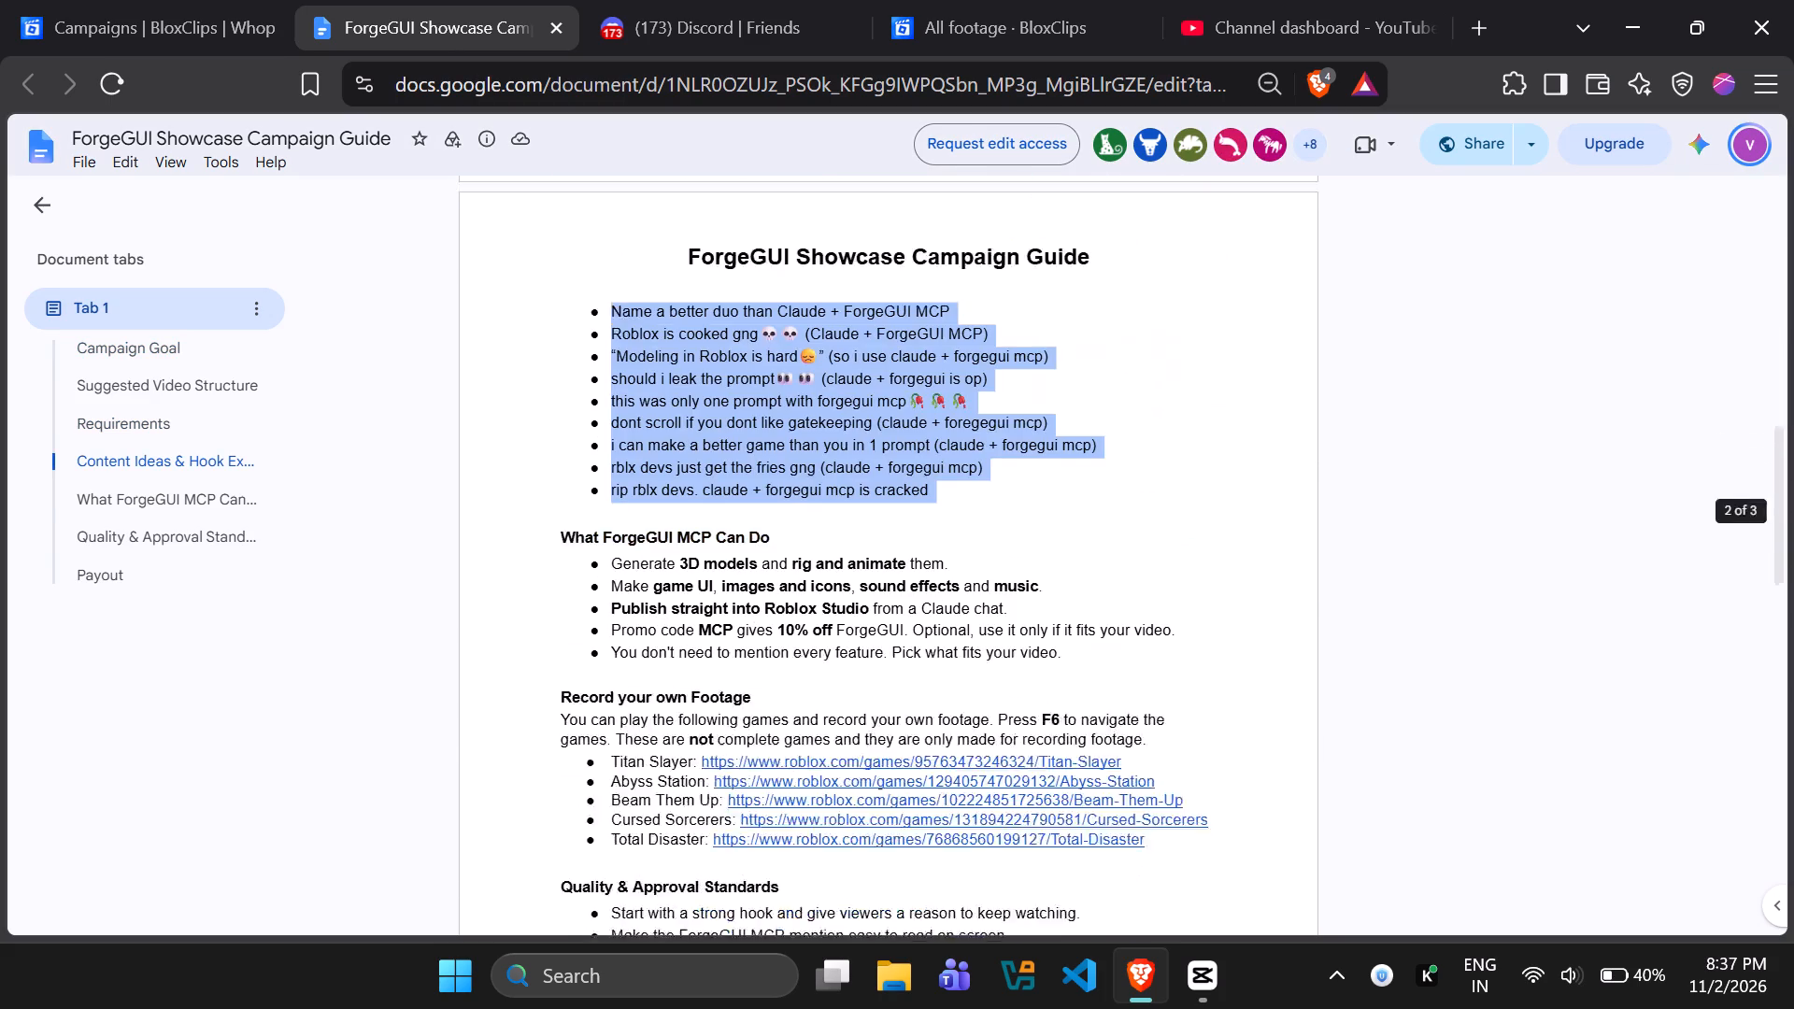
pyautogui.scroll(-3, 998, 761)
pyautogui.moveTo(998, 761); pyautogui.dragTo(963, 520)
pyautogui.scroll(-5, 987, 679)
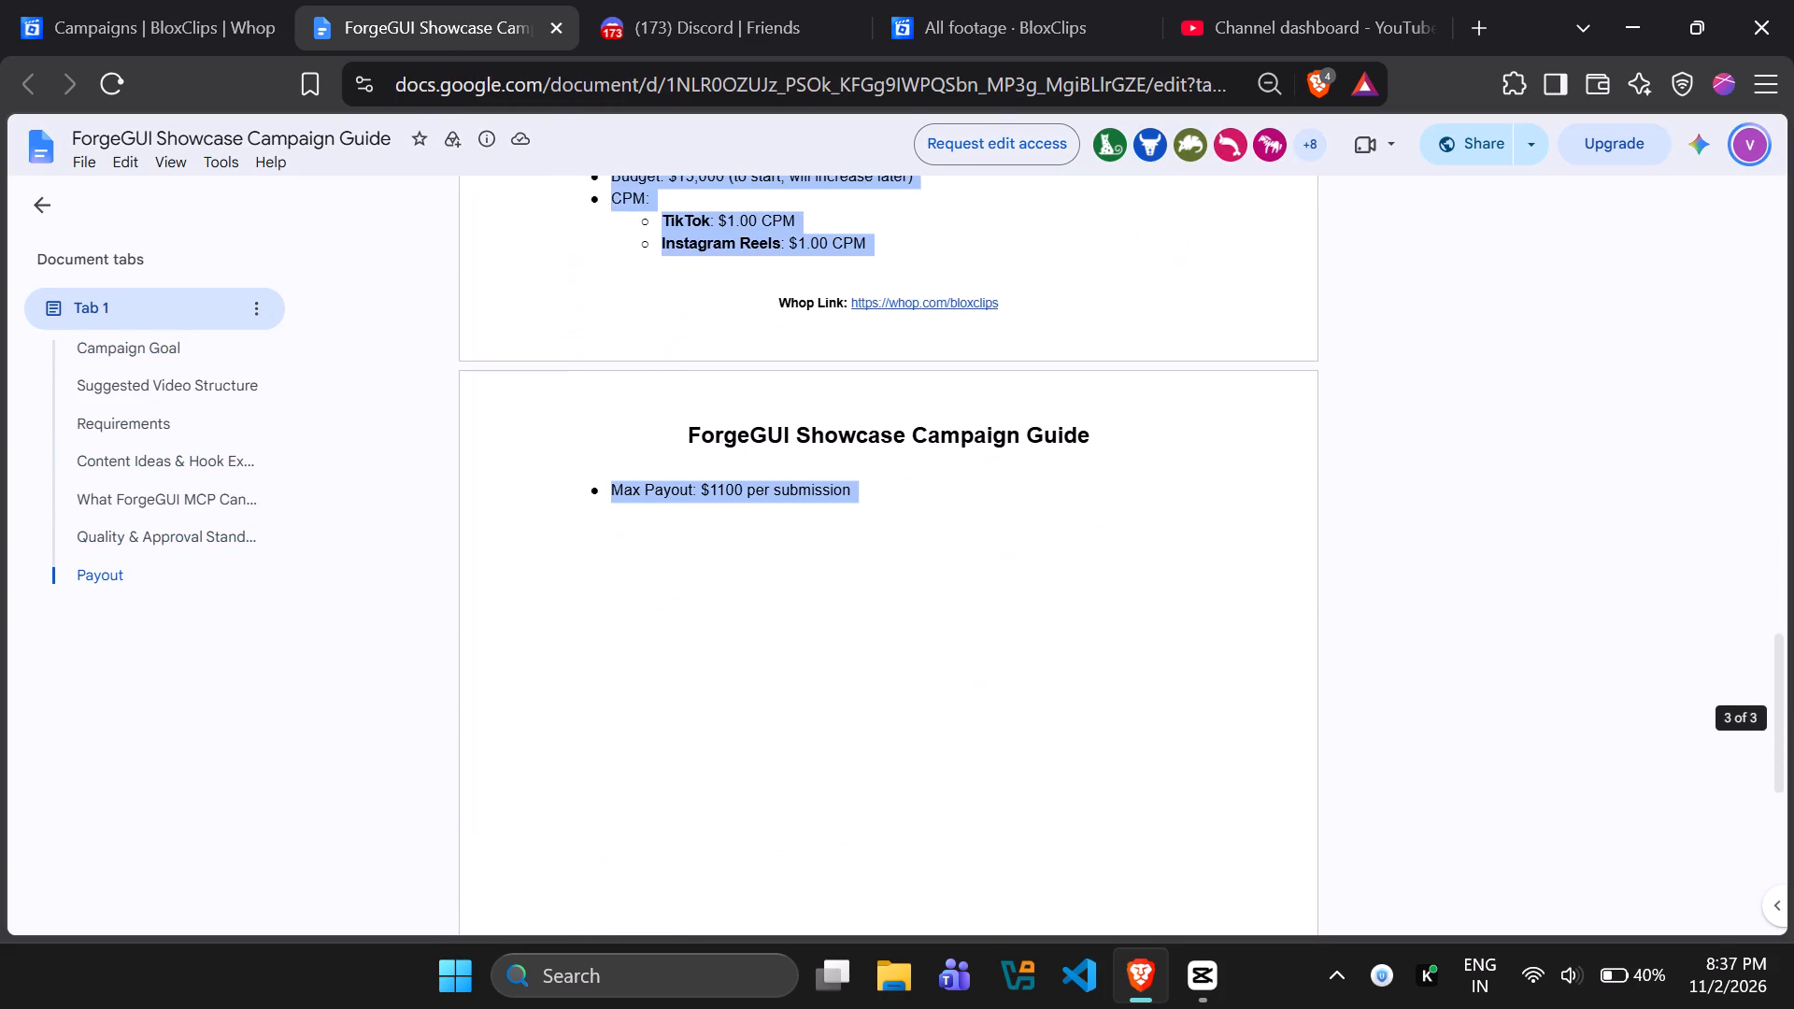